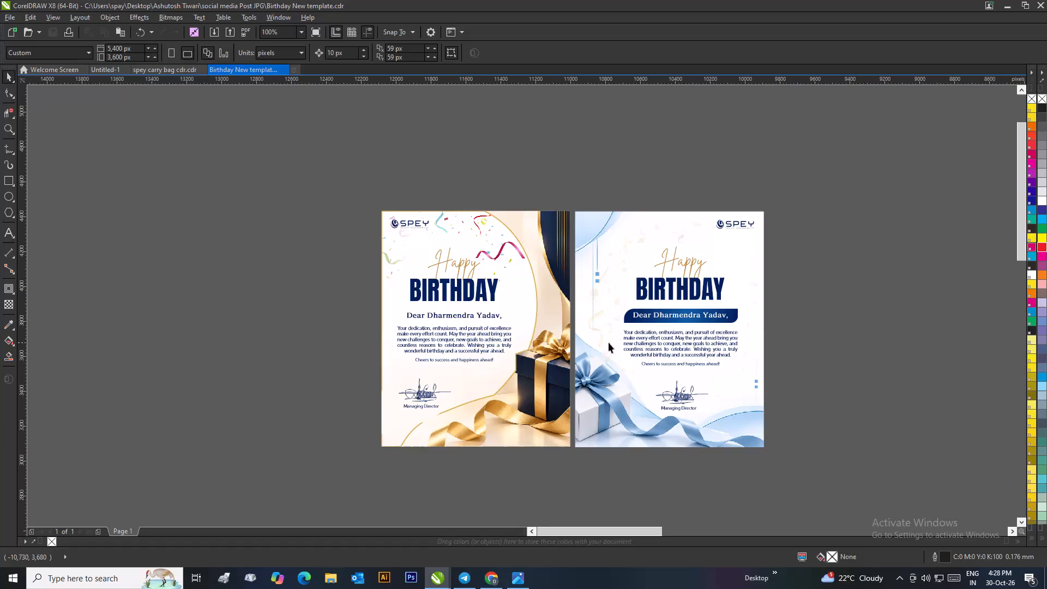
# Ungroup the objects of the blue birthday card.
pyautogui.scroll(1, 577, 371)
pyautogui.scroll(-1, 556, 297)
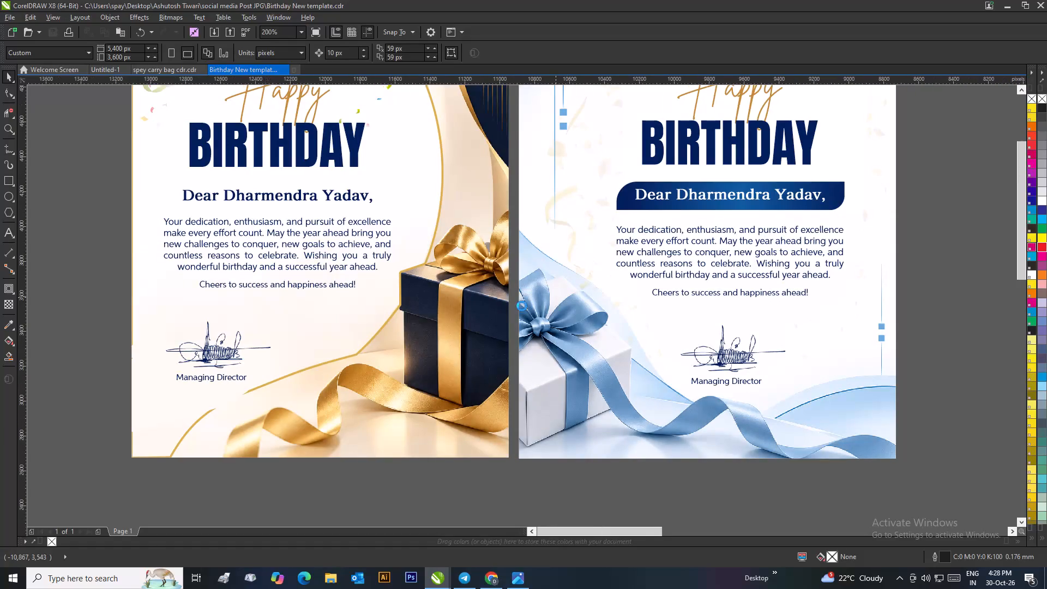
pyautogui.scroll(1, 628, 274)
pyautogui.click(537, 269)
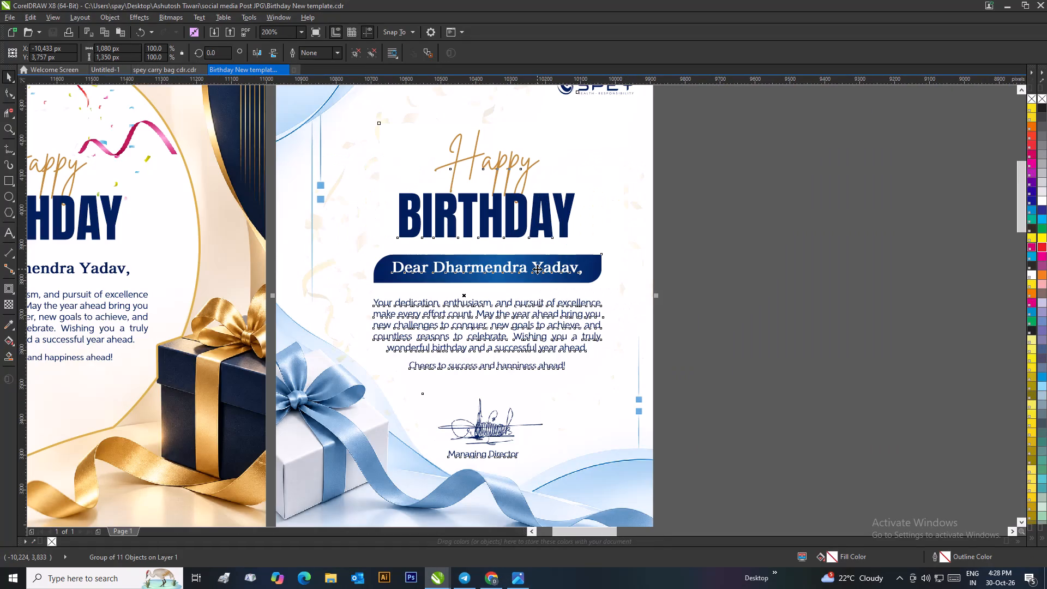
pyautogui.rightClick(538, 269)
pyautogui.click(579, 328)
pyautogui.click(705, 315)
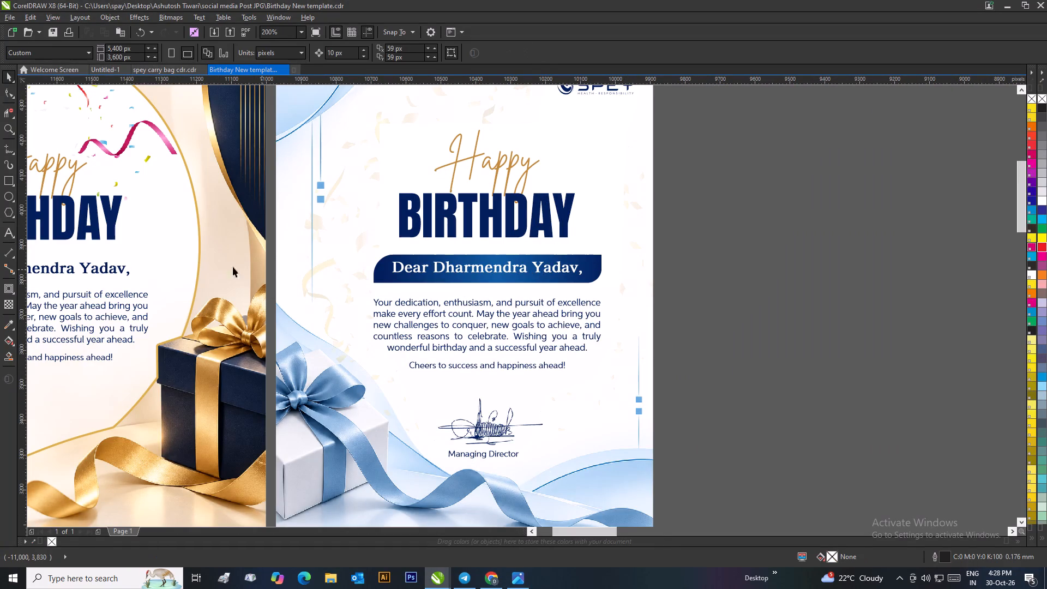
# Ungroup the objects of the gold birthday card.
pyautogui.click(117, 268)
pyautogui.rightClick(117, 268)
pyautogui.click(174, 328)
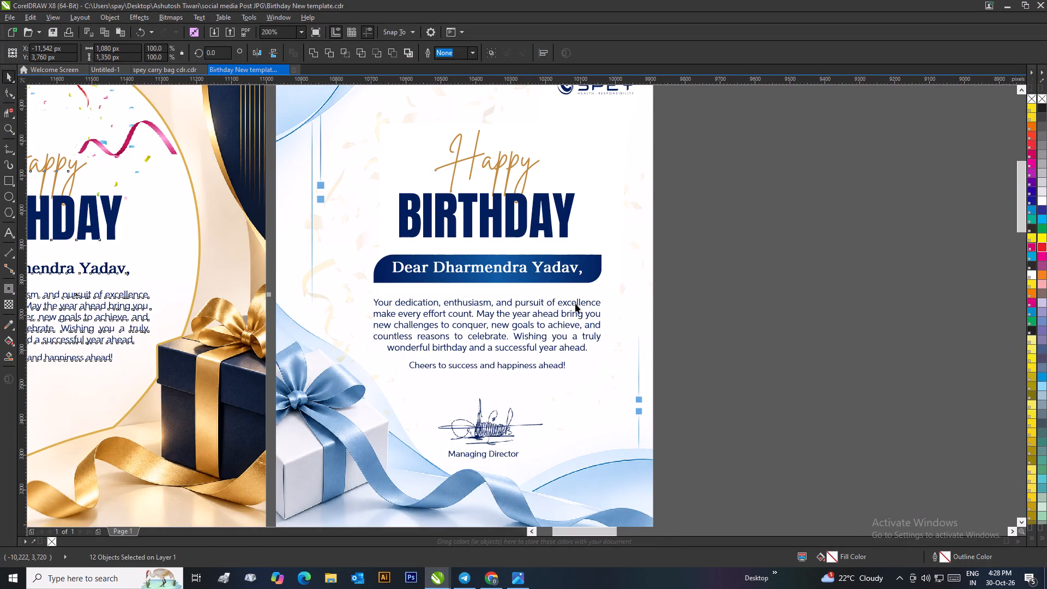
pyautogui.click(704, 293)
# Replace the salutation on the blue card's banner with the placeholder XXXXXXXXXX.
pyautogui.doubleClick(569, 268)
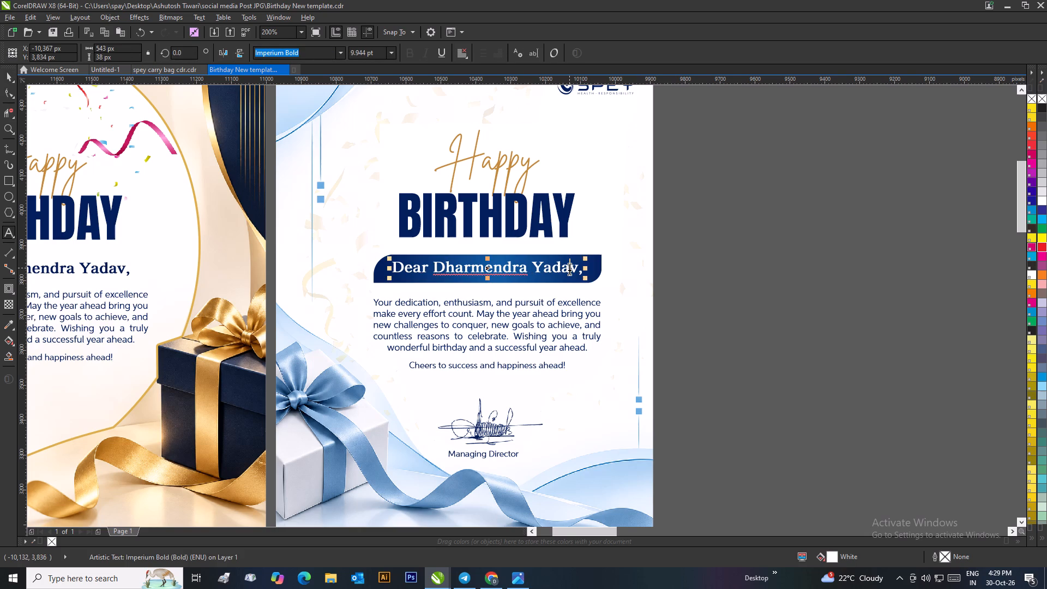
pyautogui.hotkey('ctrl', 'a')
pyautogui.press('BackSpace')
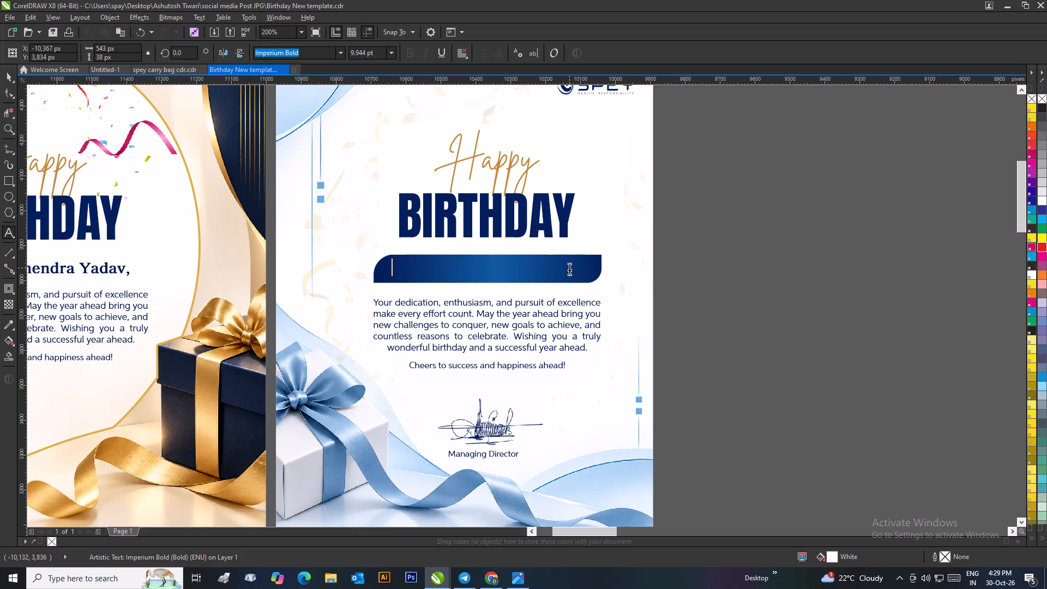
pyautogui.write('XXX')
pyautogui.write('XX')
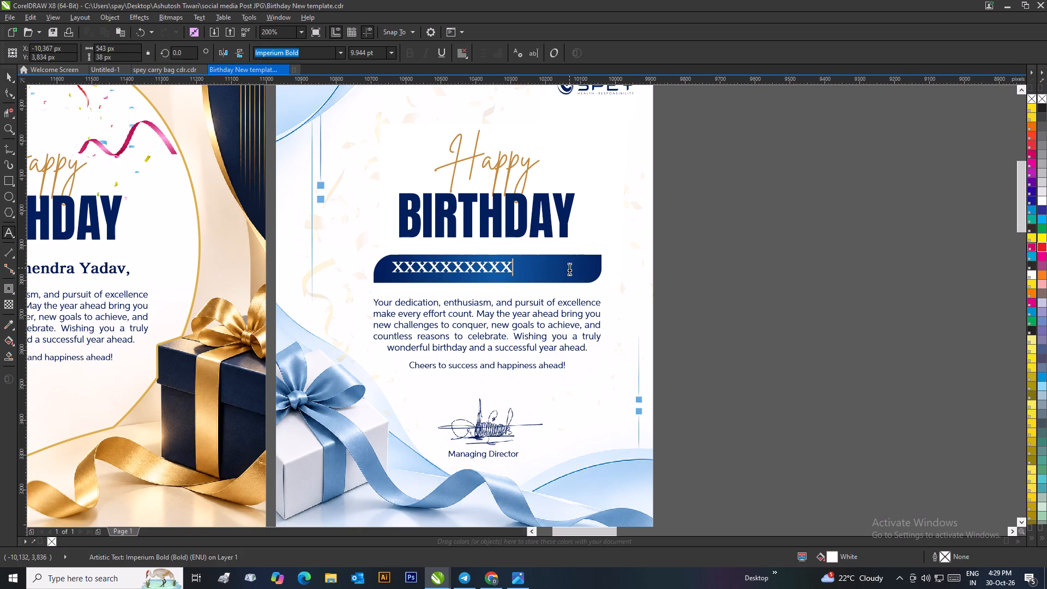
# Centre the placeholder text horizontally and vertically on the blue banner shape.
pyautogui.click(4, 77)
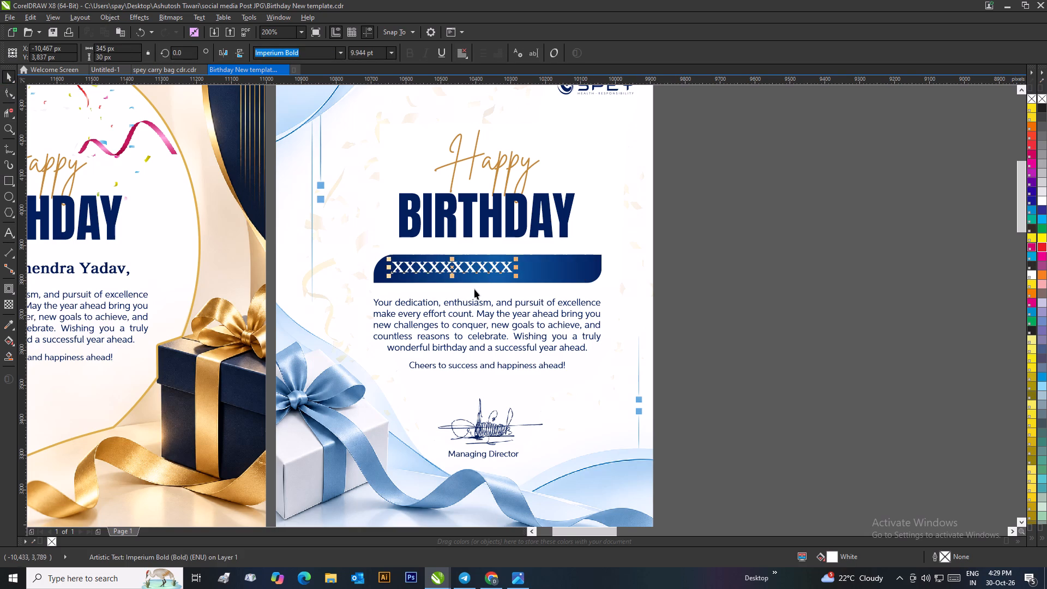
pyautogui.keyDown('shift'); pyautogui.click(538, 270); pyautogui.keyUp('shift')
pyautogui.write('CE')
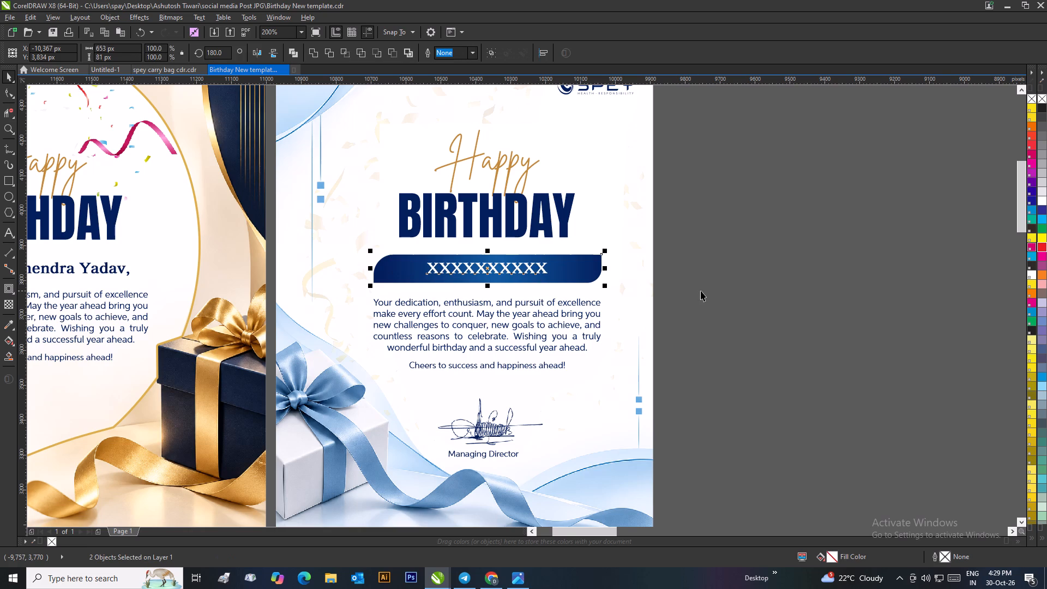
pyautogui.click(701, 291)
pyautogui.scroll(-2, 701, 291)
pyautogui.scroll(1, 352, 317)
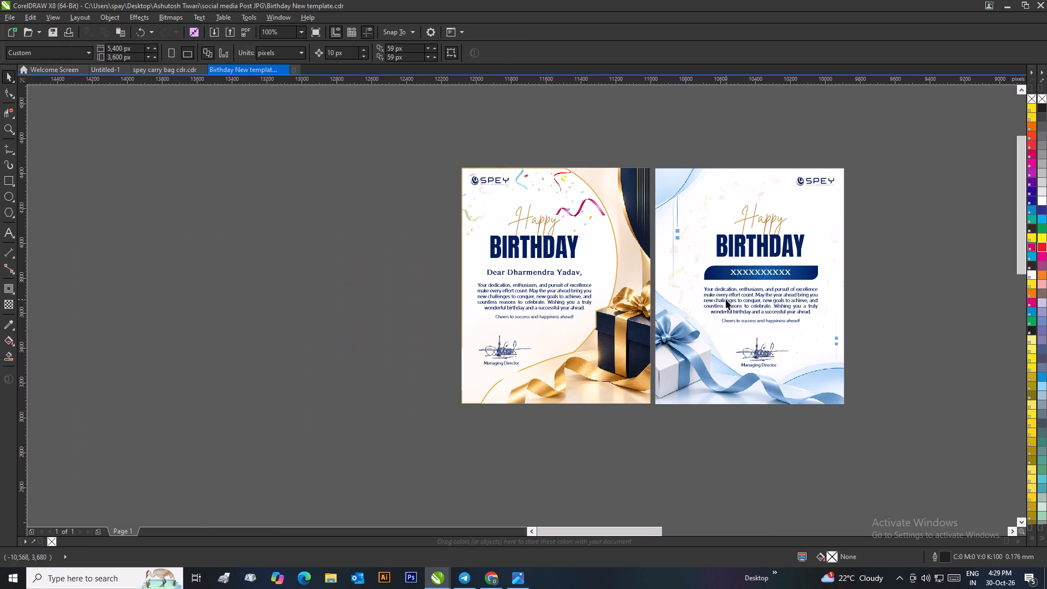
# Shrink the blue card's placeholder text to about 9.2 pt and centre it on the banner again.
pyautogui.scroll(2, 765, 287)
pyautogui.click(539, 255)
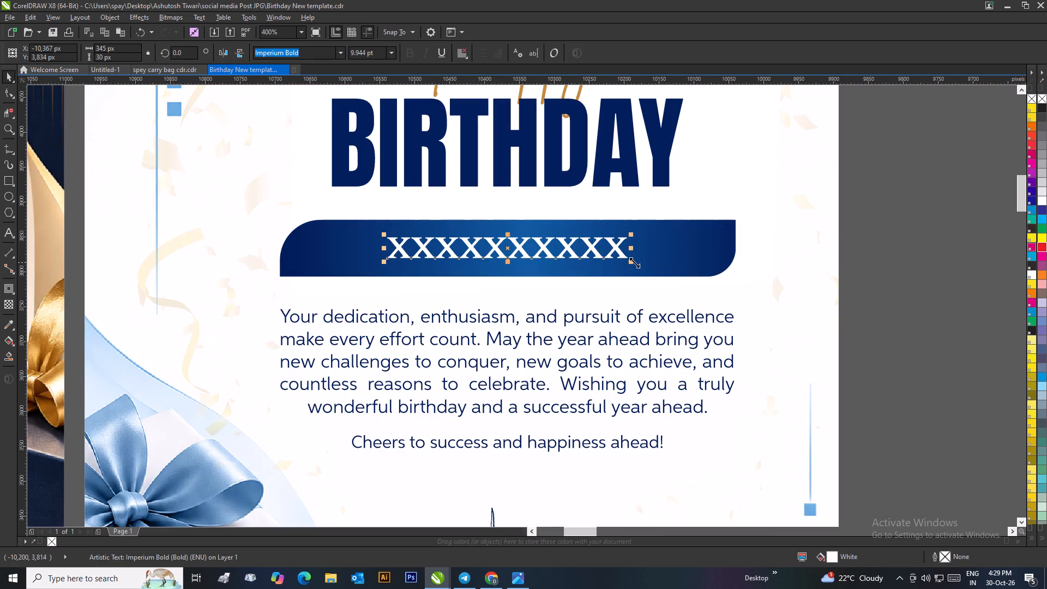
pyautogui.moveTo(634, 262); pyautogui.dragTo(616, 277)
pyautogui.keyDown('shift'); pyautogui.click(640, 267); pyautogui.keyUp('shift')
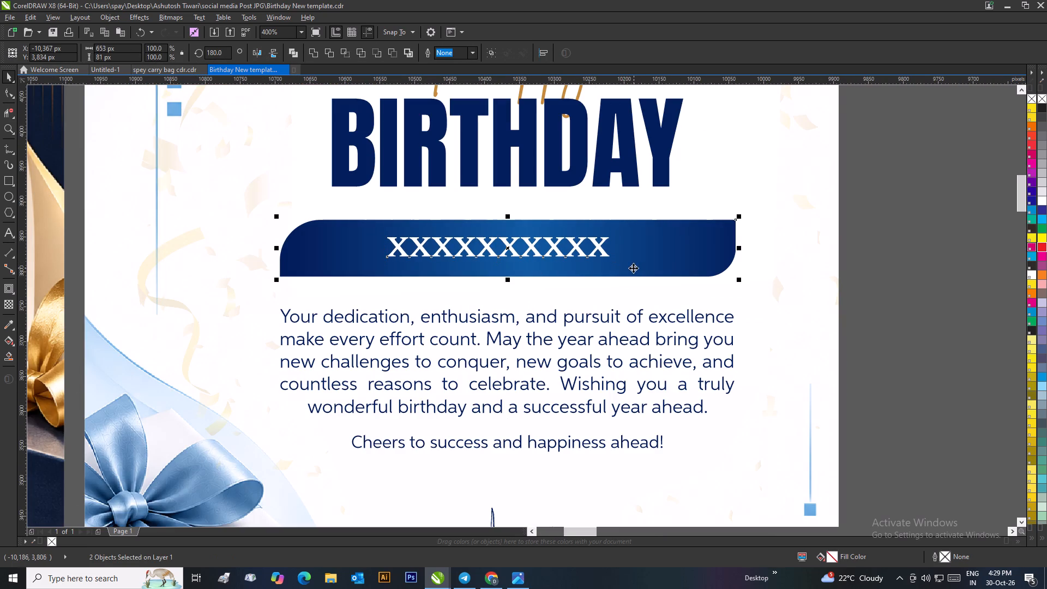
pyautogui.press('c')
pyautogui.press('e')
pyautogui.scroll(-2, 625, 274)
pyautogui.click(608, 308)
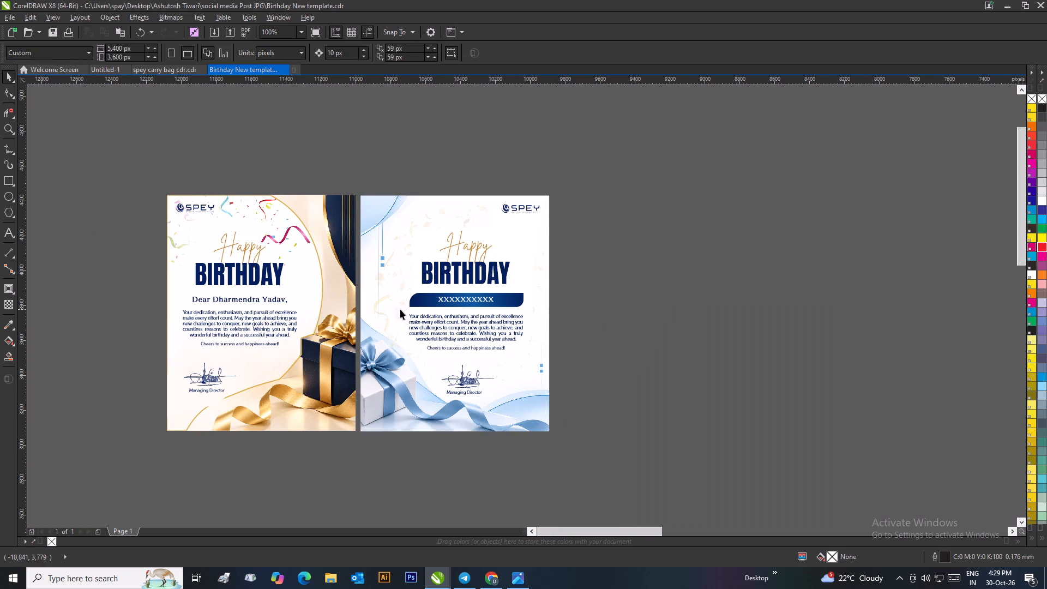
# Place a copy of the placeholder text over the salutation line on the gold card.
pyautogui.moveTo(461, 298); pyautogui.dragTo(274, 296)
pyautogui.rightClick(274, 296)
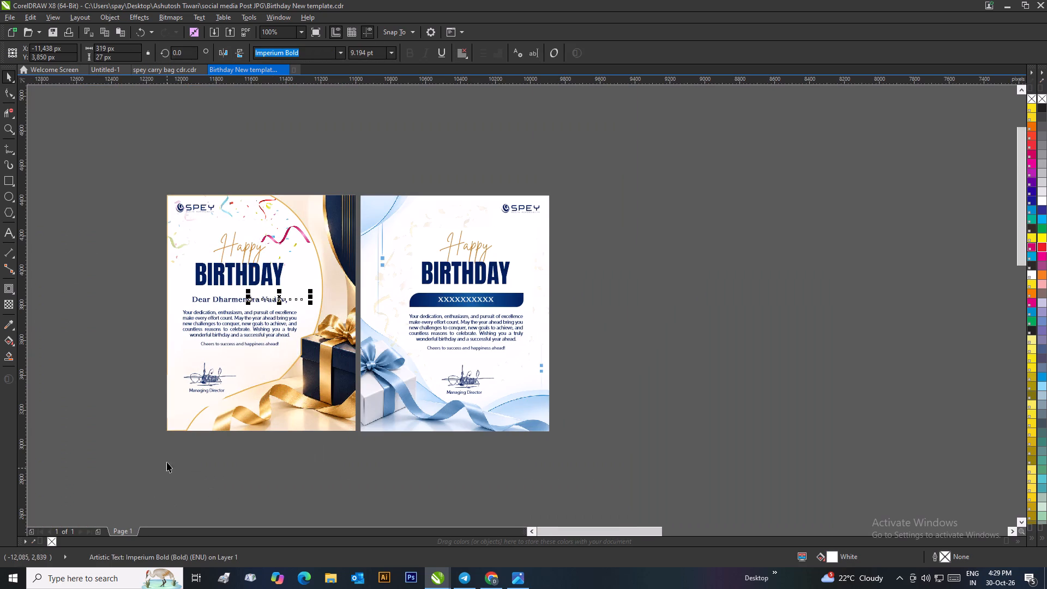
# Sample the navy colour #011B58 from the gold card's lettering and apply it to the copied placeholder.
pyautogui.click(10, 321)
pyautogui.scroll(3, 274, 311)
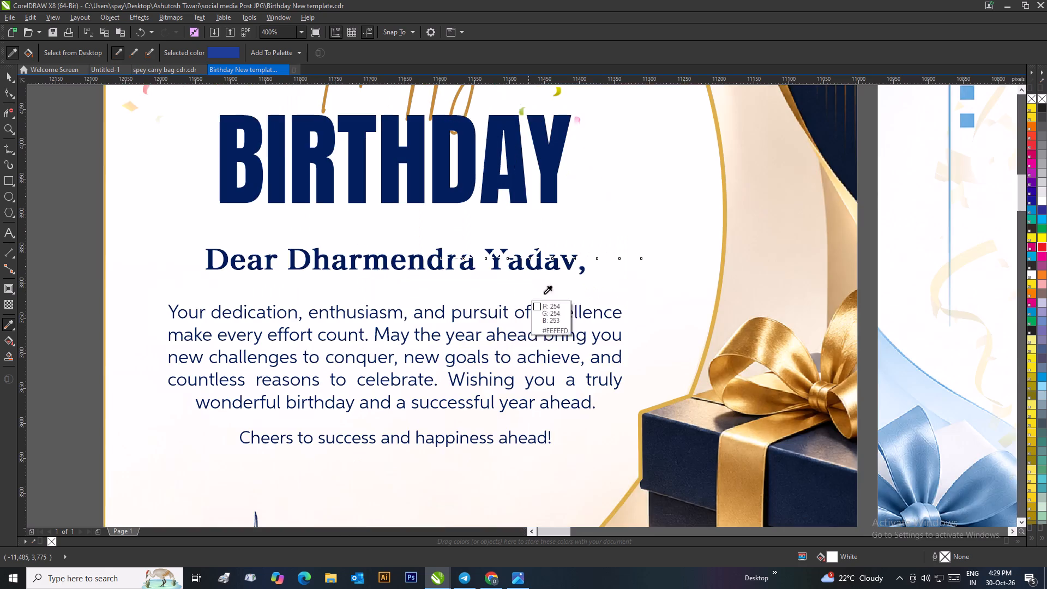
pyautogui.scroll(2, 594, 259)
pyautogui.click(381, 337)
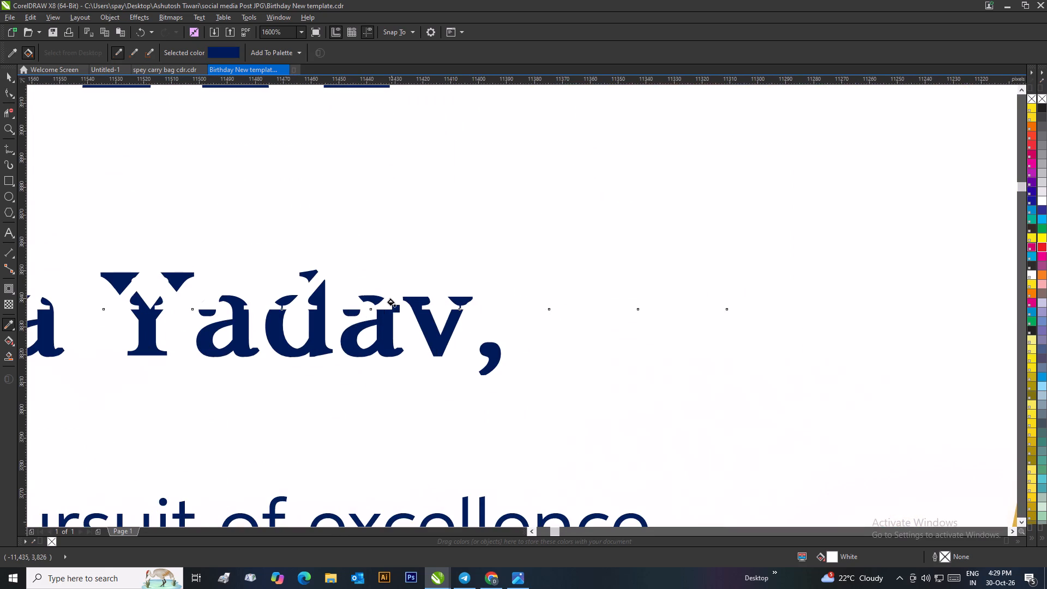
pyautogui.click(392, 303)
pyautogui.scroll(-2, 388, 302)
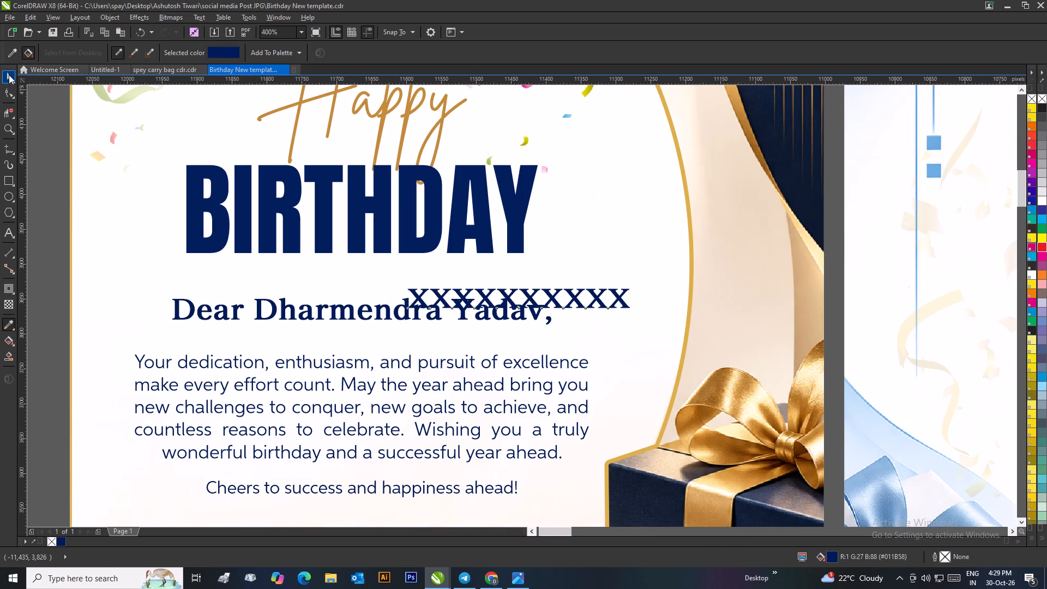
# Move the navy placeholder onto the gold card's salutation line and centre it horizontally under the BIRTHDAY heading.
pyautogui.click(9, 75)
pyautogui.moveTo(469, 292); pyautogui.dragTo(241, 305)
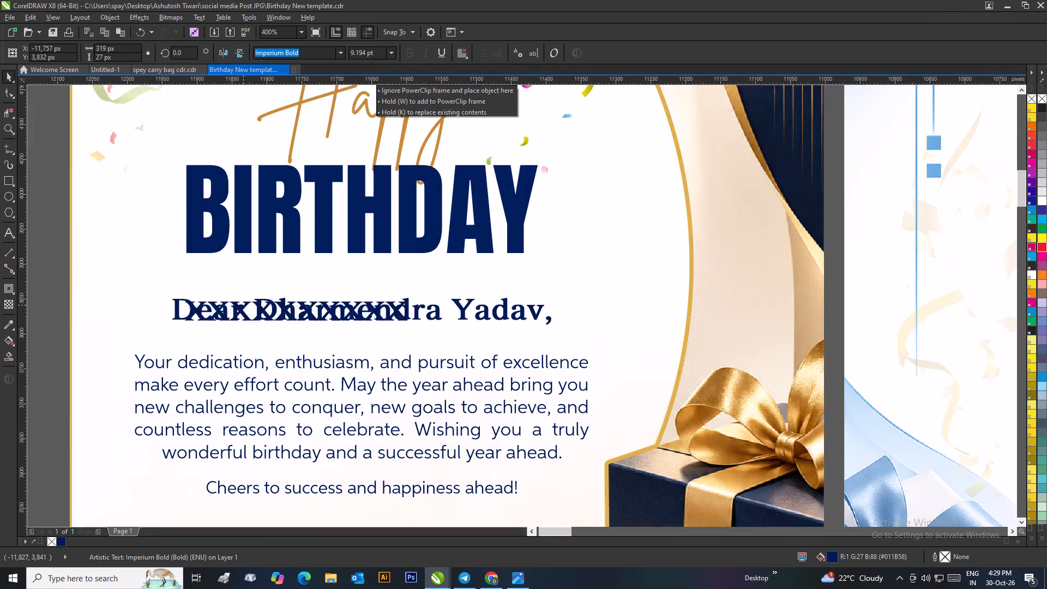
pyautogui.moveTo(241, 305); pyautogui.dragTo(237, 304)
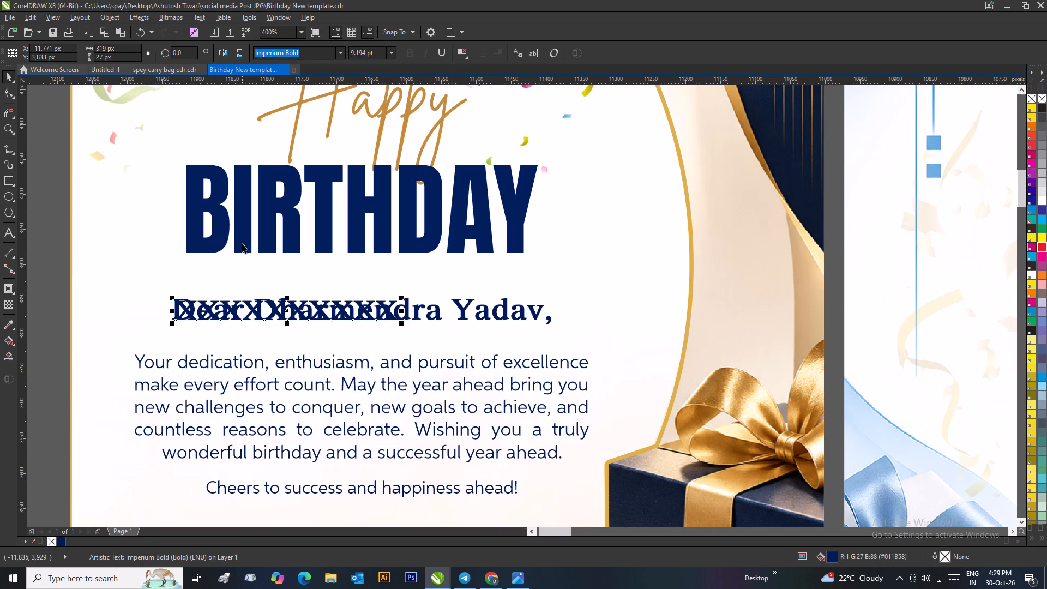
pyautogui.keyDown('shift'); pyautogui.click(242, 243); pyautogui.keyUp('shift')
pyautogui.press('c')
pyautogui.scroll(-2, 167, 292)
pyautogui.click(459, 310)
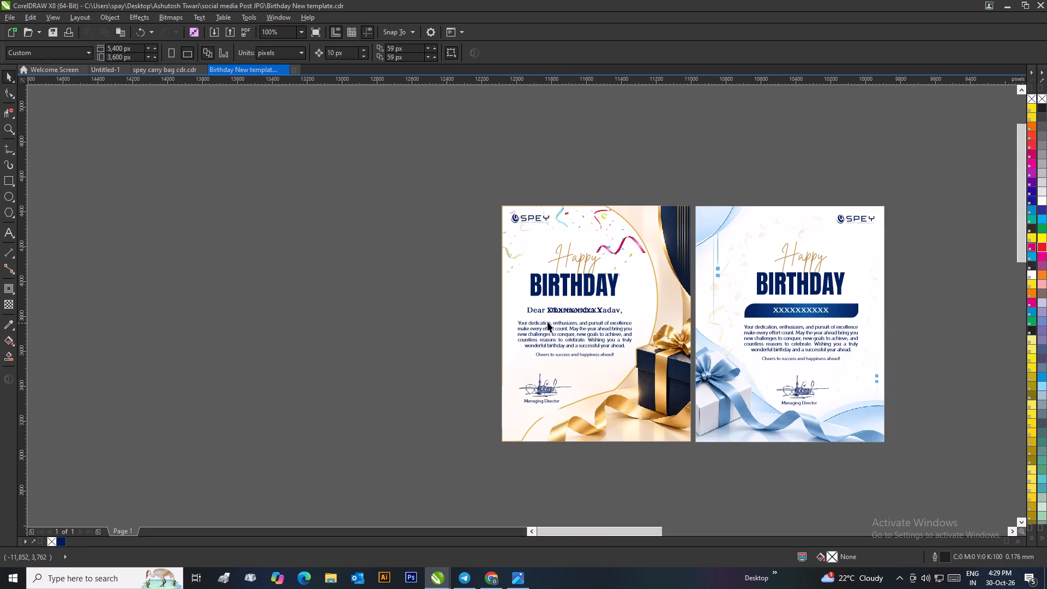
# Delete the old salutation text beneath the placeholder on the gold card.
pyautogui.scroll(3, 549, 320)
pyautogui.click(492, 284)
pyautogui.press('Delete')
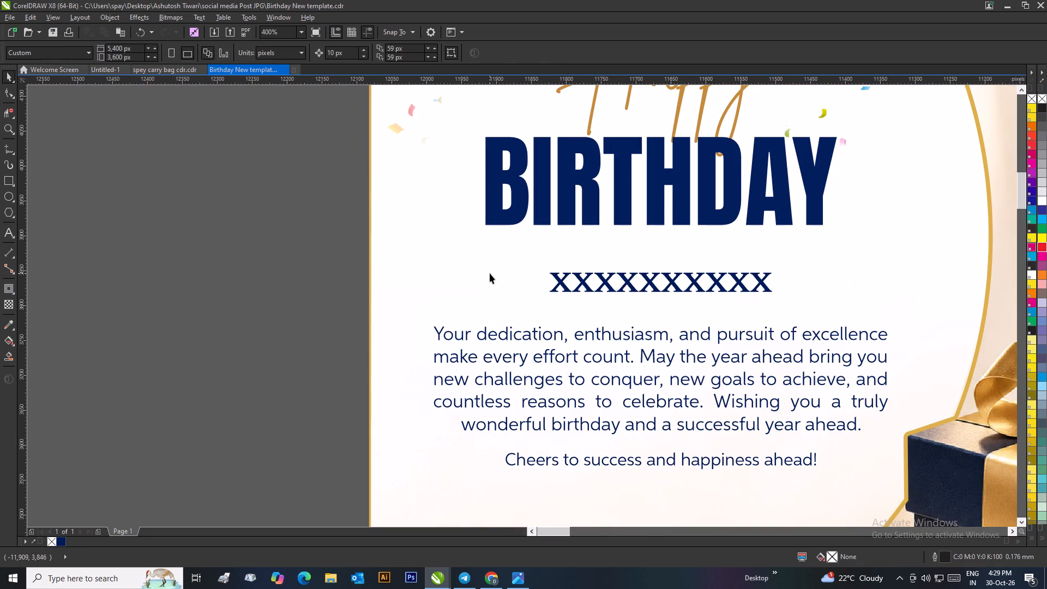
pyautogui.scroll(-2, 486, 264)
pyautogui.click(411, 292)
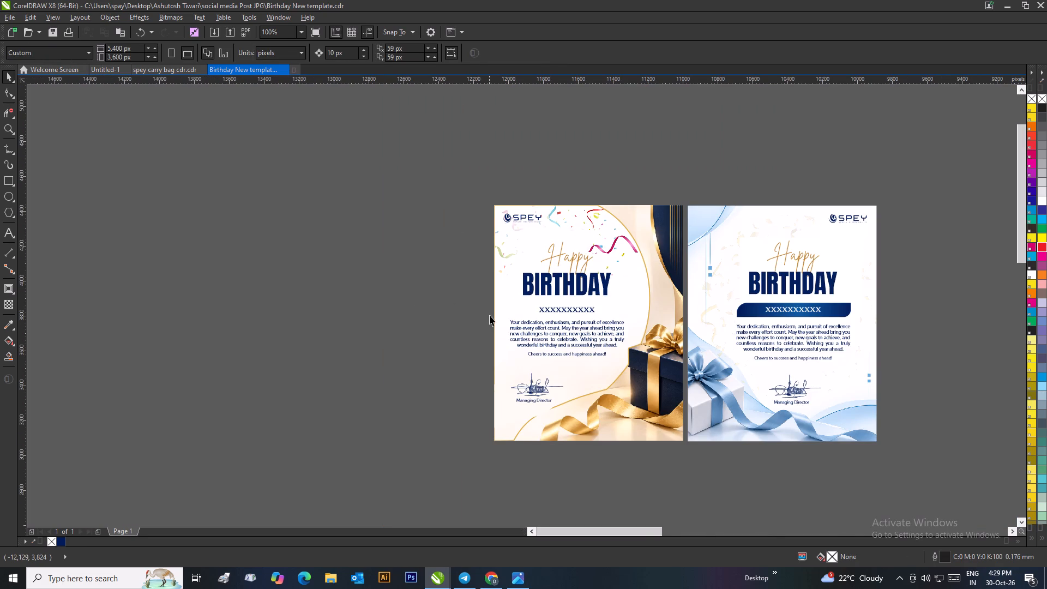
pyautogui.click(465, 223)
# Open the gold card's background PowerClip and the curved white panel's nested PowerClip for editing.
pyautogui.scroll(1, 595, 227)
pyautogui.scroll(-1, 513, 305)
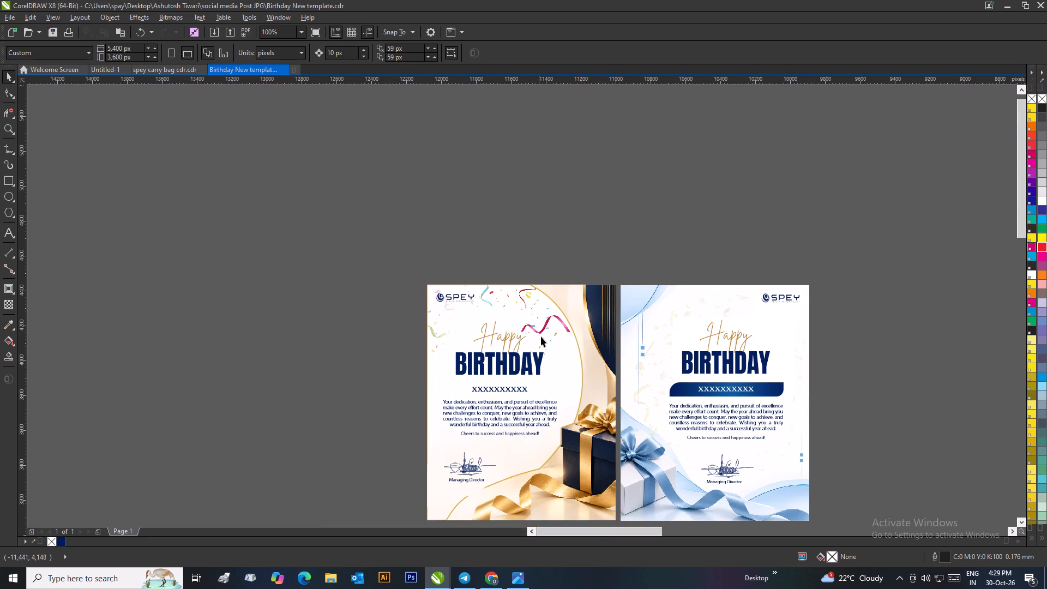
pyautogui.scroll(1, 542, 338)
pyautogui.click(500, 240)
pyautogui.rightClick(500, 240)
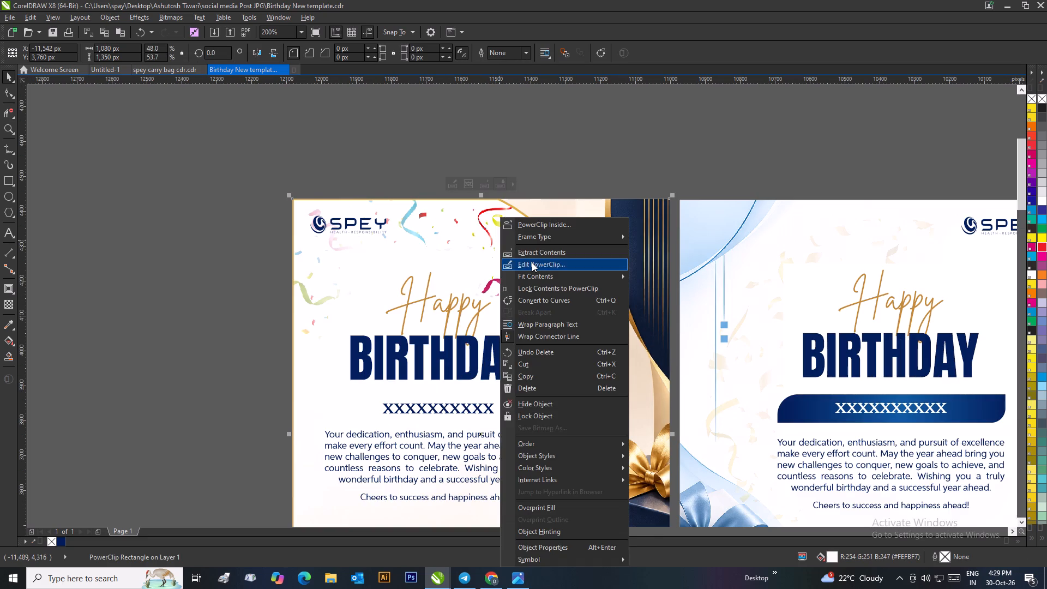
pyautogui.click(532, 262)
pyautogui.click(536, 273)
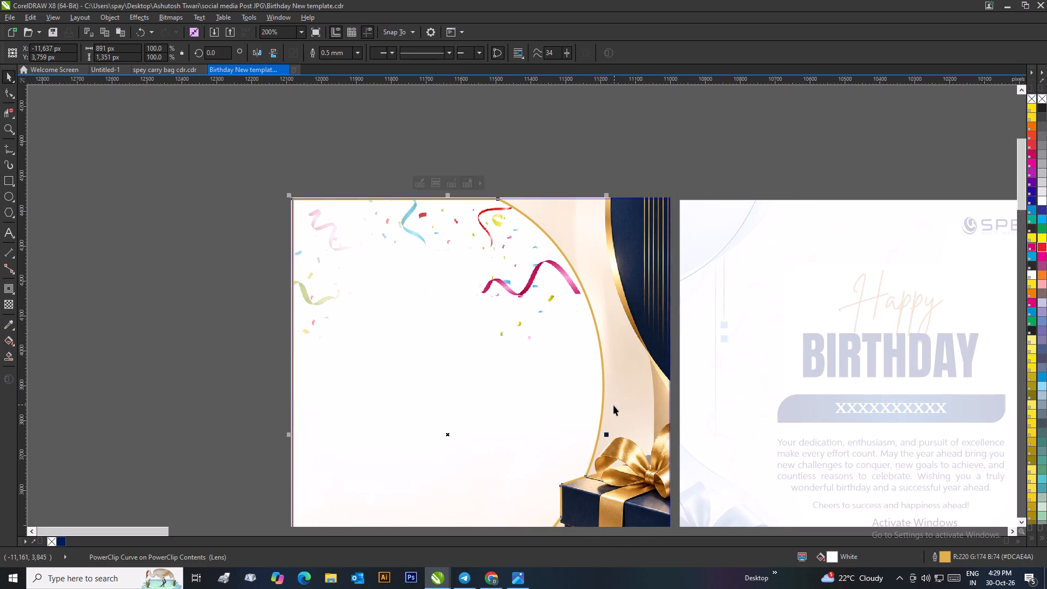
pyautogui.rightClick(520, 303)
pyautogui.click(549, 255)
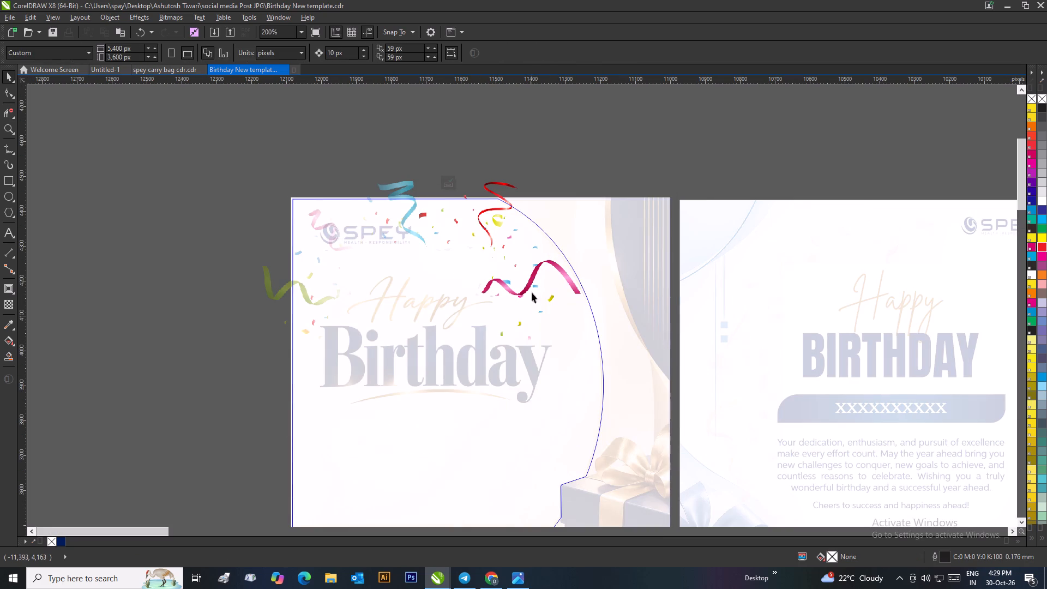
# Scale the confetti image down to about 755 by 411 px and reposition it near the panel's upper edge.
pyautogui.click(525, 287)
pyautogui.moveTo(592, 354); pyautogui.dragTo(523, 372)
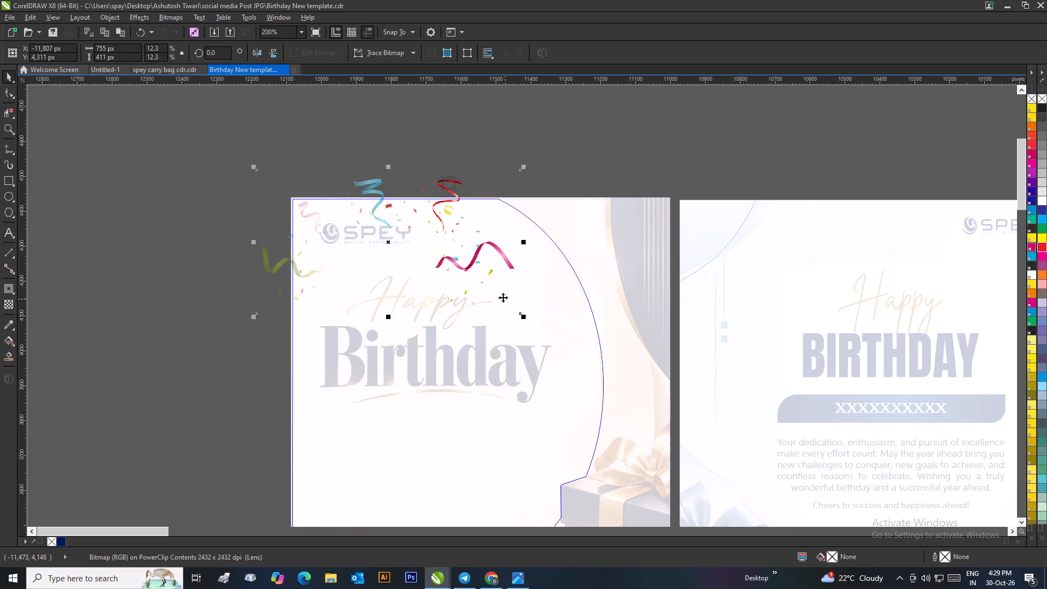
pyautogui.moveTo(474, 262); pyautogui.dragTo(514, 262)
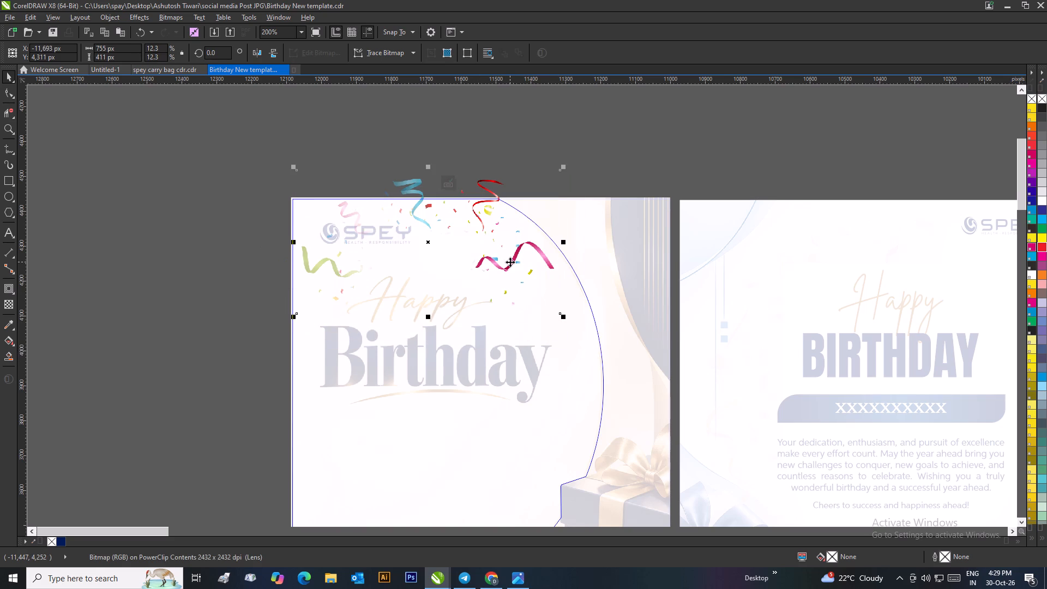
pyautogui.moveTo(510, 262); pyautogui.dragTo(505, 262)
pyautogui.moveTo(504, 262); pyautogui.dragTo(516, 264)
# Finish editing the nested confetti PowerClip and the gold card's background PowerClip.
pyautogui.click(452, 182)
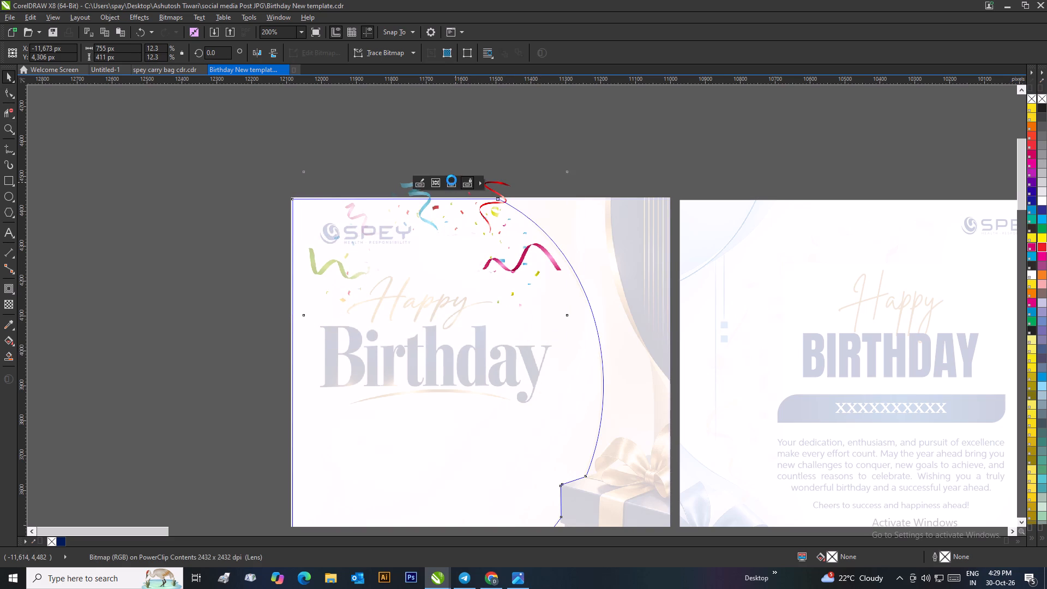
pyautogui.click(485, 149)
pyautogui.scroll(-1, 435, 155)
pyautogui.click(545, 309)
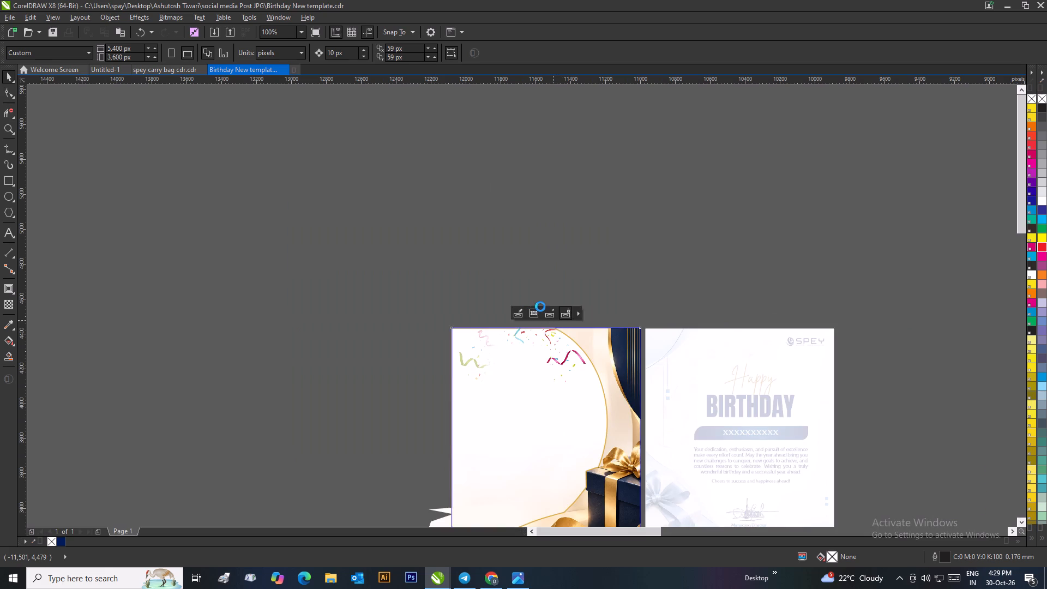
pyautogui.click(475, 287)
# Group all the objects of the gold birthday card.
pyautogui.scroll(1, 541, 384)
pyautogui.scroll(-2, 515, 302)
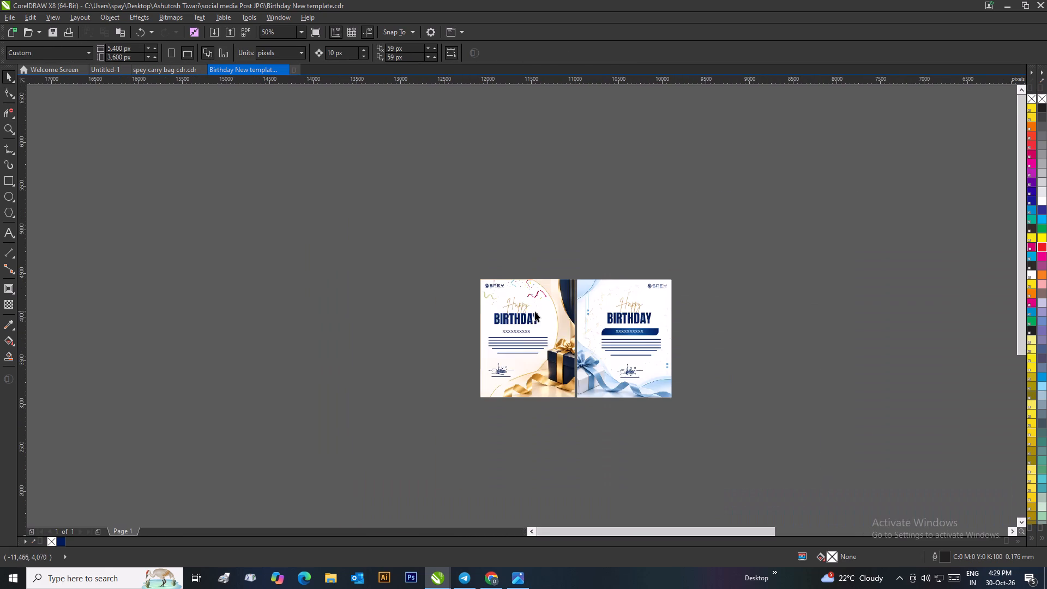
pyautogui.scroll(1, 535, 311)
pyautogui.scroll(-1, 524, 306)
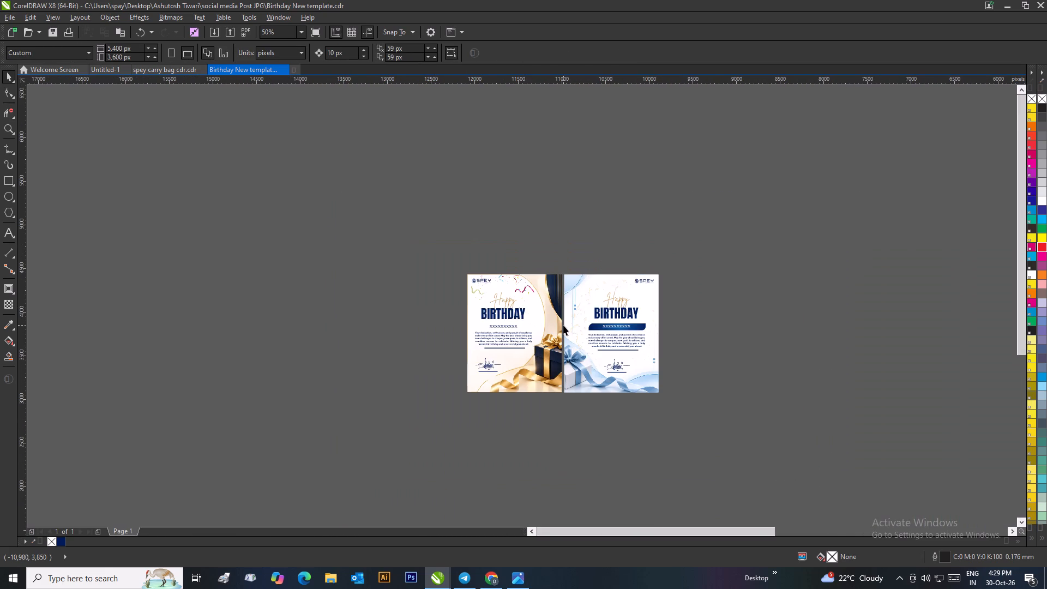
pyautogui.scroll(1, 563, 325)
pyautogui.moveTo(315, 193); pyautogui.dragTo(519, 459)
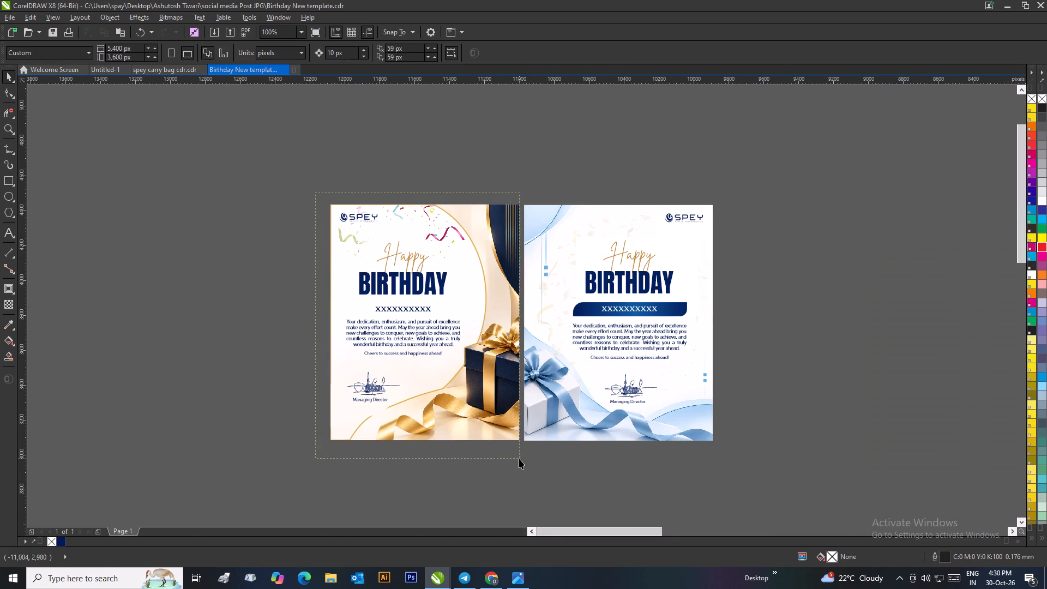
pyautogui.moveTo(519, 459); pyautogui.dragTo(523, 463)
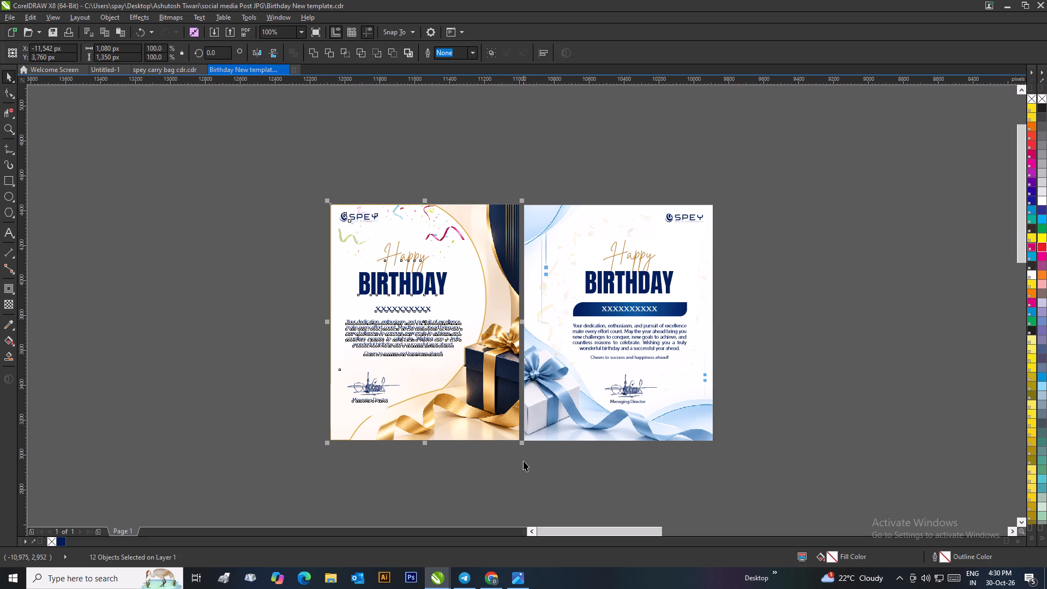
pyautogui.hotkey('ctrl', 'g')
# Group all the objects of the blue birthday card.
pyautogui.moveTo(748, 167); pyautogui.dragTo(520, 472)
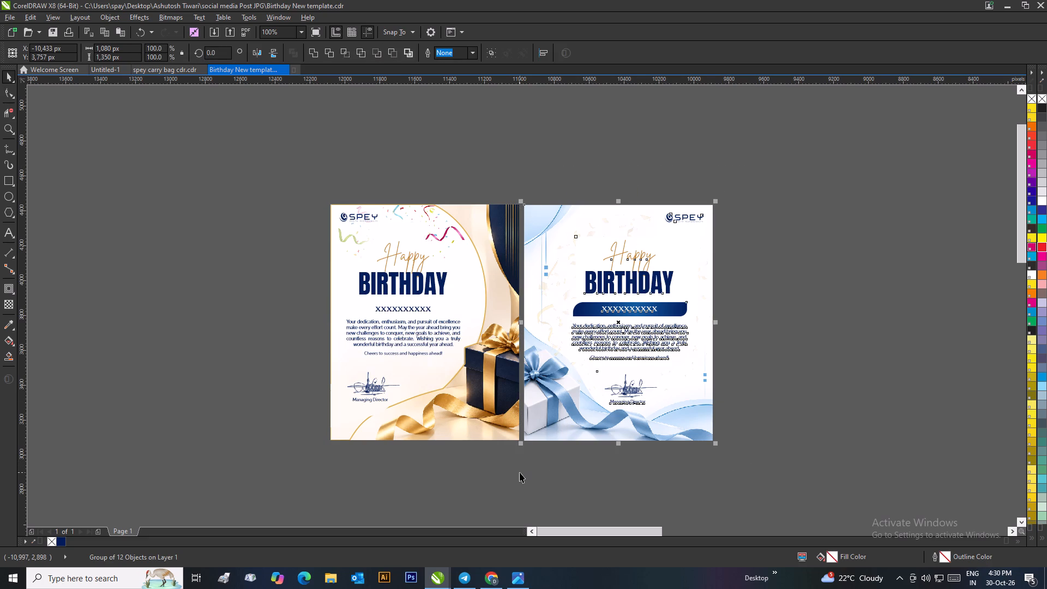
pyautogui.hotkey('ctrl', 'g')
pyautogui.click(770, 345)
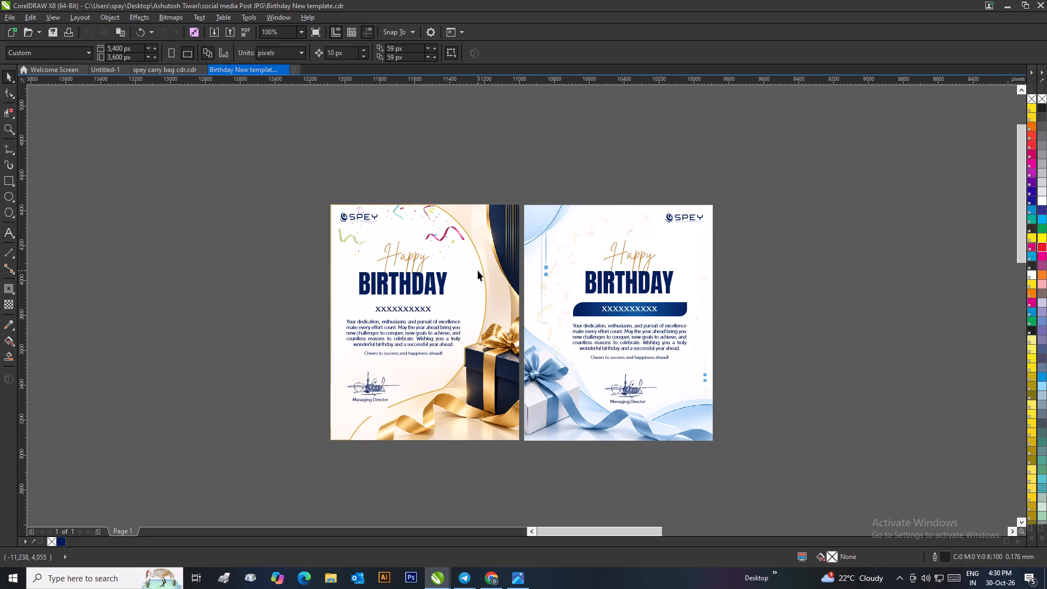
# Create a new document, copy the gold card group into it and centre it on the page.
pyautogui.hotkey('ctrl', 'n')
pyautogui.click(258, 71)
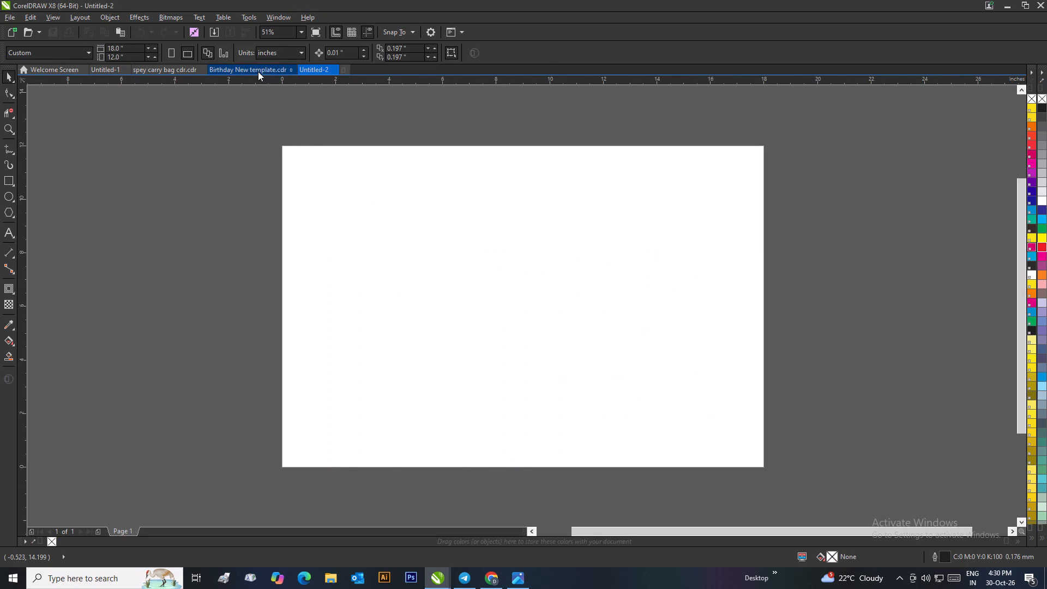
pyautogui.click(357, 266)
pyautogui.rightClick(384, 262)
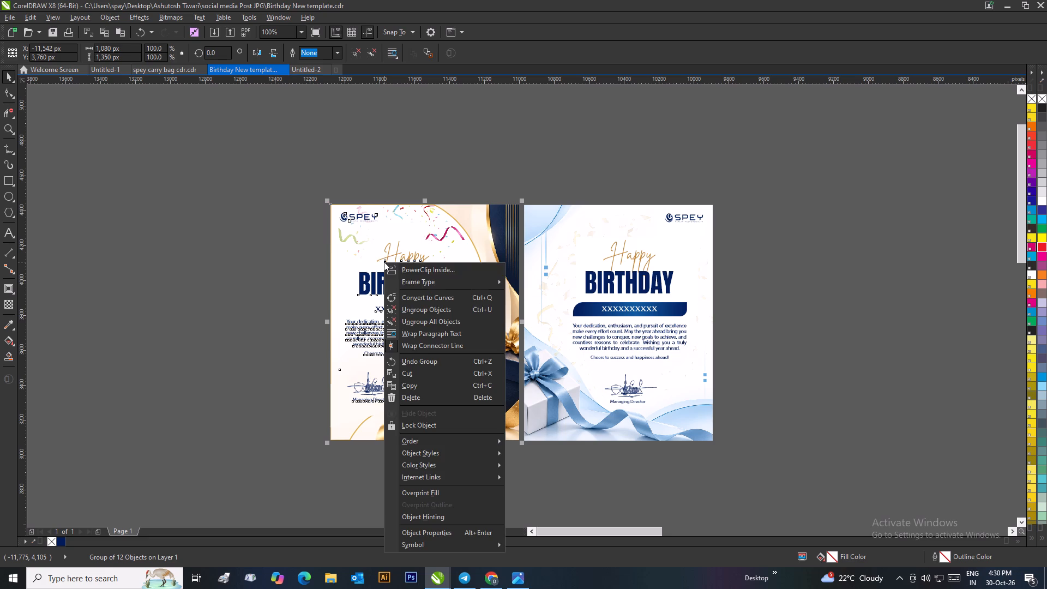
pyautogui.click(418, 380)
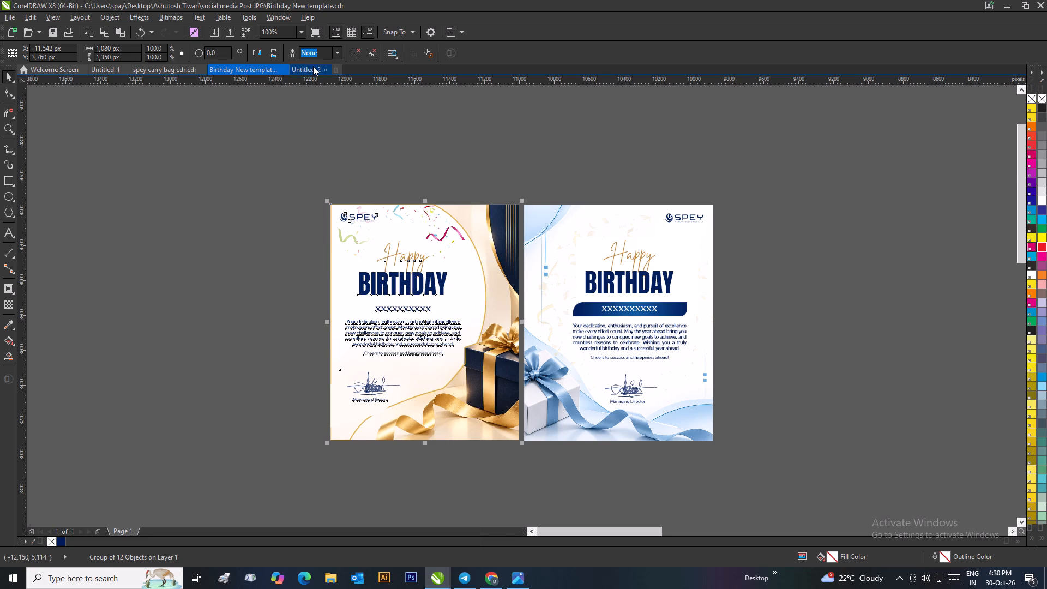
pyautogui.click(313, 66)
pyautogui.scroll(-2, 397, 226)
pyautogui.hotkey('ctrl', 'v')
pyautogui.press('p')
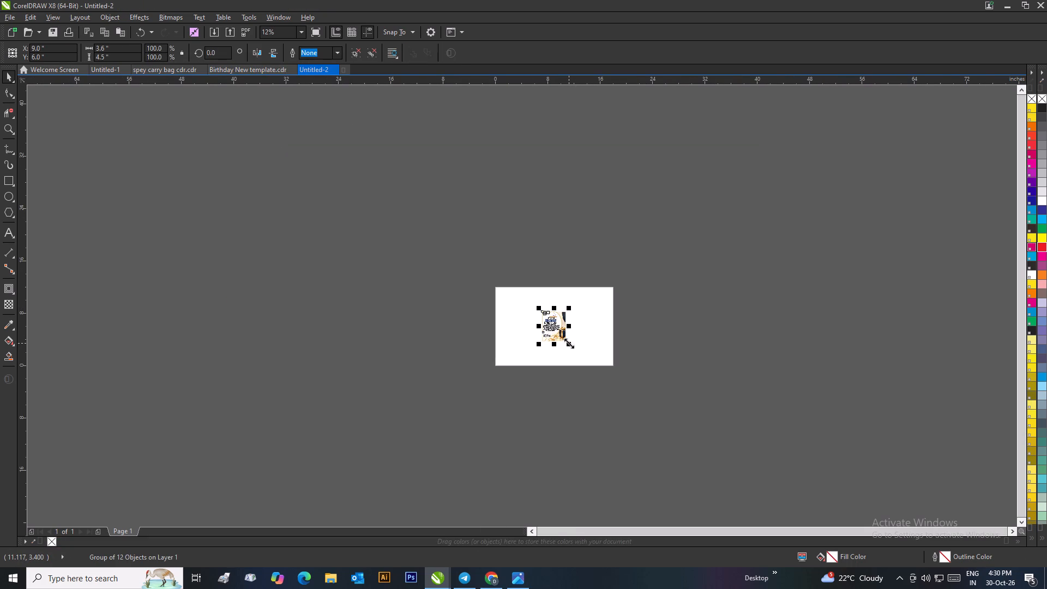
# Convert the pasted gold card group to curves.
pyautogui.hotkey('ctrl', 'q')
# Scale the pasted gold card up proportionally to about 6.25 by 7.813 in.
pyautogui.moveTo(570, 344); pyautogui.dragTo(607, 374)
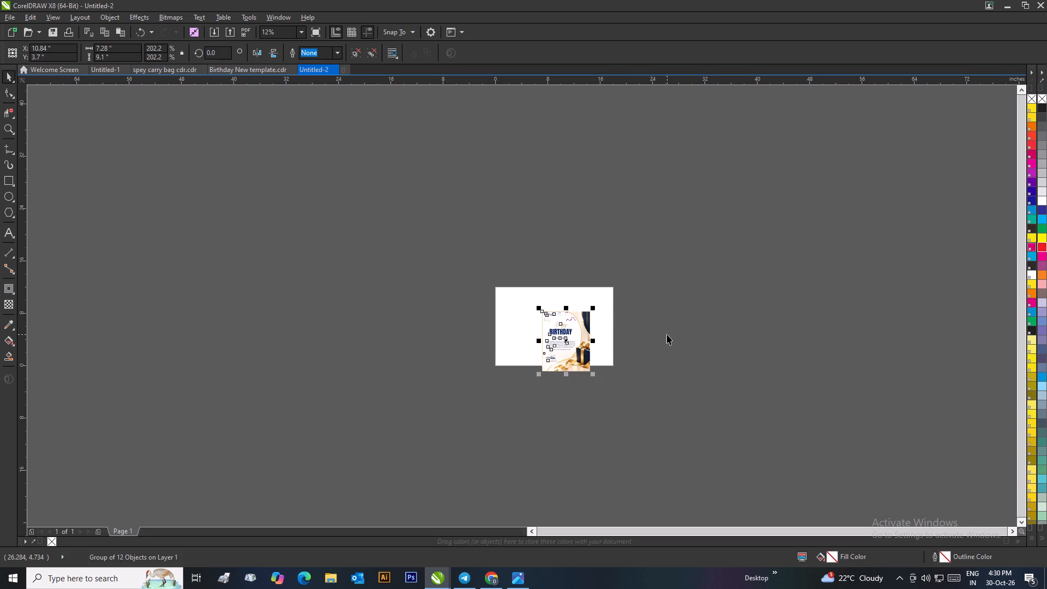
pyautogui.click(667, 334)
pyautogui.click(571, 323)
pyautogui.moveTo(596, 376); pyautogui.dragTo(591, 381)
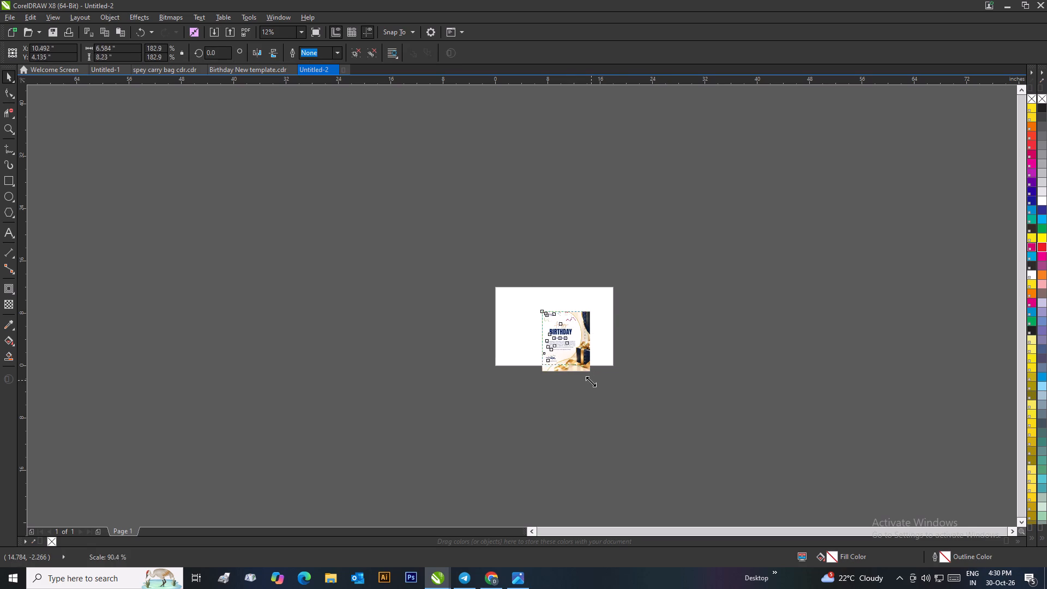
pyautogui.moveTo(591, 381); pyautogui.dragTo(589, 382)
# Copy the card's width into the page width as 6.25 in and enter 7/813 as the page height.
pyautogui.moveTo(121, 51); pyautogui.dragTo(90, 49)
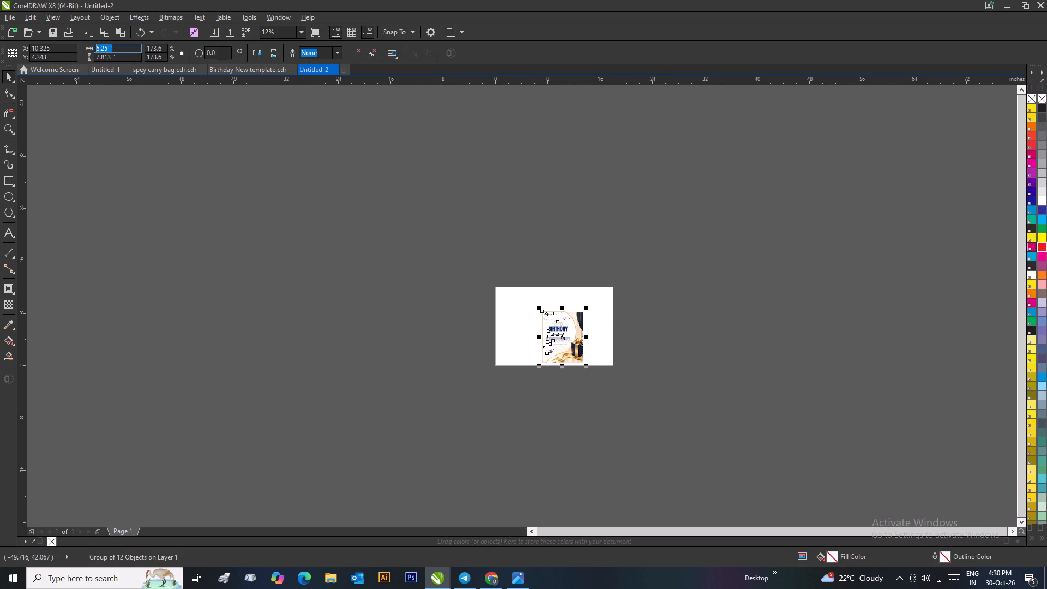
pyautogui.moveTo(90, 49); pyautogui.dragTo(89, 49)
pyautogui.hotkey('ctrl', 'v')
pyautogui.hotkey('ctrl', 'z')
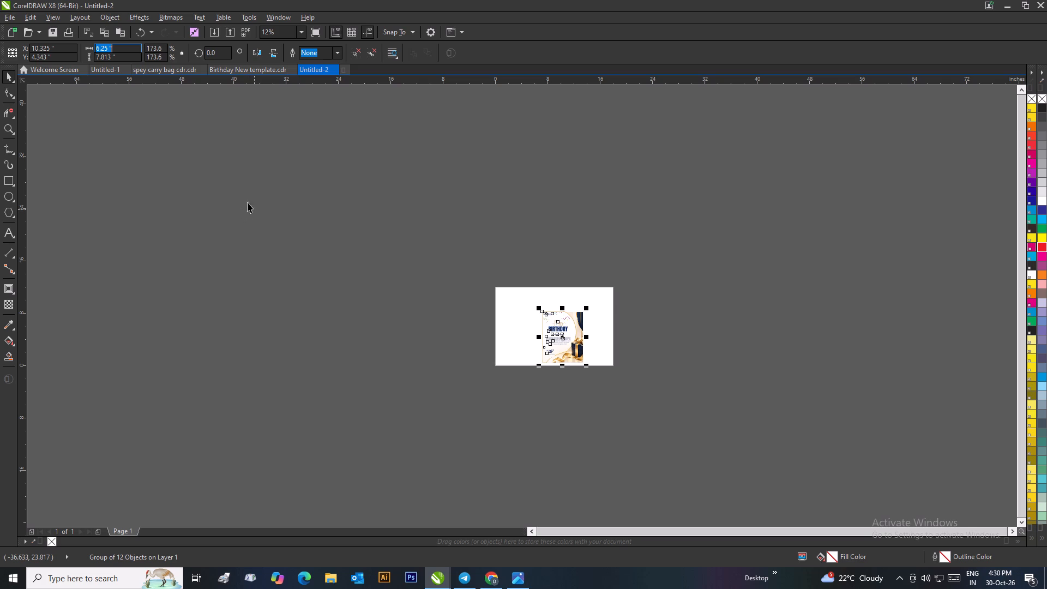
pyautogui.hotkey('ctrl', 'c')
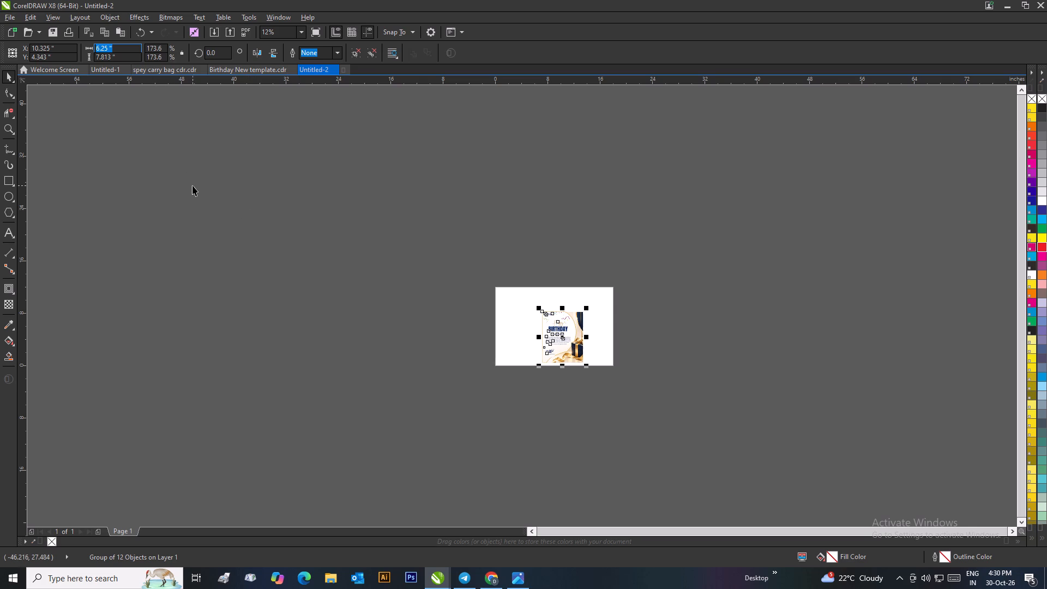
pyautogui.click(193, 185)
pyautogui.moveTo(124, 49); pyautogui.dragTo(100, 49)
pyautogui.press('BackSpace')
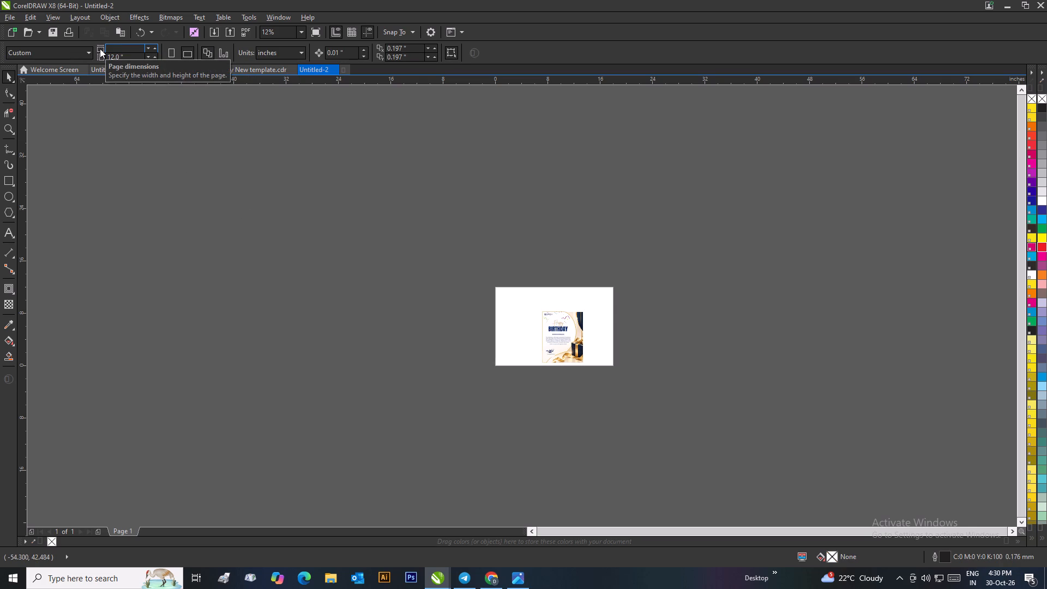
pyautogui.hotkey('ctrl', 'v')
pyautogui.press('Tab')
pyautogui.press('BackSpace')
pyautogui.write('7/813')
pyautogui.press('Return')
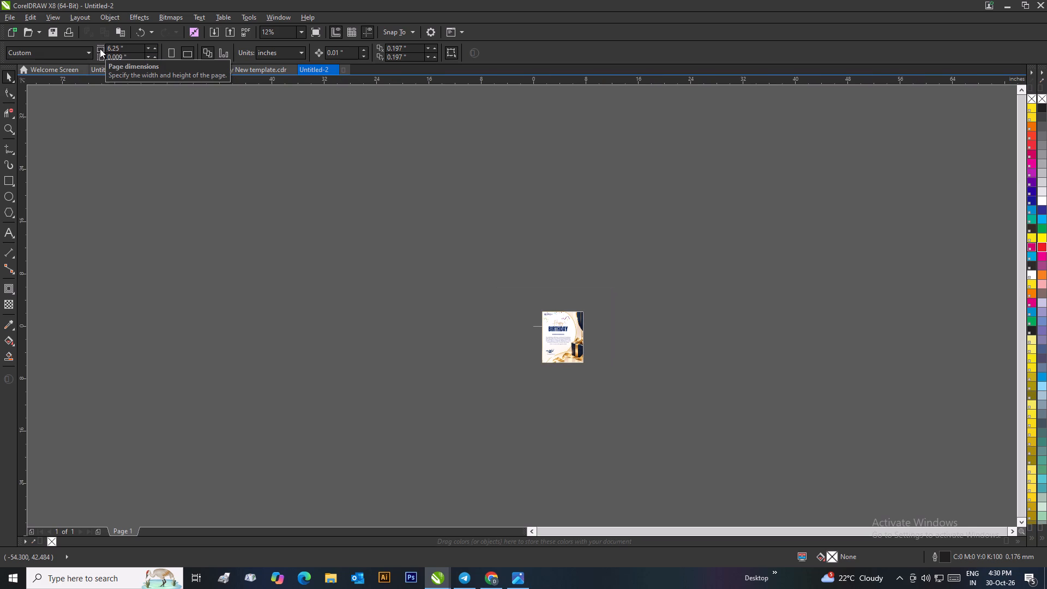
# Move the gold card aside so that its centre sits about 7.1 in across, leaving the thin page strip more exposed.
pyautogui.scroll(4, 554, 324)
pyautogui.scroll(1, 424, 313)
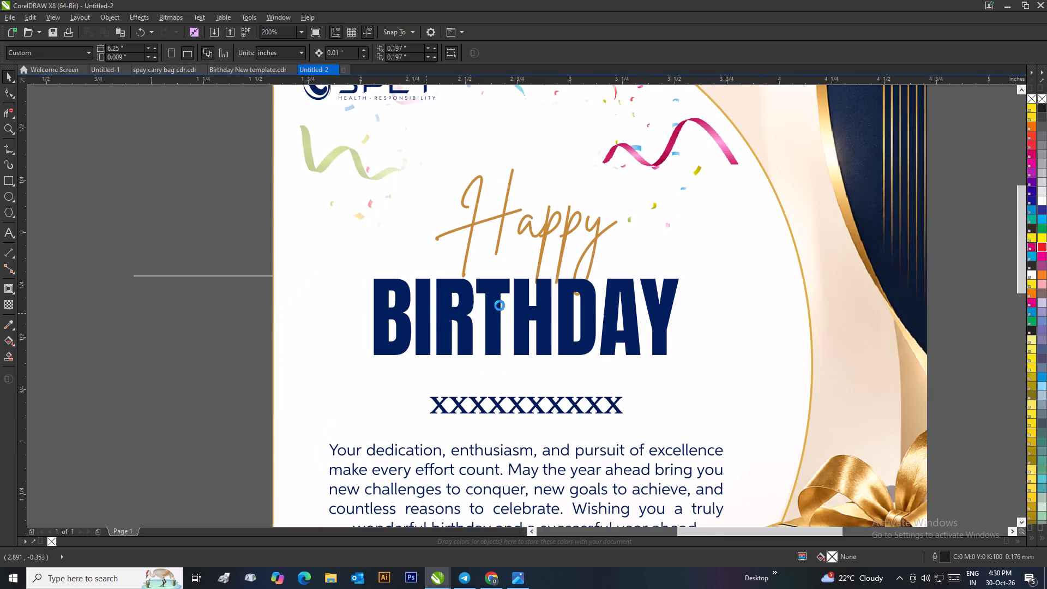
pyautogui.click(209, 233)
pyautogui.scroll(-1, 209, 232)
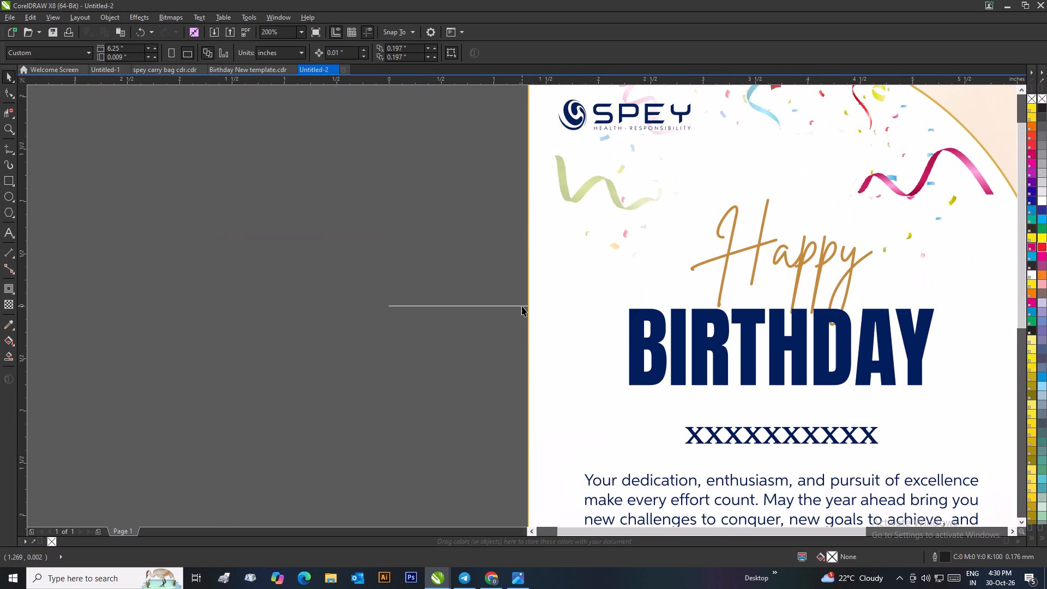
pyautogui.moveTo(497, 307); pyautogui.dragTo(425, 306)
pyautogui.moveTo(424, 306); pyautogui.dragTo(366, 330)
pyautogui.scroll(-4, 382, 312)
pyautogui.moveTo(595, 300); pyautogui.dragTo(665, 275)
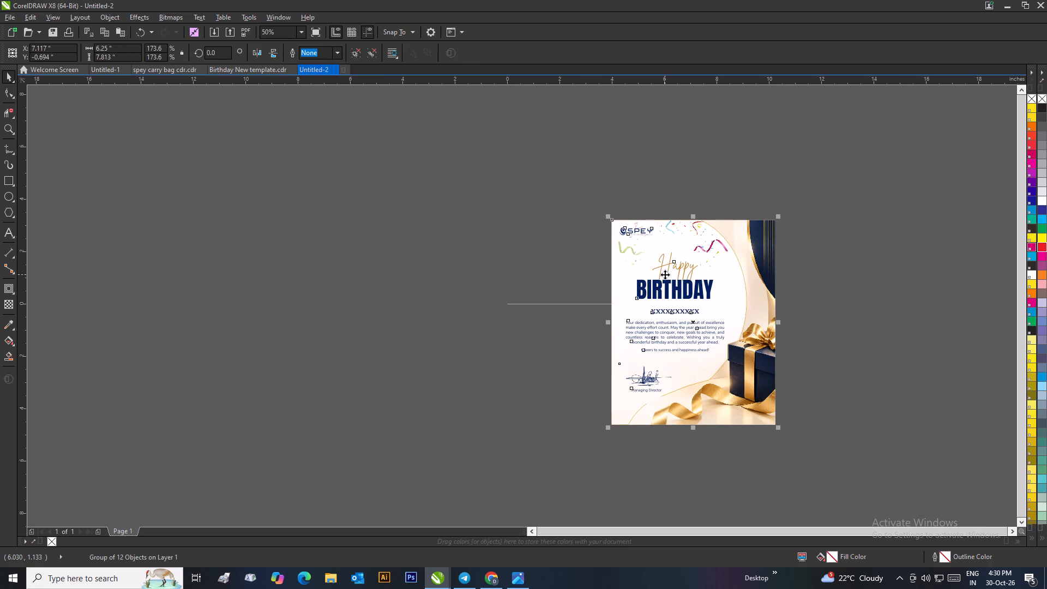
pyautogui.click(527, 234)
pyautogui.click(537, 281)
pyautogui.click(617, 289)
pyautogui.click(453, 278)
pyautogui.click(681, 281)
# Set the page height to 7.813 in.
pyautogui.click(446, 243)
pyautogui.moveTo(127, 56); pyautogui.dragTo(100, 60)
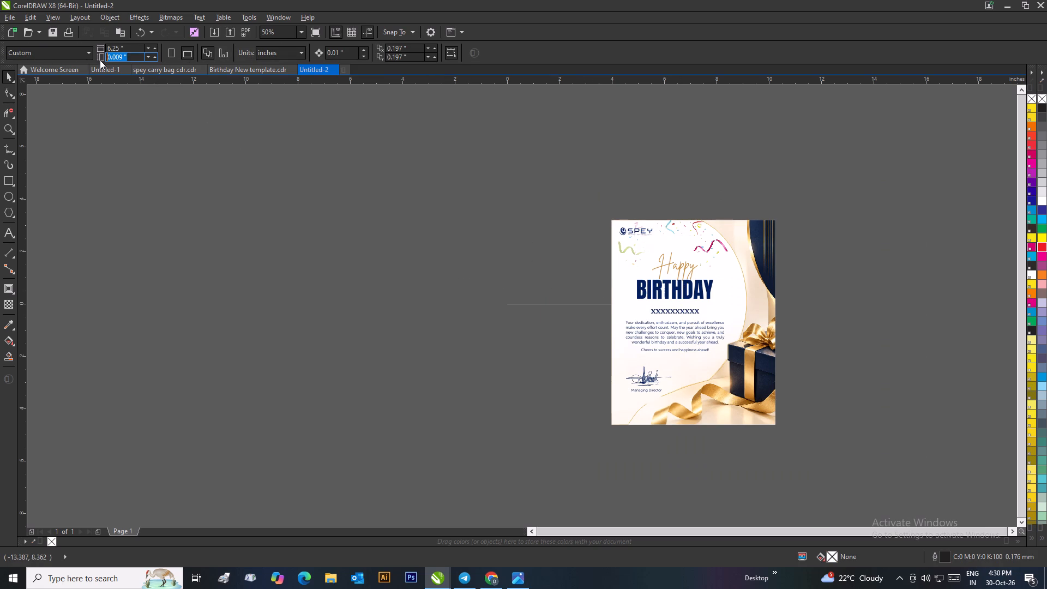
pyautogui.press('BackSpace')
pyautogui.write('7.813')
pyautogui.press('Return')
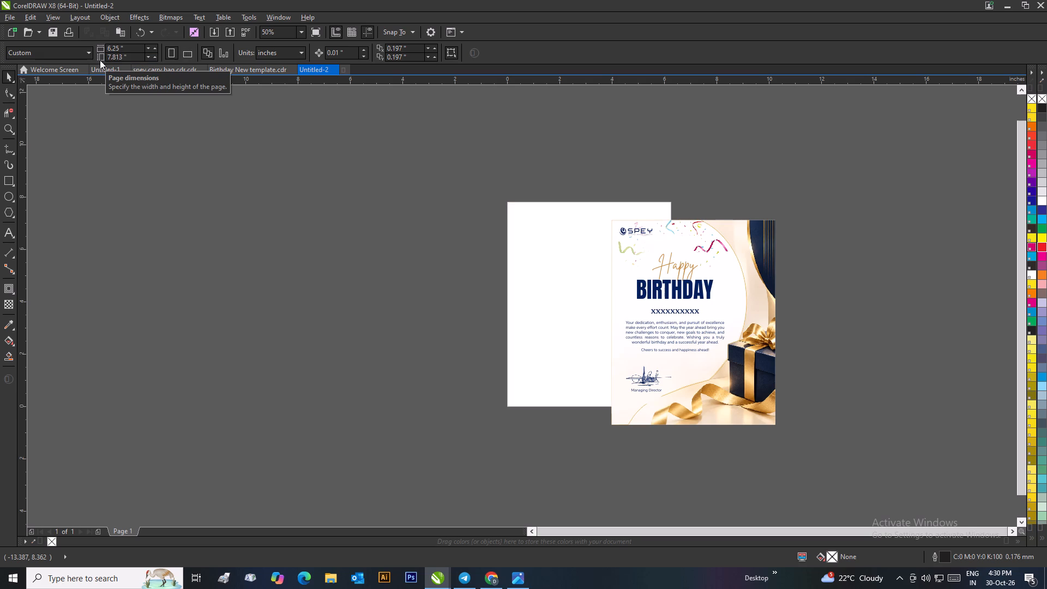
# Centre the gold card group on the resized page.
pyautogui.click(697, 267)
pyautogui.press('p')
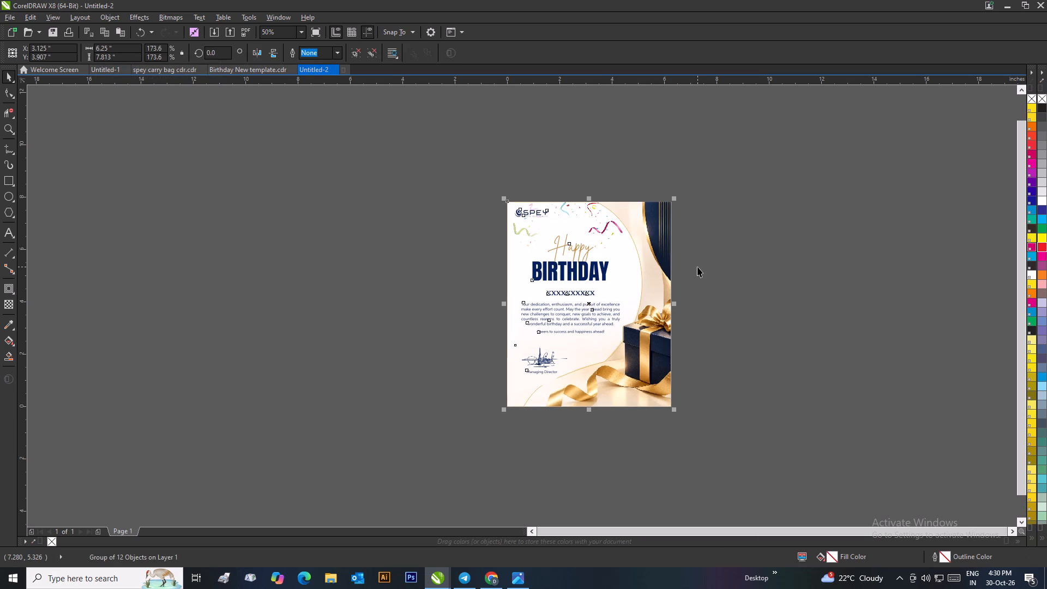
pyautogui.click(699, 265)
# Examine the gold card's artwork and its fit to the page edges.
pyautogui.scroll(1, 625, 273)
pyautogui.scroll(-1, 522, 306)
pyautogui.scroll(1, 528, 334)
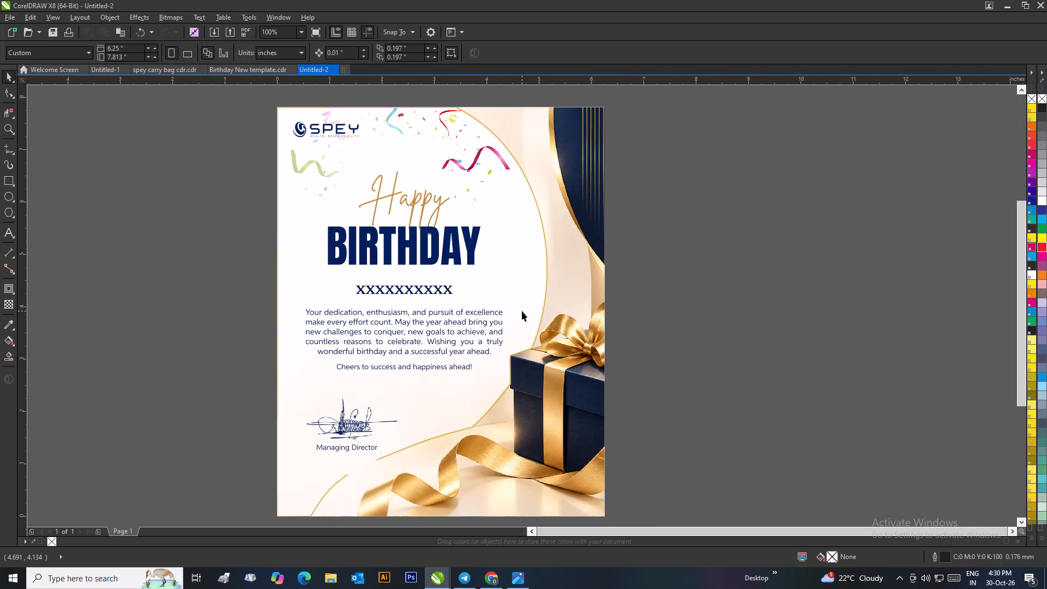
pyautogui.scroll(-1, 522, 311)
pyautogui.scroll(1, 522, 308)
pyautogui.scroll(-1, 522, 306)
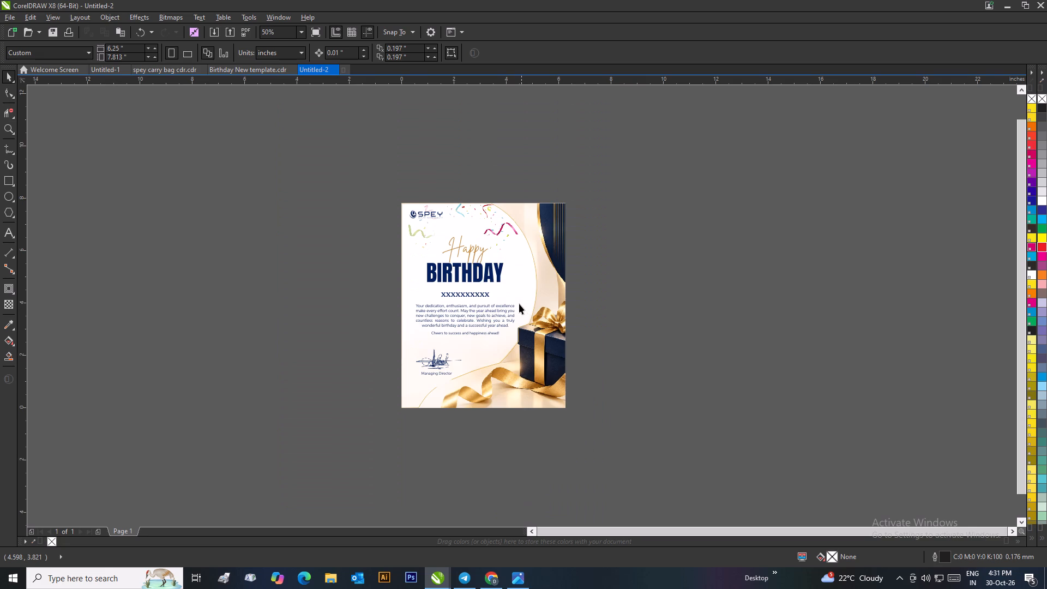
pyautogui.scroll(1, 516, 302)
pyautogui.scroll(-1, 522, 306)
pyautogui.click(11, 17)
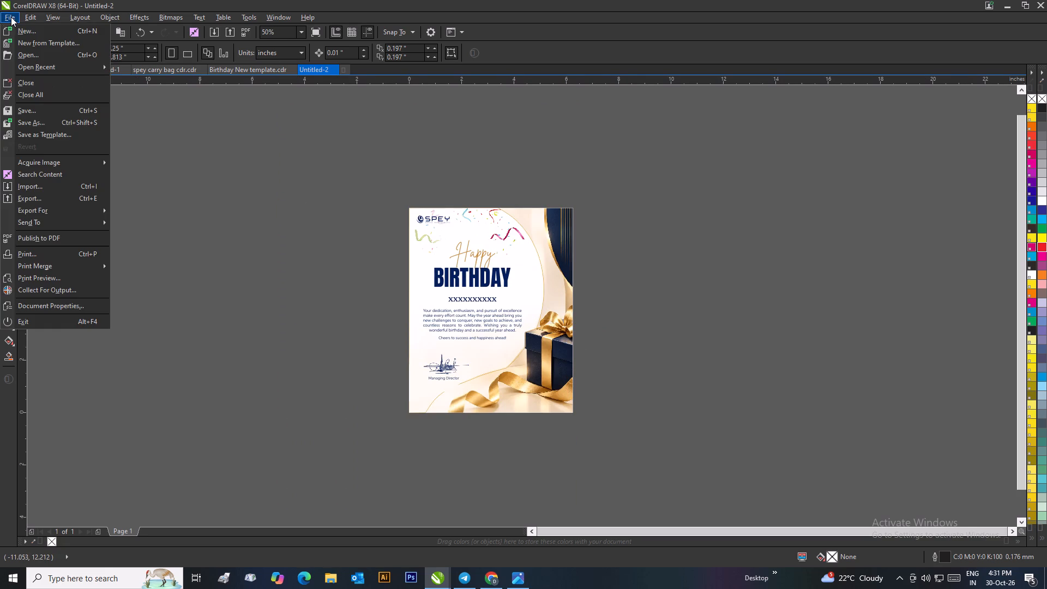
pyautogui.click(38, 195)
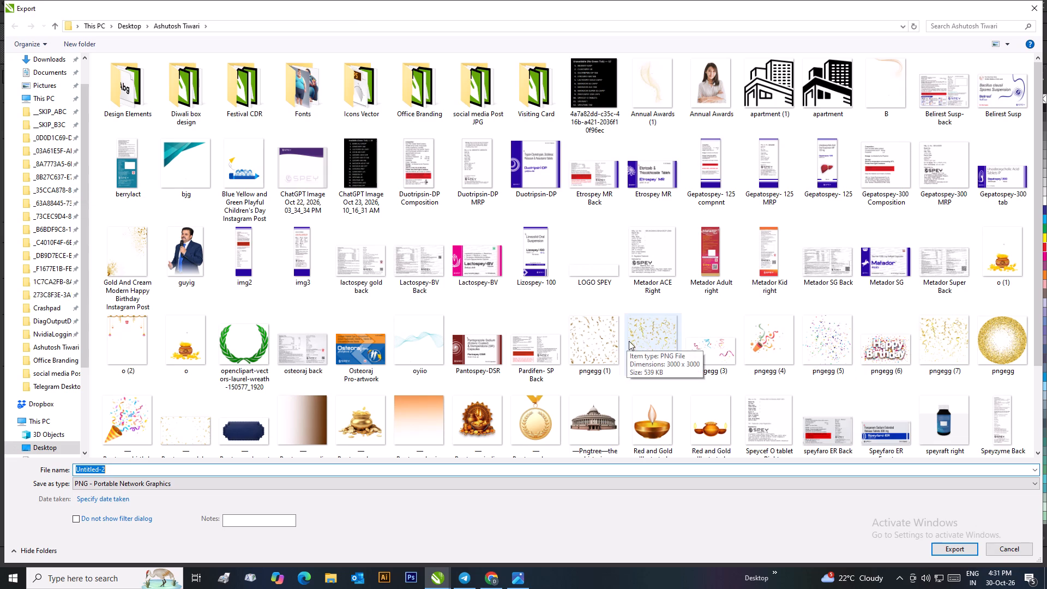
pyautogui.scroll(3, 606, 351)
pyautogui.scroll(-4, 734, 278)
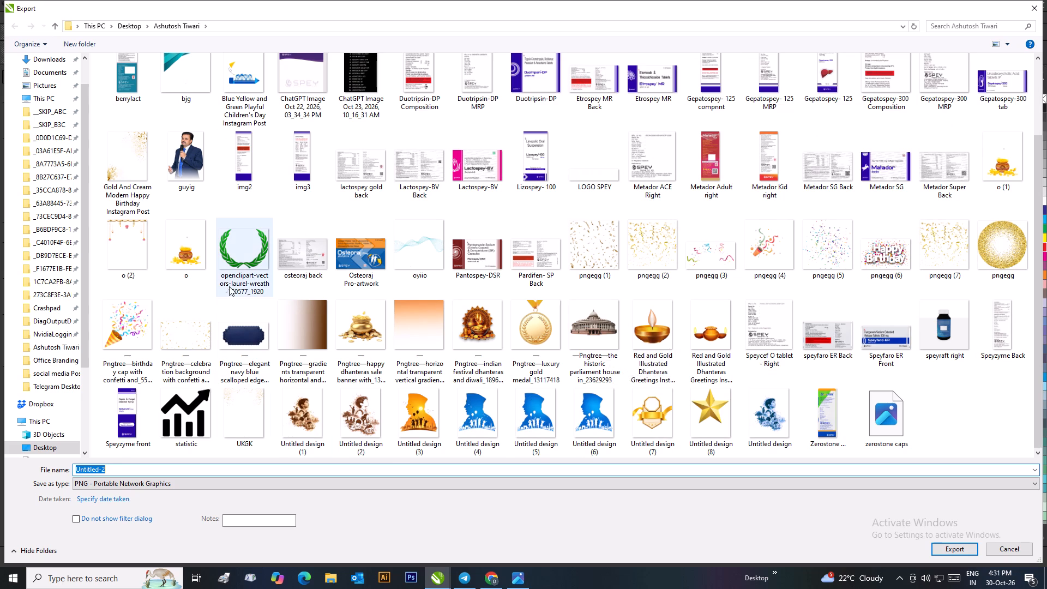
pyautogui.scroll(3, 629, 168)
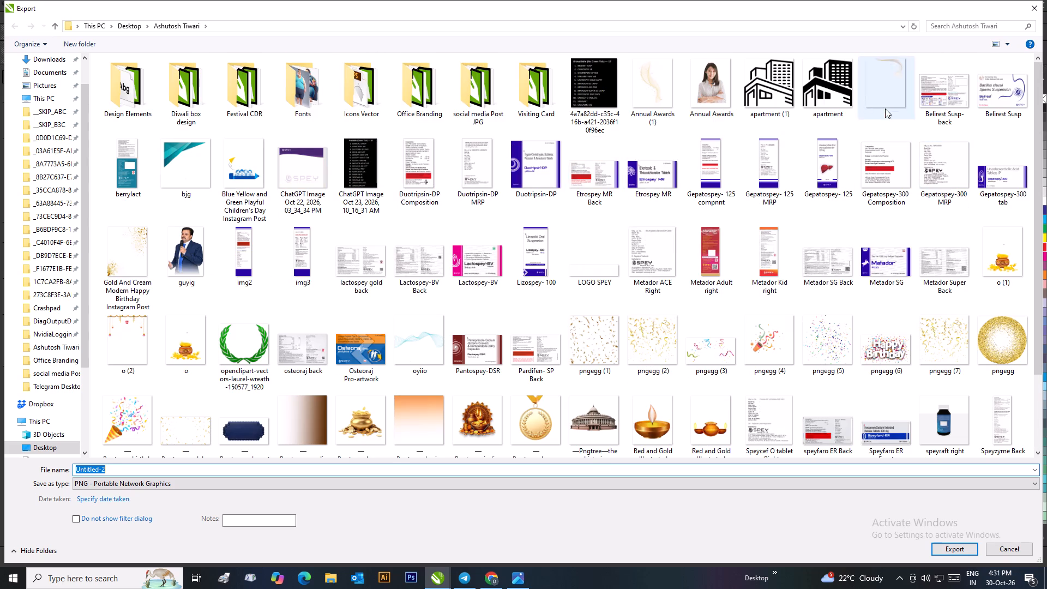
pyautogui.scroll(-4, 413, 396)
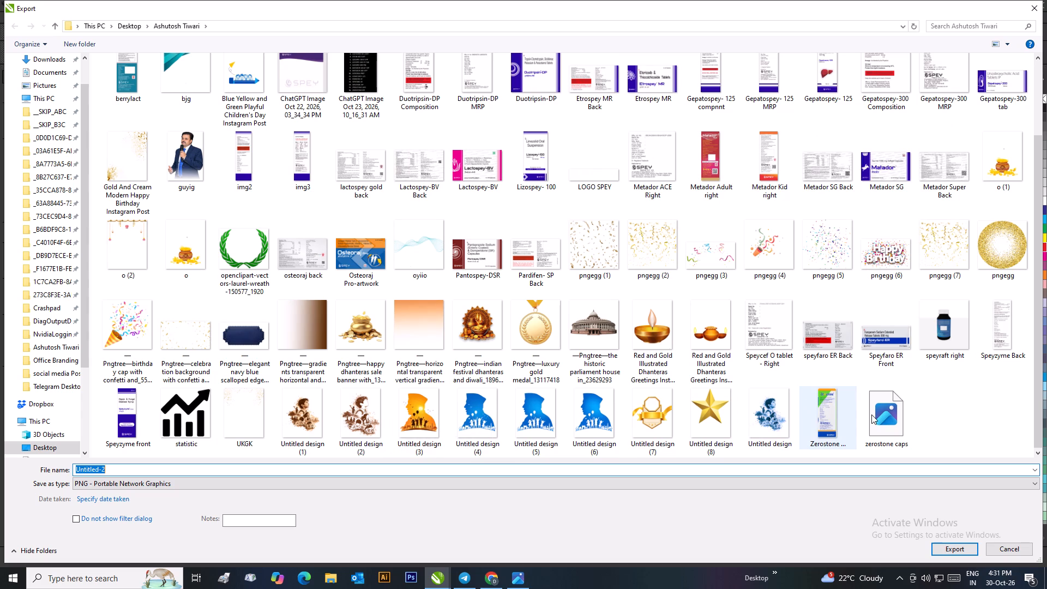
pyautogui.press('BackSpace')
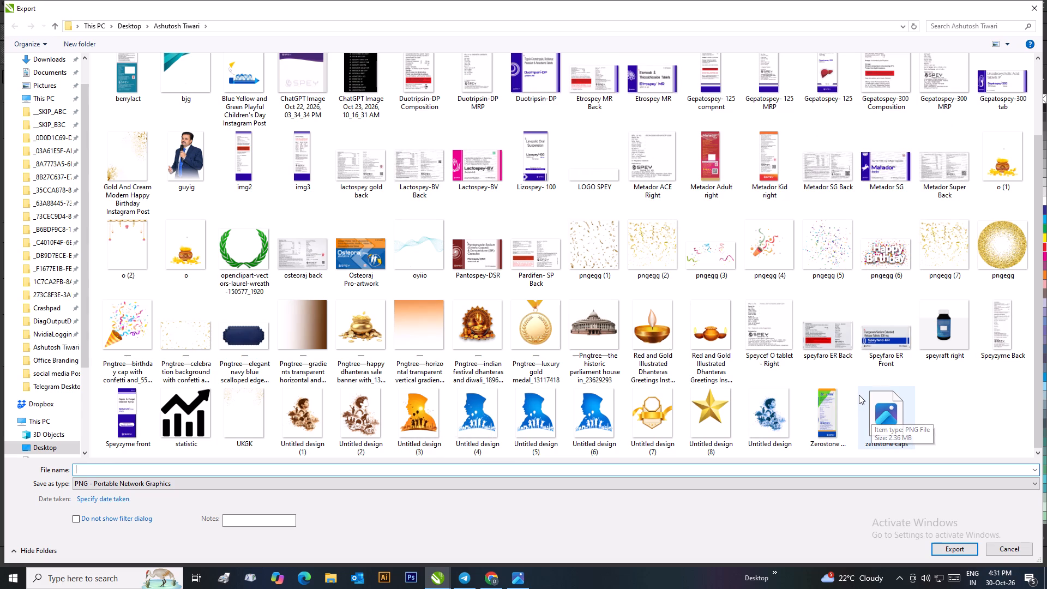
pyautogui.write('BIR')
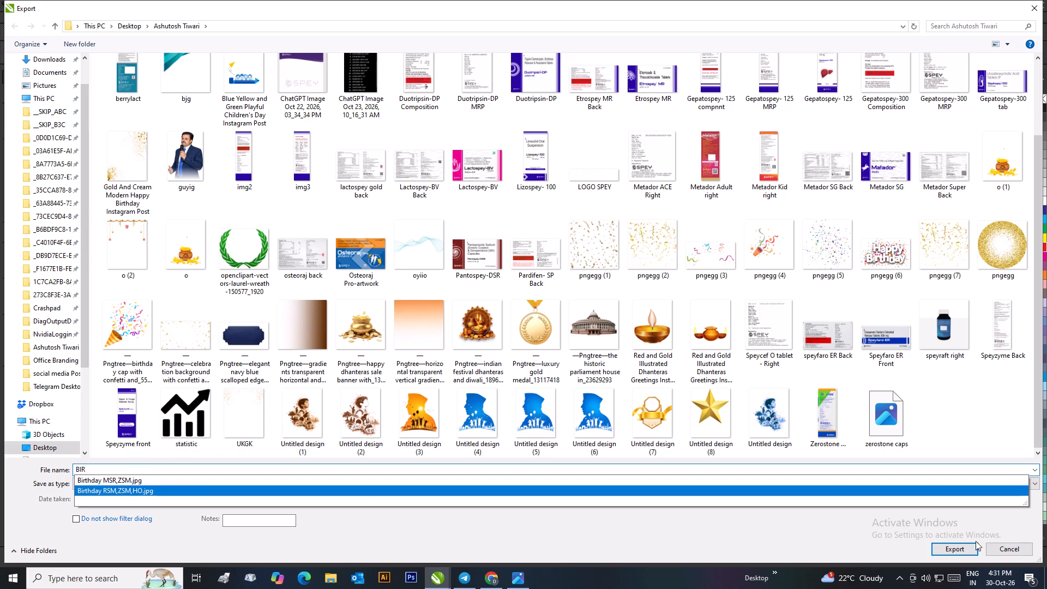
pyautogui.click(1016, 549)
# Export the gold card as a JPG in RGB Color (24-bit), replacing the existing file Birthday MSR,ZSM.jpg.
pyautogui.click(5, 18)
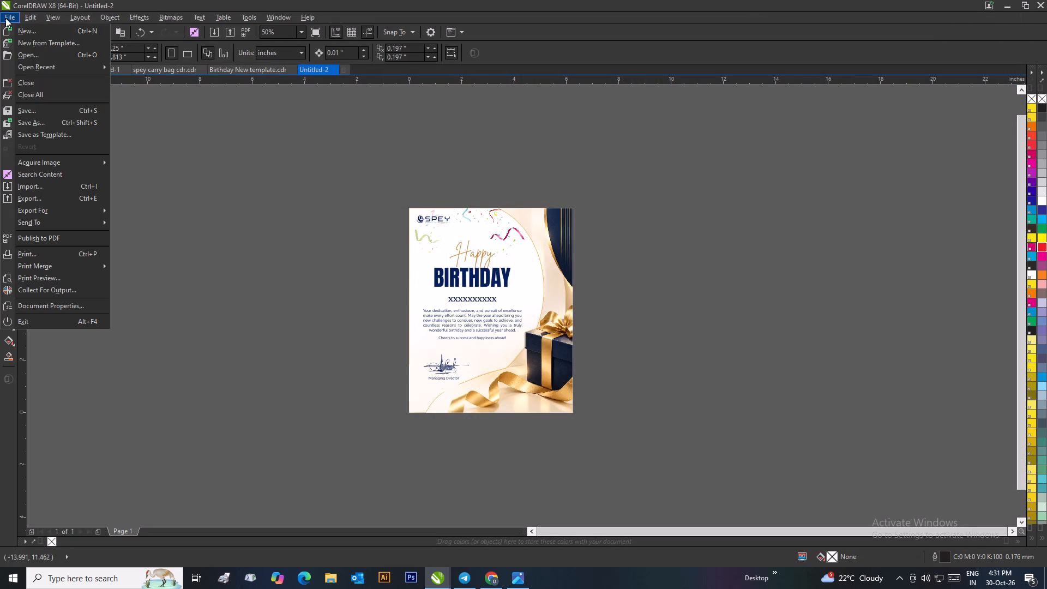
pyautogui.click(33, 195)
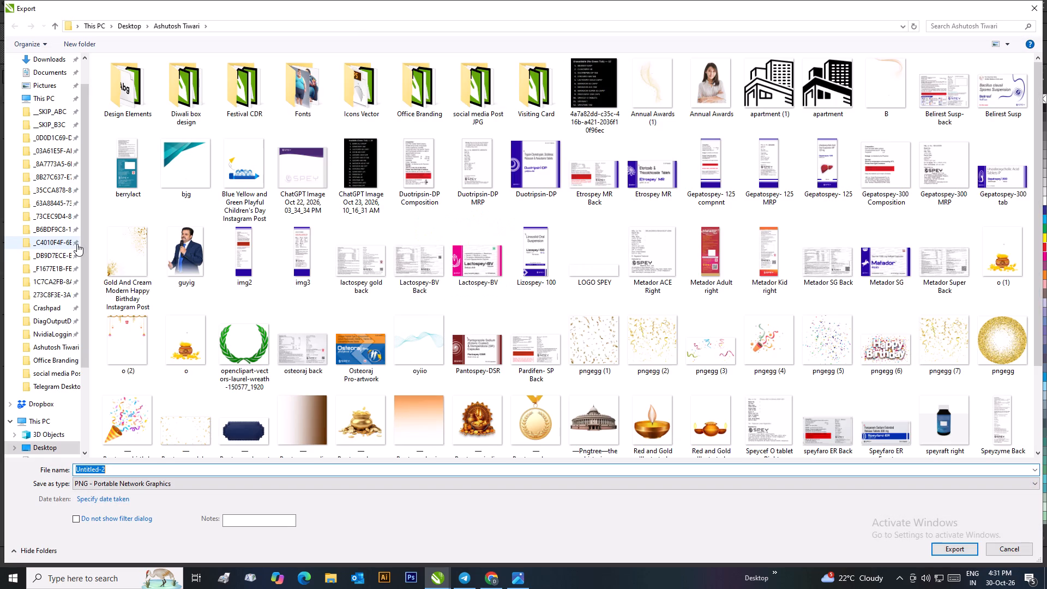
pyautogui.press('BackSpace')
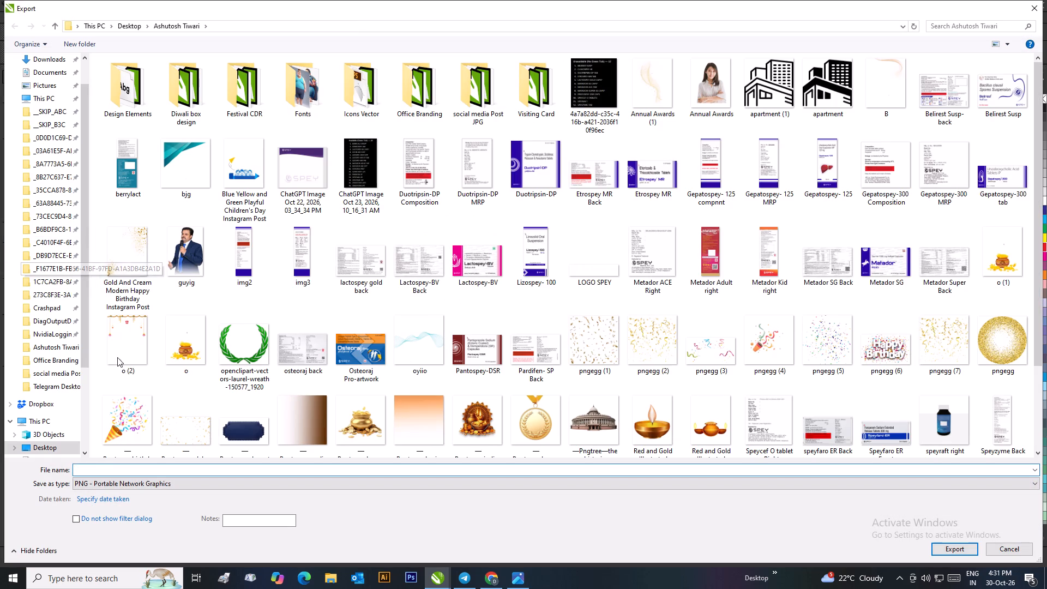
pyautogui.click(152, 480)
pyautogui.click(97, 242)
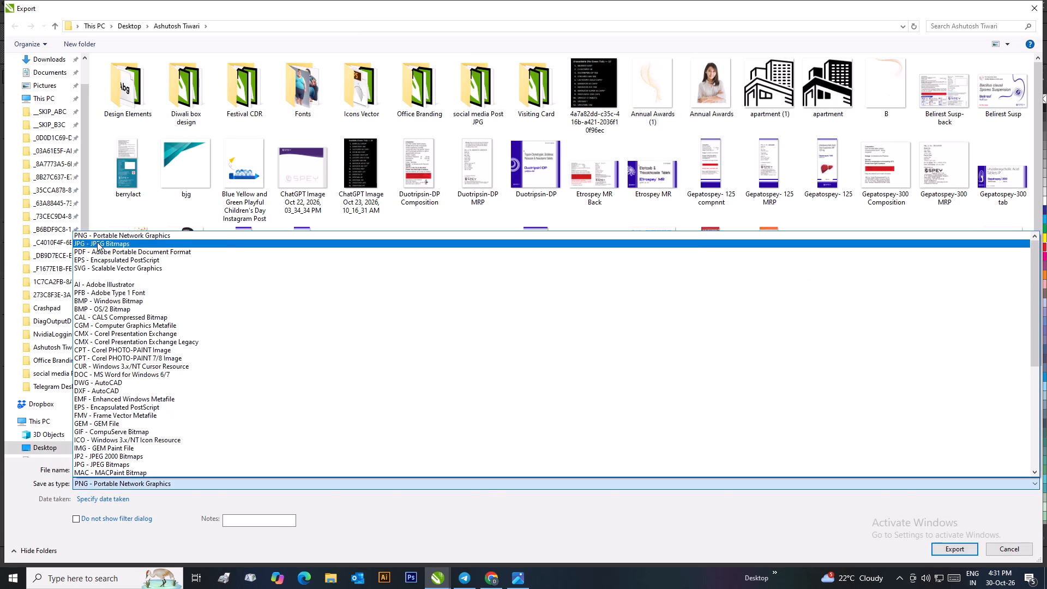
pyautogui.click(103, 471)
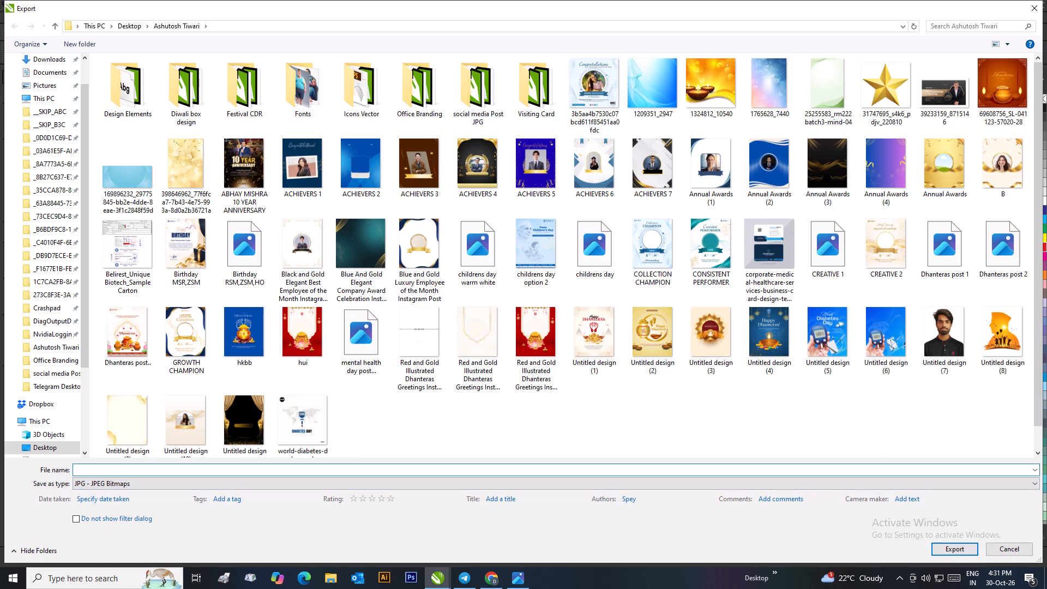
pyautogui.write('BIR')
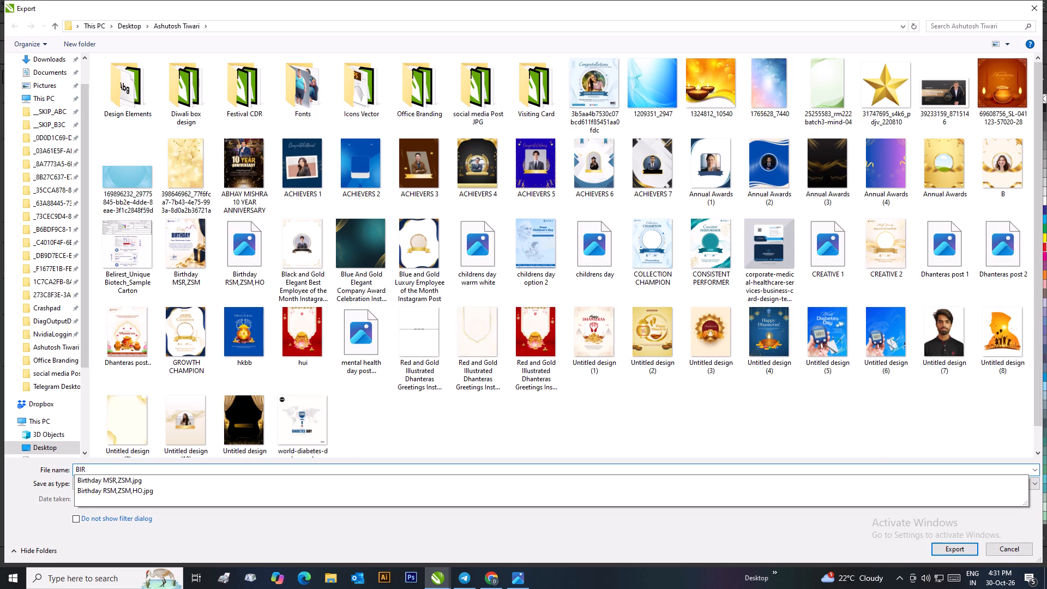
pyautogui.click(107, 477)
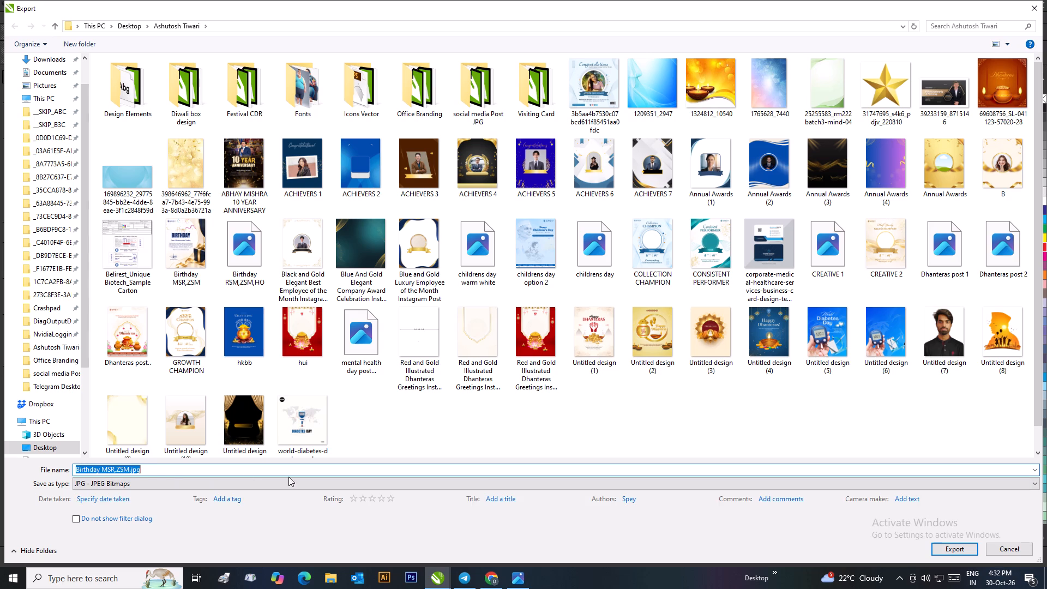
pyautogui.click(942, 552)
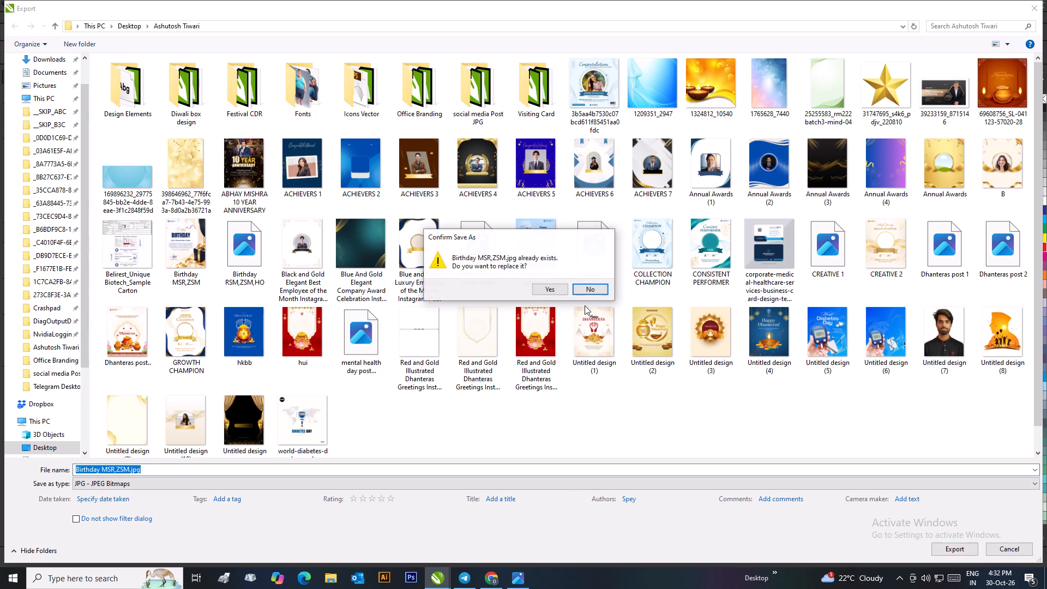
pyautogui.click(549, 290)
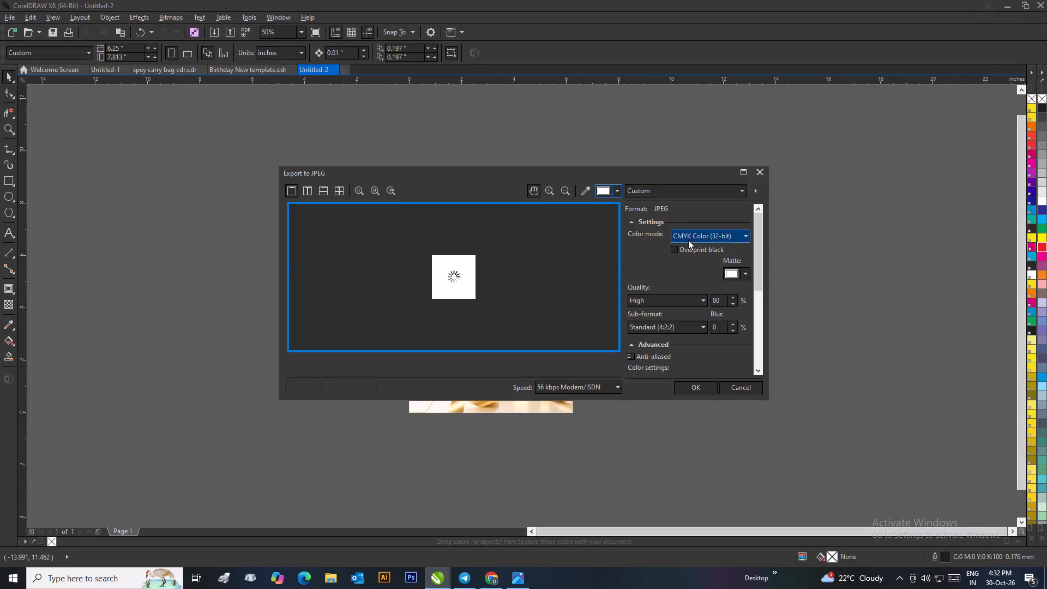
pyautogui.click(688, 240)
pyautogui.click(684, 253)
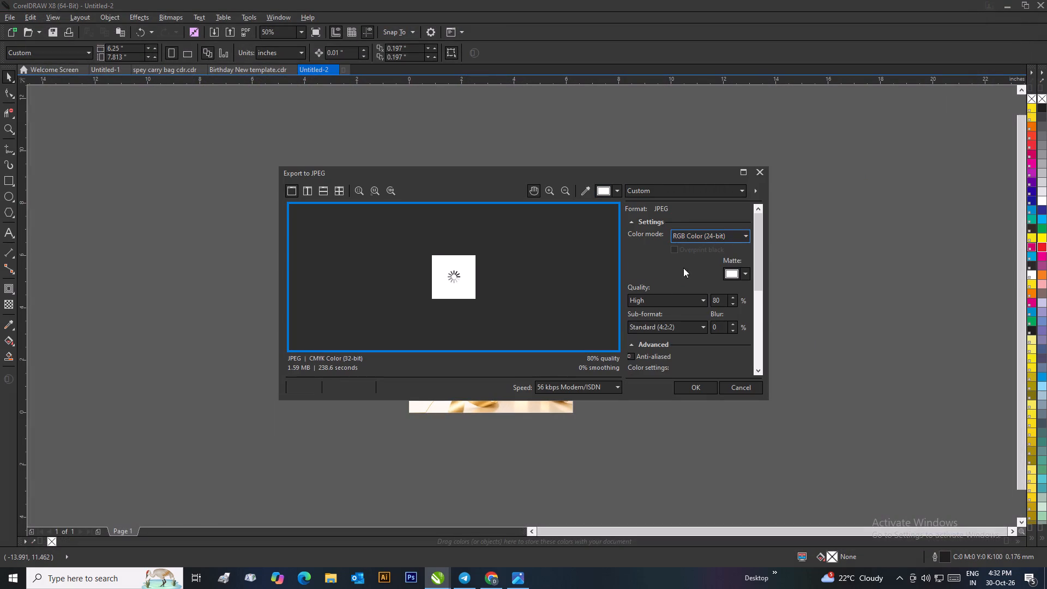
pyautogui.click(695, 386)
# Delete the gold card group from the Untitled-2 page.
pyautogui.click(545, 330)
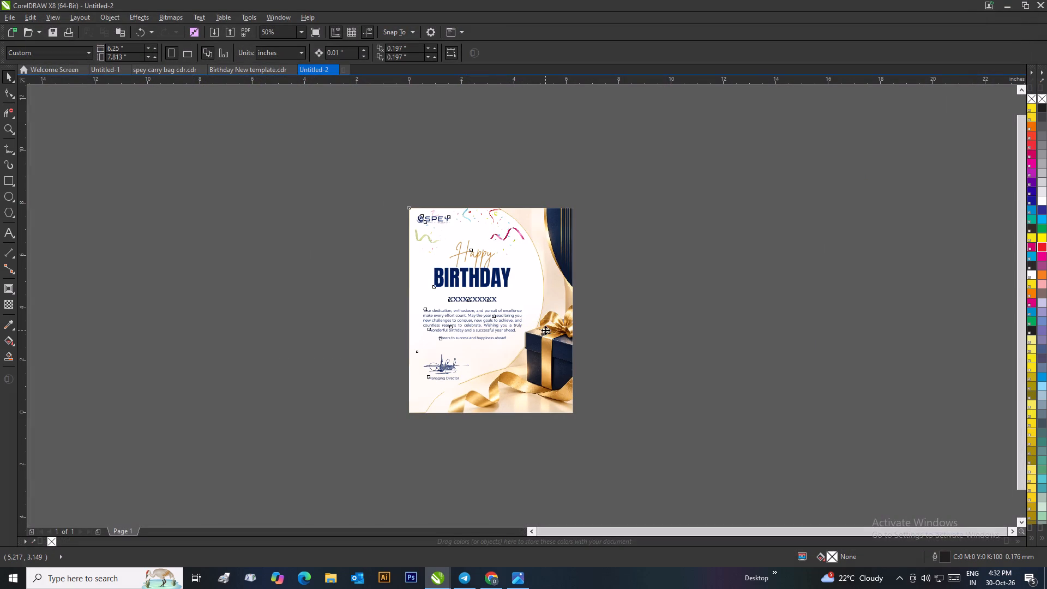
pyautogui.press('Delete')
# Copy the blue card group from Birthday New template.cdr into Untitled-2 and centre it on the page.
pyautogui.click(248, 65)
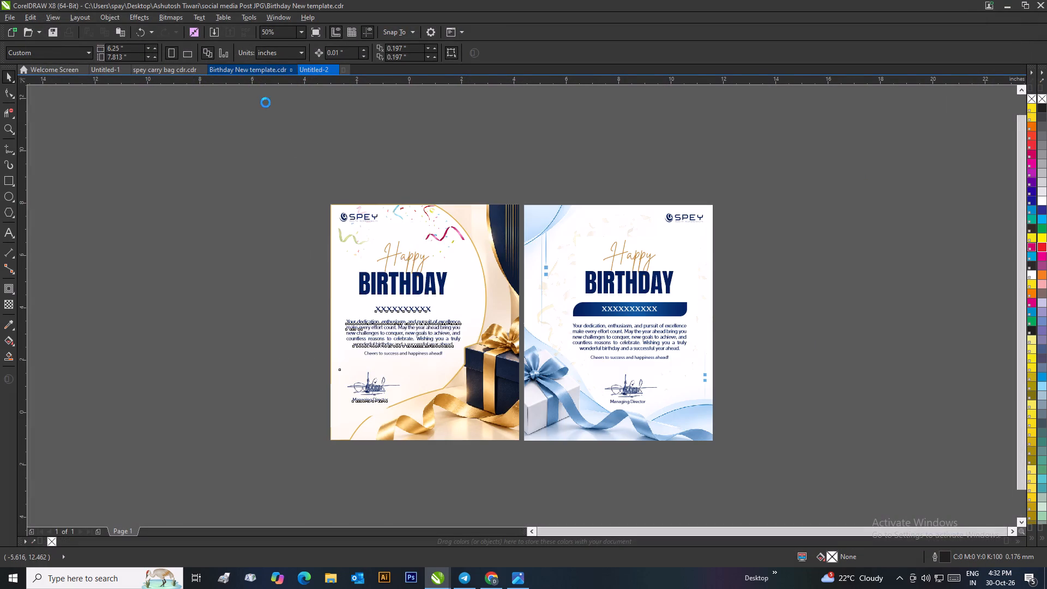
pyautogui.click(572, 302)
pyautogui.rightClick(572, 302)
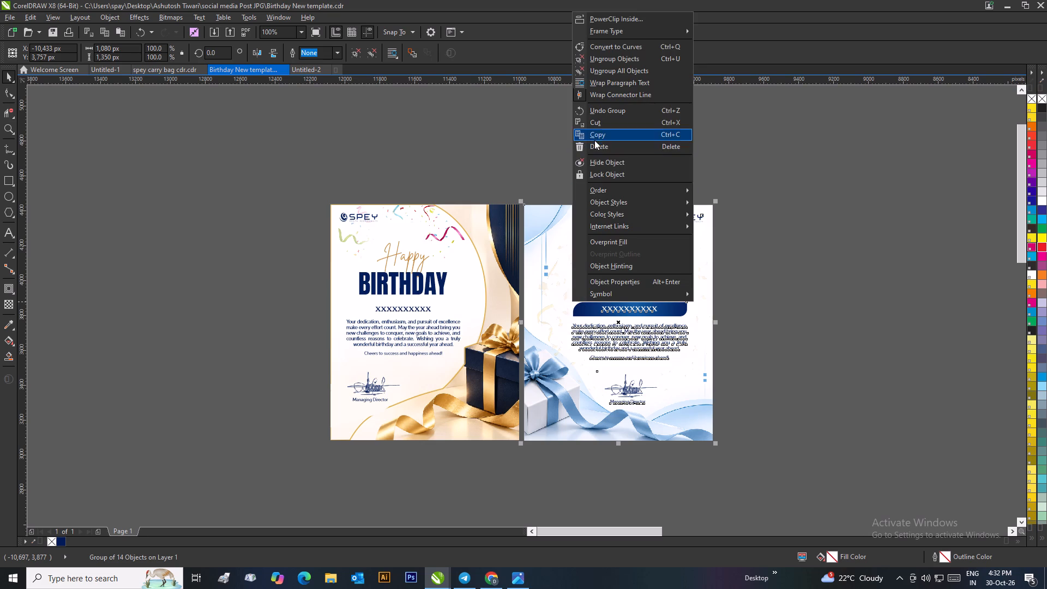
pyautogui.click(594, 140)
pyautogui.click(303, 72)
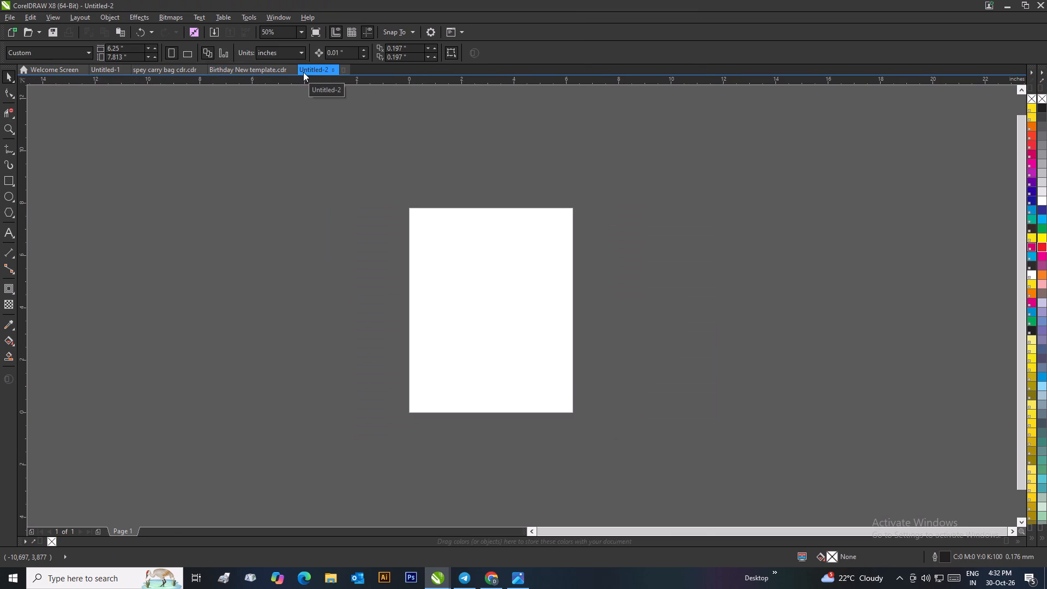
pyautogui.hotkey('ctrl', 'v')
pyautogui.press('p')
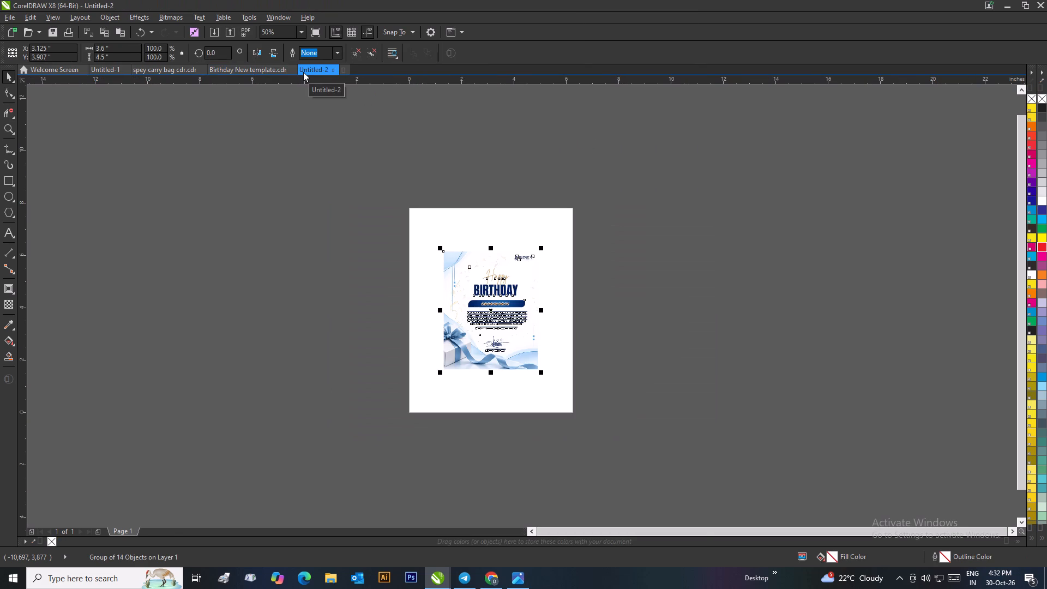
# Scale the blue card group proportionally to the page width of 6.25 in.
pyautogui.click(666, 248)
pyautogui.click(480, 303)
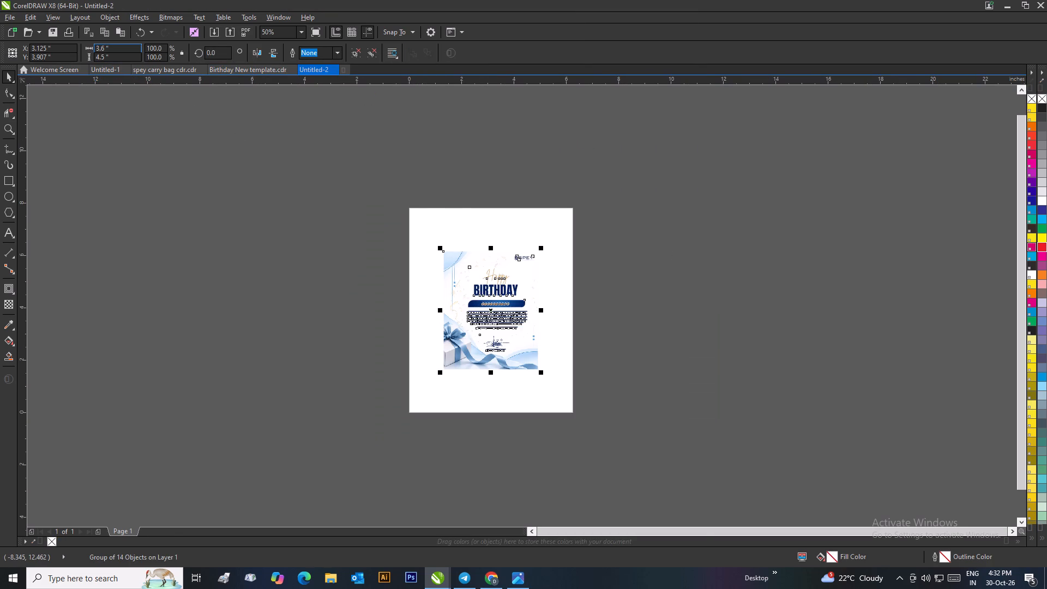
pyautogui.click(296, 206)
pyautogui.moveTo(129, 48); pyautogui.dragTo(90, 49)
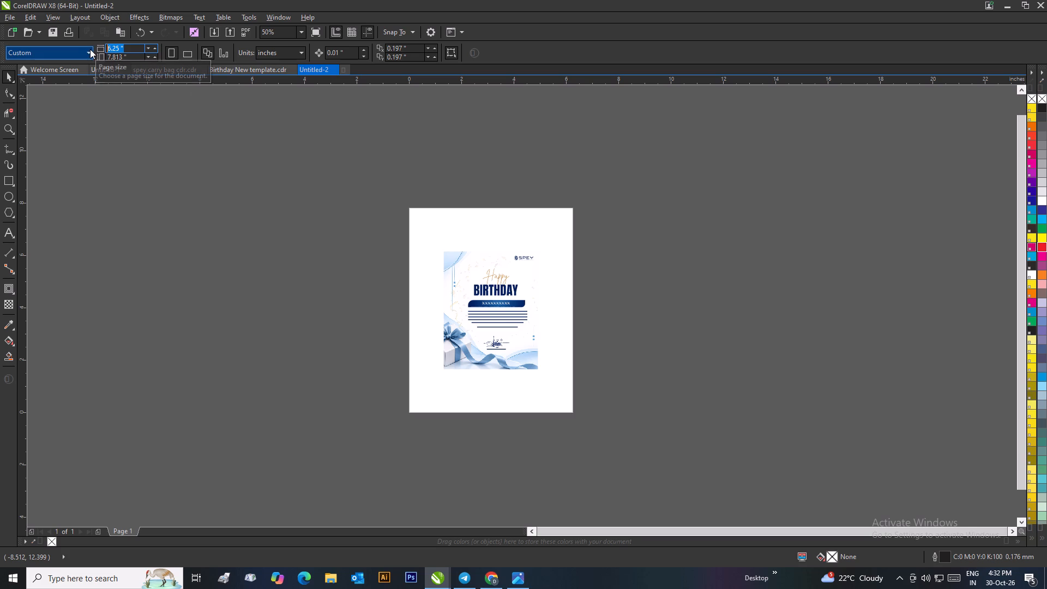
pyautogui.hotkey('ctrl', 'c')
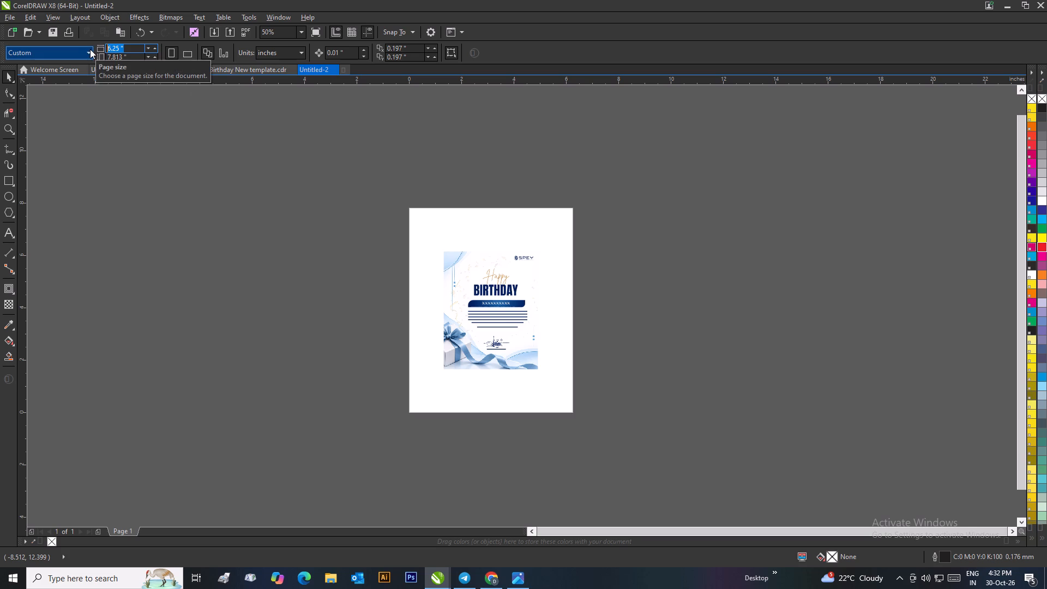
pyautogui.click(229, 175)
pyautogui.click(507, 275)
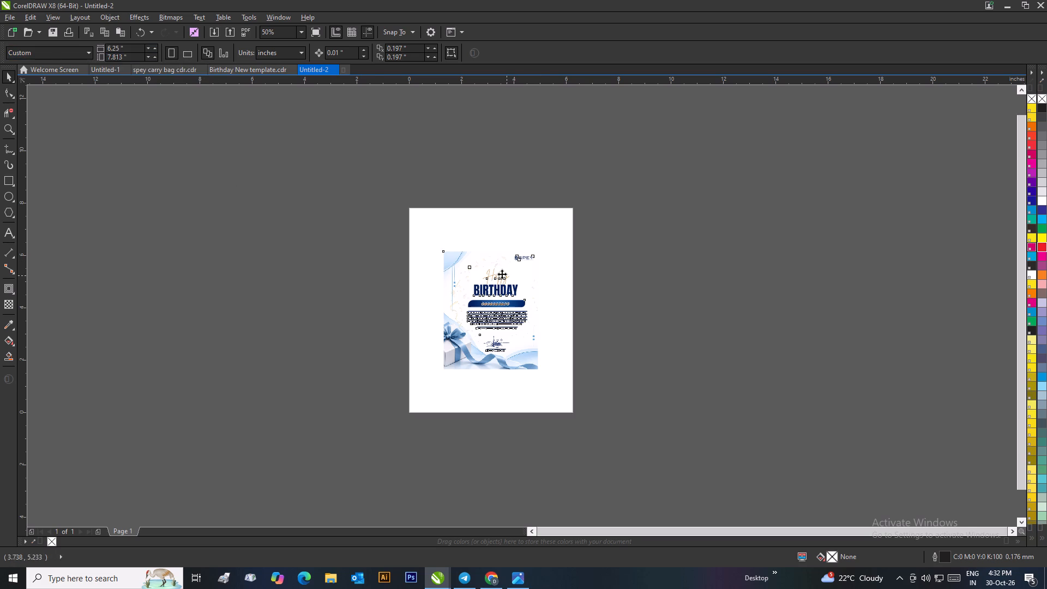
pyautogui.click(180, 55)
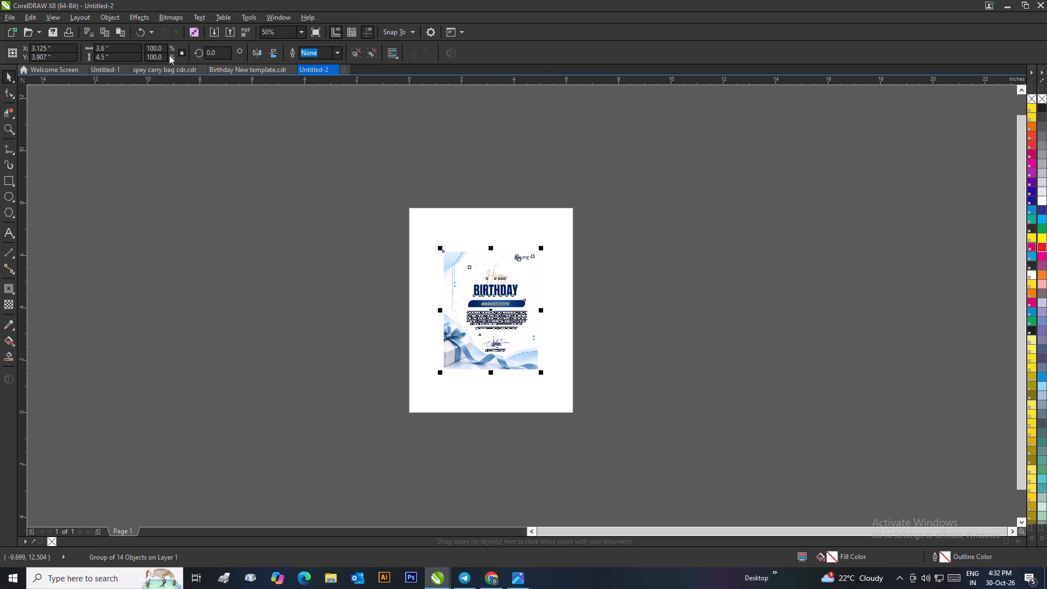
pyautogui.moveTo(118, 51); pyautogui.dragTo(97, 50)
pyautogui.press('BackSpace')
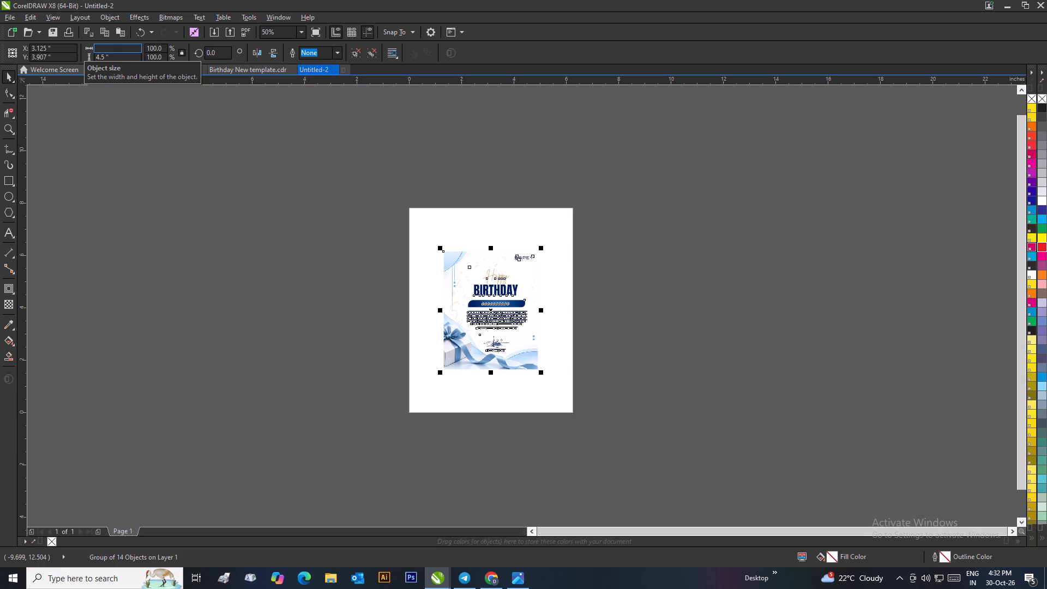
pyautogui.hotkey('ctrl', 'v')
pyautogui.press('Return')
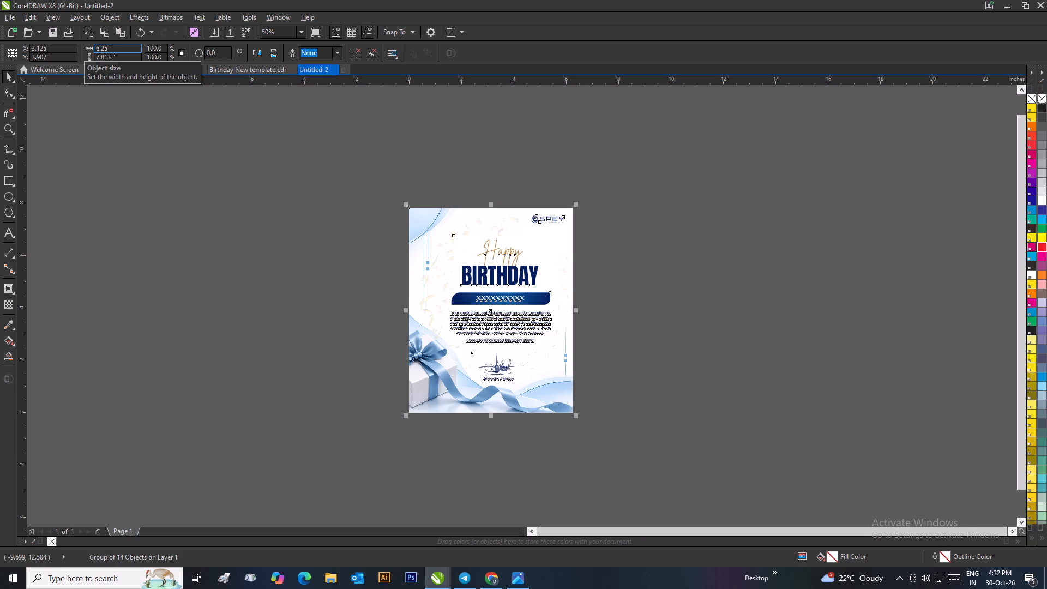
# Centre the enlarged blue card group on the page and deselect it.
pyautogui.click(213, 210)
pyautogui.click(474, 228)
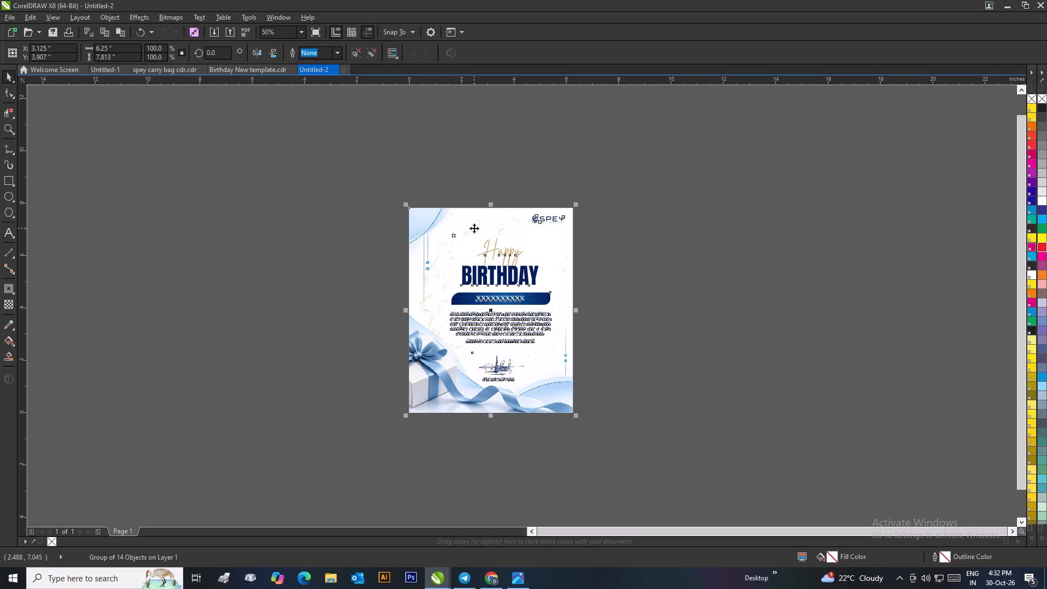
pyautogui.press('p')
pyautogui.click(623, 184)
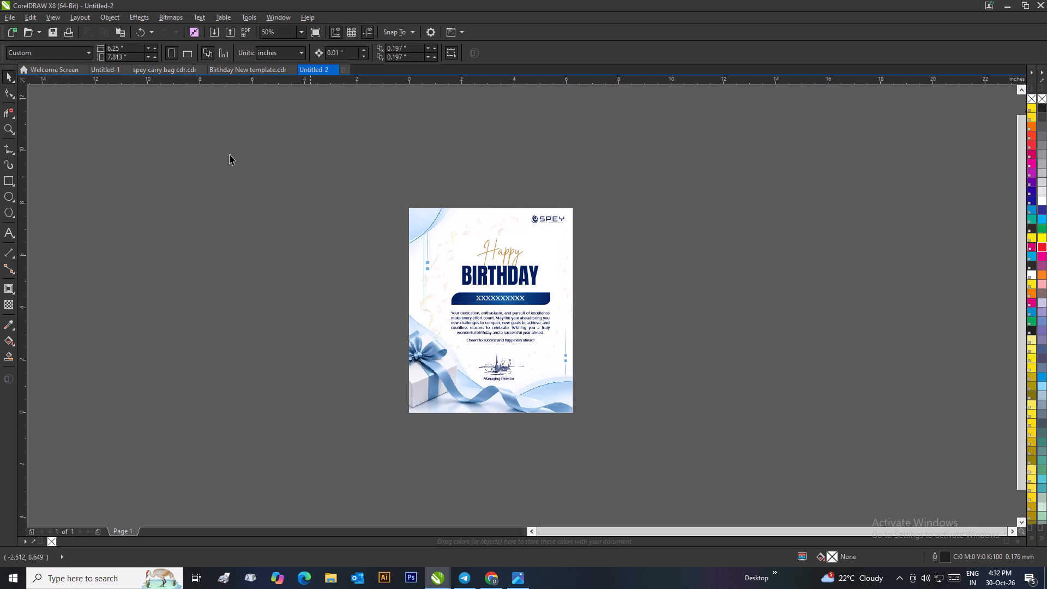
# Export the blue card as a JPG in RGB Color (24-bit), replacing the existing file Birthday RSM,ZSM,HO.jpg.
pyautogui.click(9, 21)
pyautogui.click(31, 198)
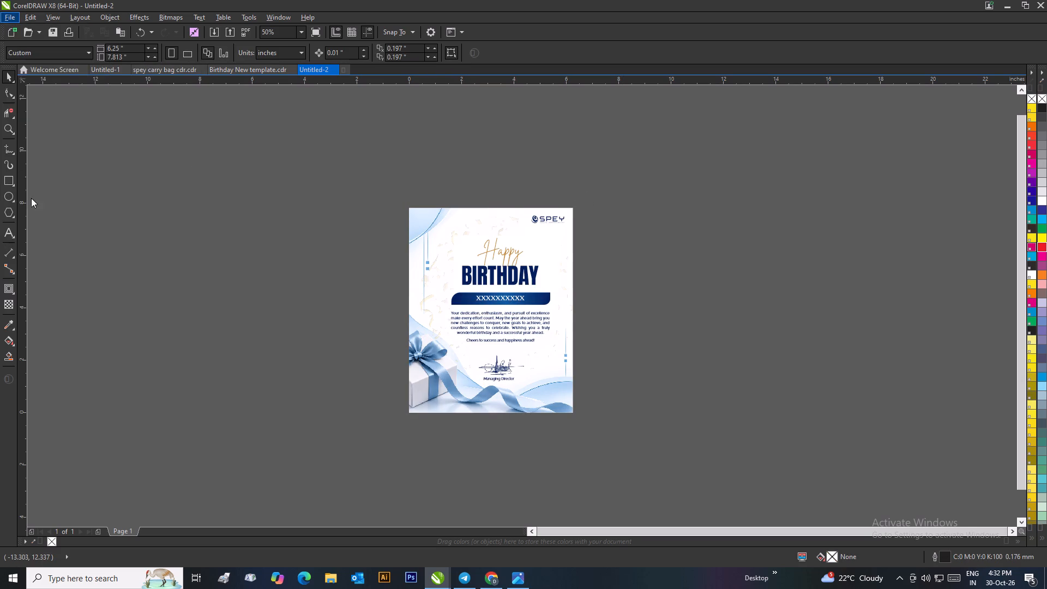
pyautogui.press('BackSpace')
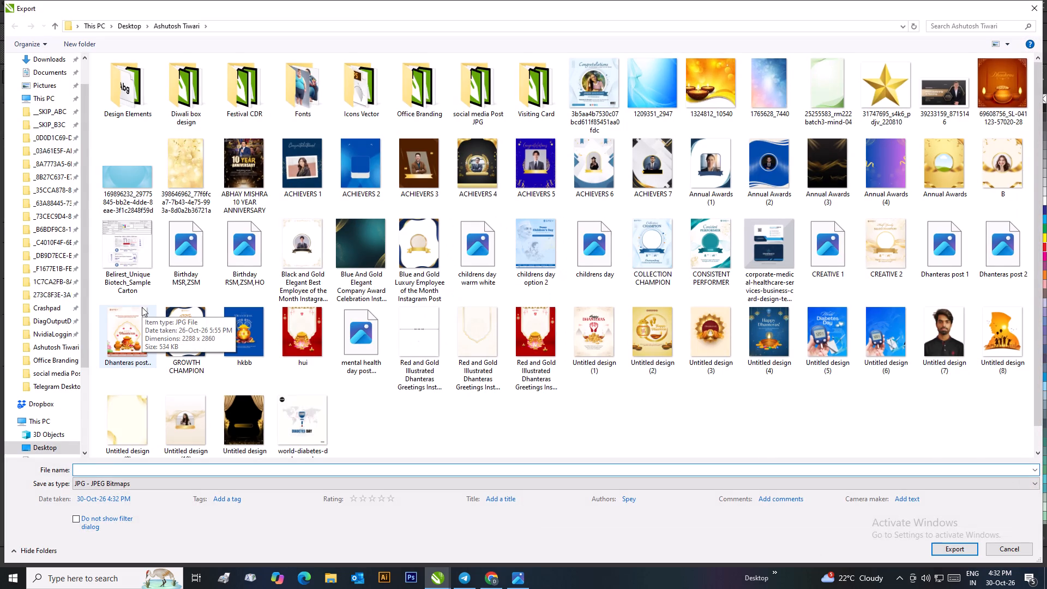
pyautogui.write('BIR')
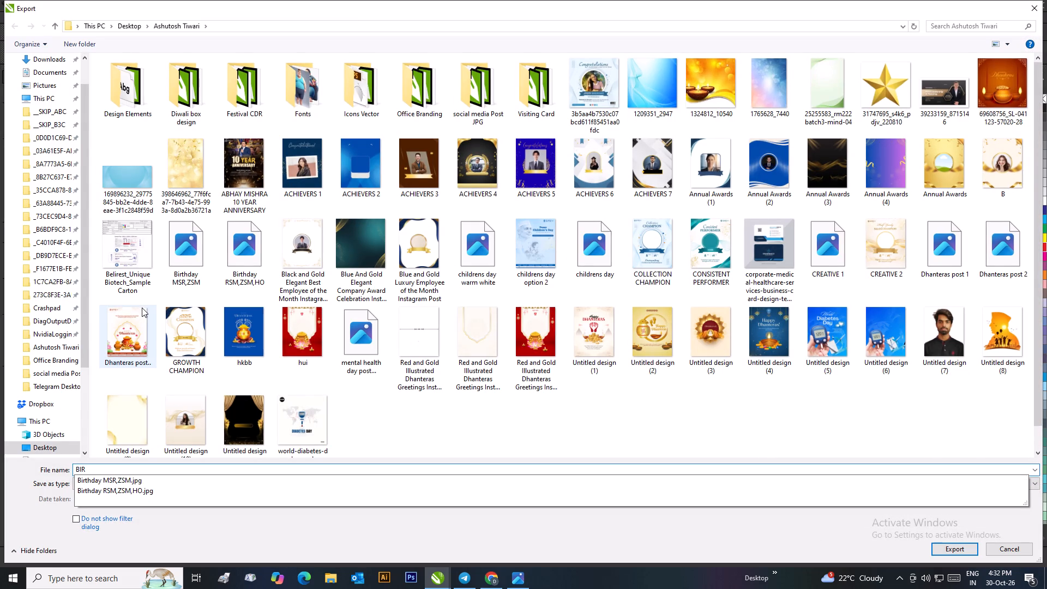
pyautogui.click(117, 491)
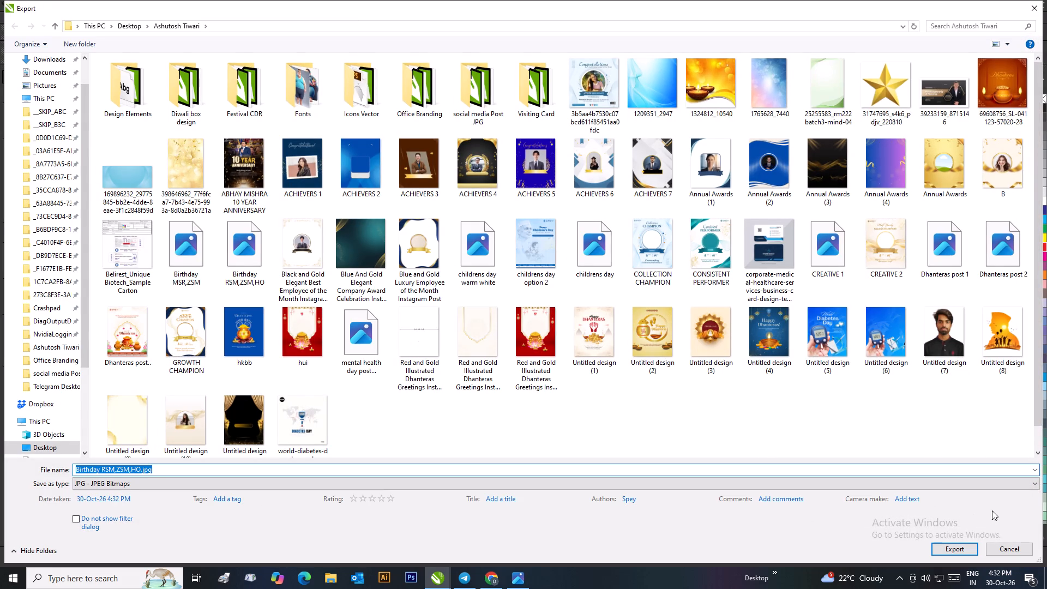
pyautogui.click(957, 547)
pyautogui.click(548, 289)
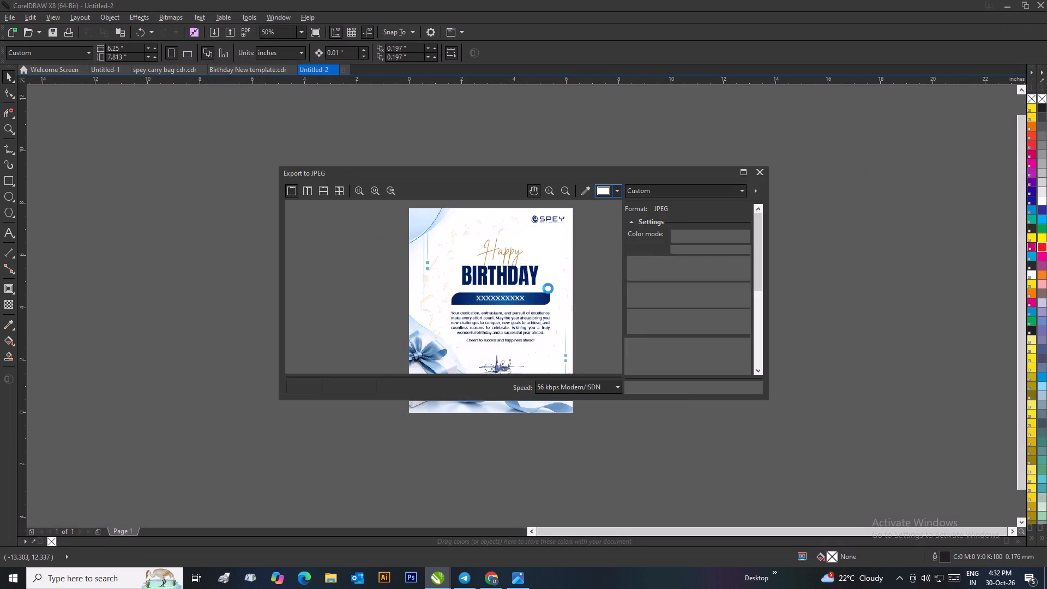
pyautogui.click(685, 236)
pyautogui.click(687, 259)
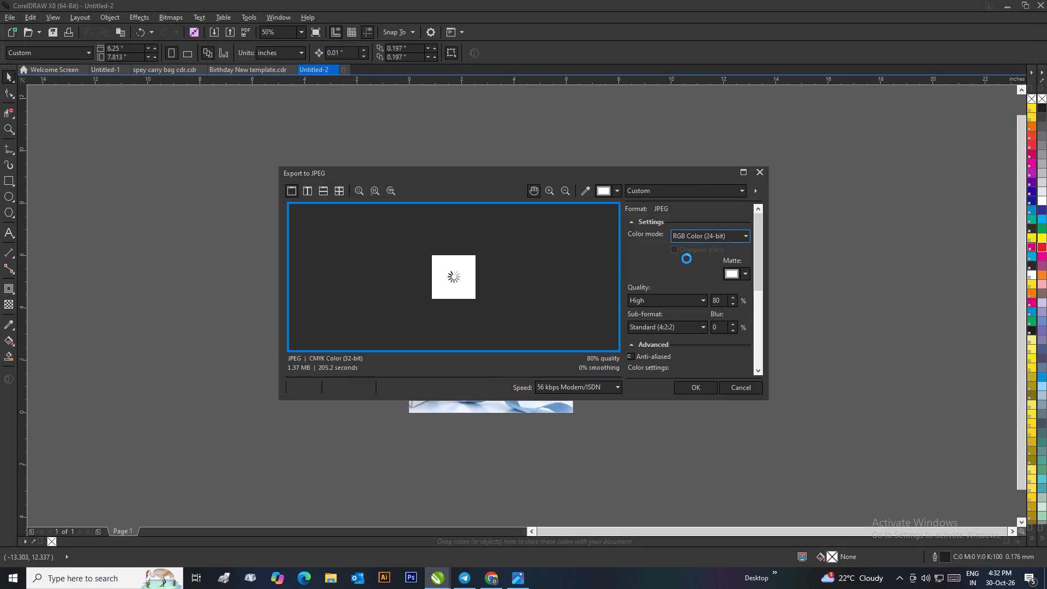
pyautogui.click(695, 387)
pyautogui.click(683, 400)
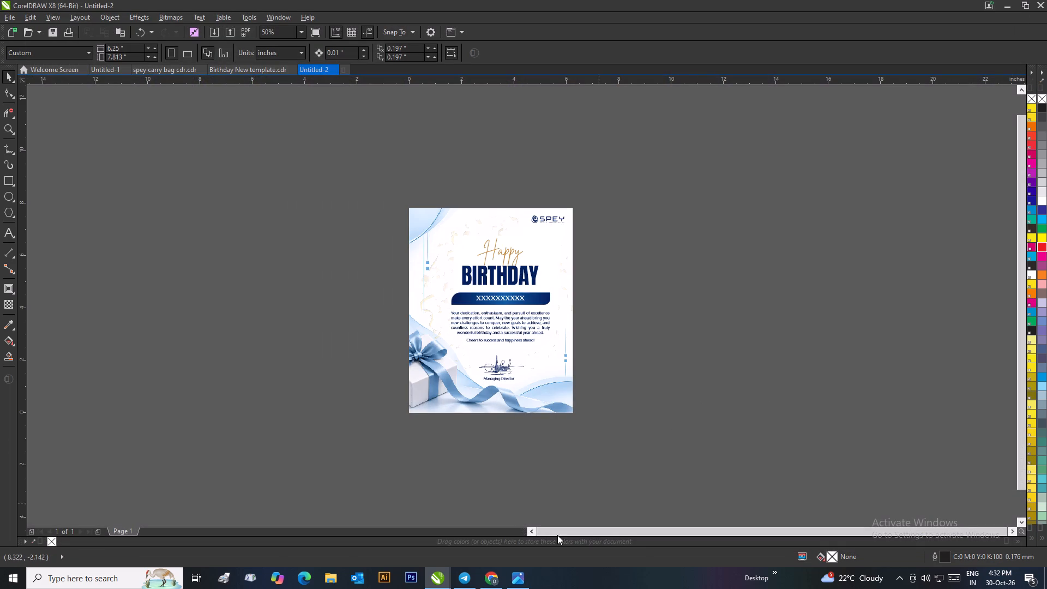
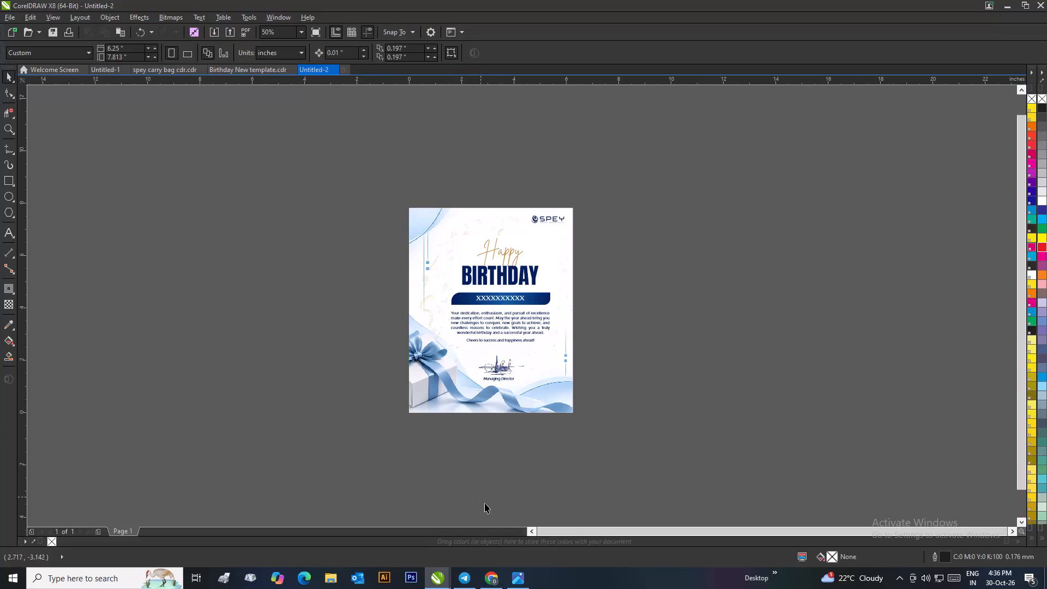
# Delete the blue card group from the page in Untitled-2.
pyautogui.moveTo(401, 200); pyautogui.dragTo(625, 477)
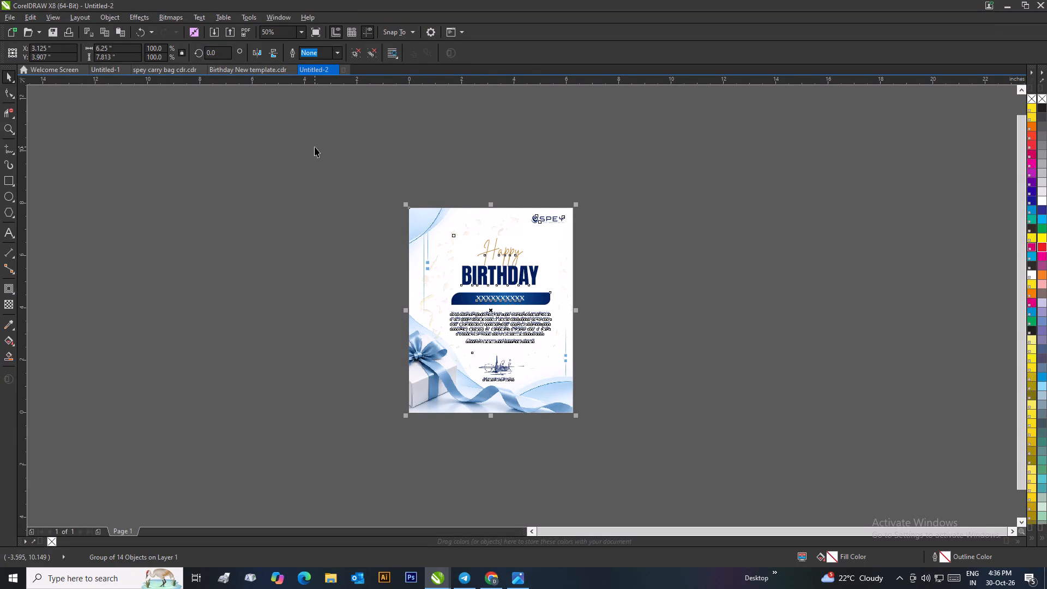
pyautogui.press('Delete')
# Copy the gold card group from Birthday New template.cdr into Untitled-2, centre it on the page and deselect it.
pyautogui.click(265, 72)
pyautogui.click(380, 221)
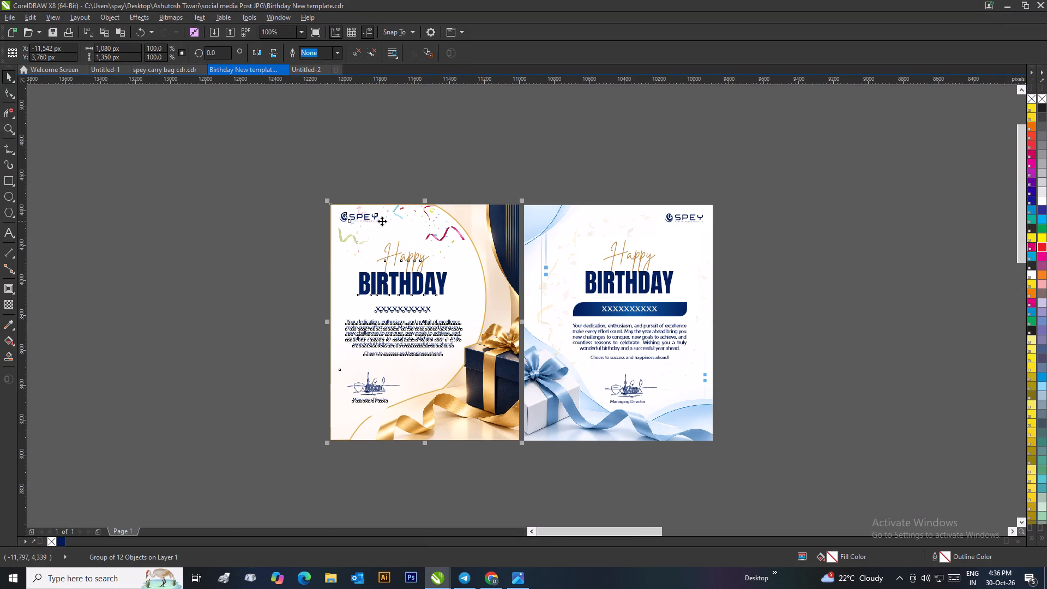
pyautogui.moveTo(420, 235); pyautogui.dragTo(342, 247)
pyautogui.rightClick(342, 247)
pyautogui.click(386, 370)
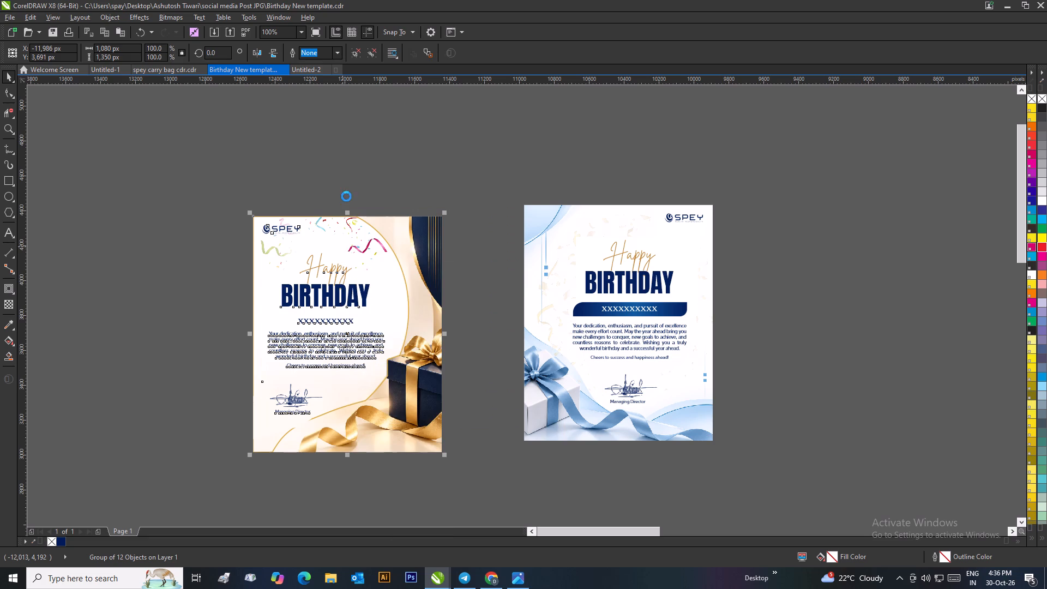
pyautogui.click(307, 71)
pyautogui.hotkey('ctrl', 'v')
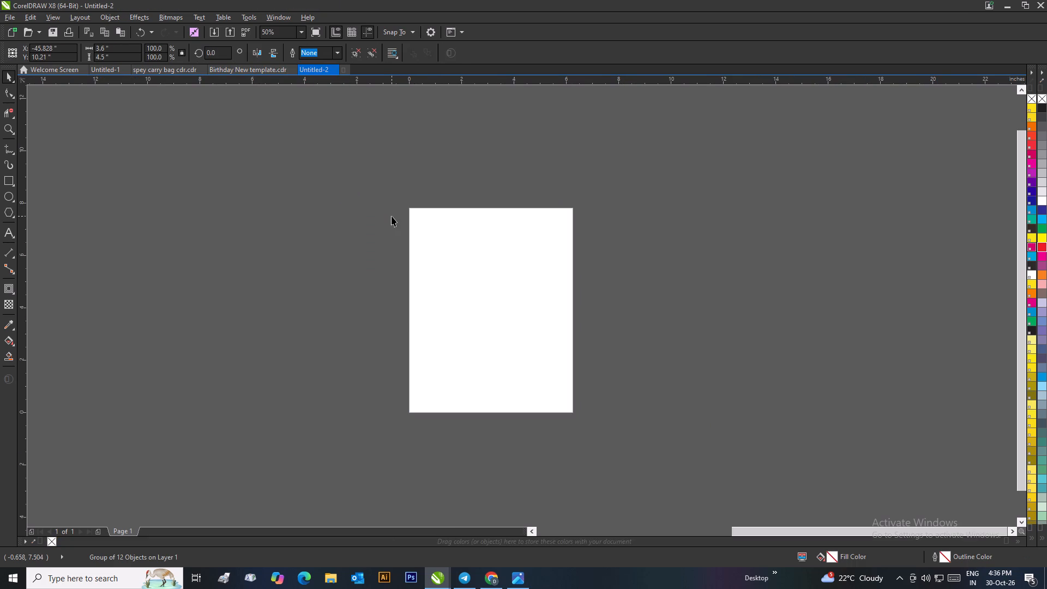
pyautogui.press('p')
pyautogui.click(623, 287)
pyautogui.click(521, 287)
pyautogui.click(356, 185)
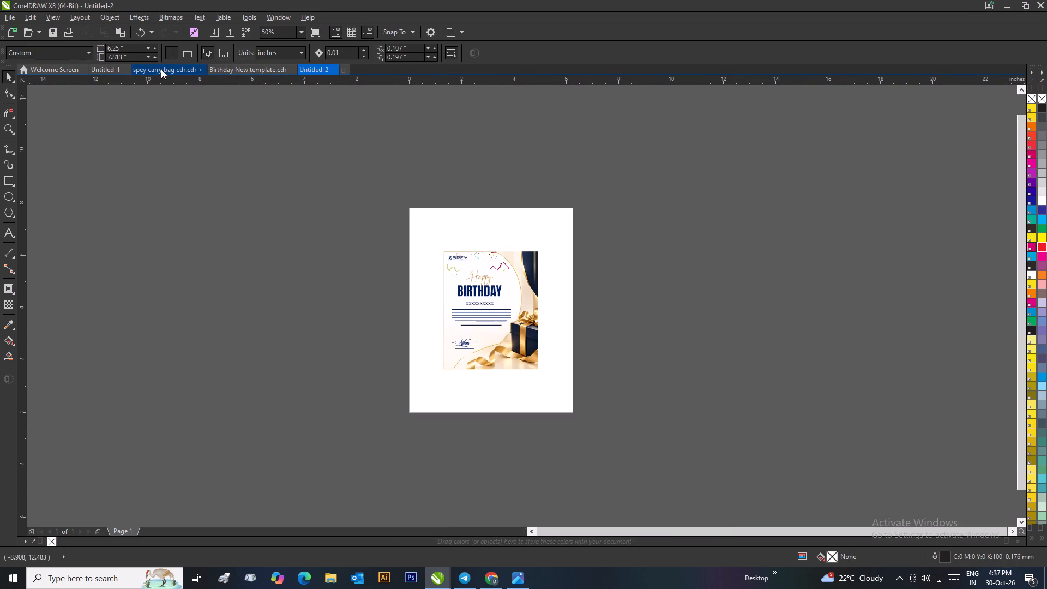
# Scale the gold card group proportionally to the page width of 6.25 in, centre it on the page and deselect it.
pyautogui.moveTo(131, 50); pyautogui.dragTo(98, 49)
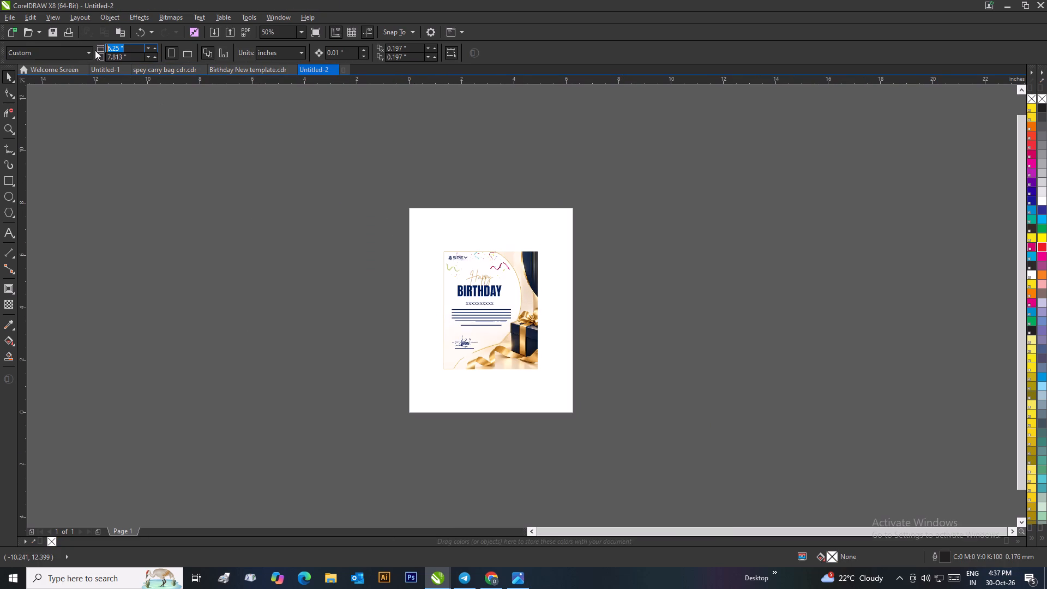
pyautogui.hotkey('ctrl', 'c')
pyautogui.click(495, 285)
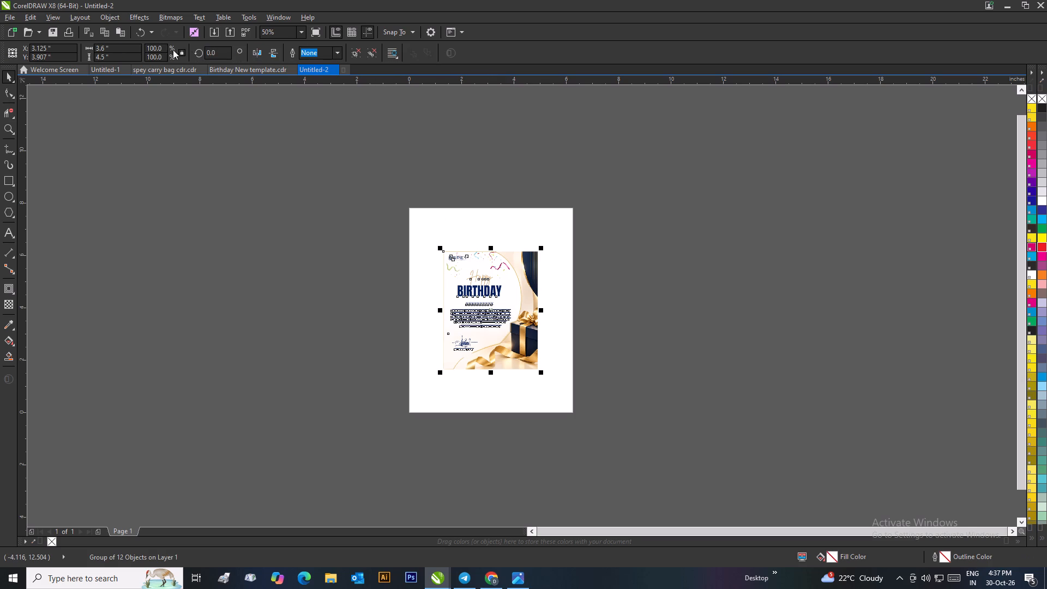
pyautogui.moveTo(117, 47); pyautogui.dragTo(91, 48)
pyautogui.press('BackSpace')
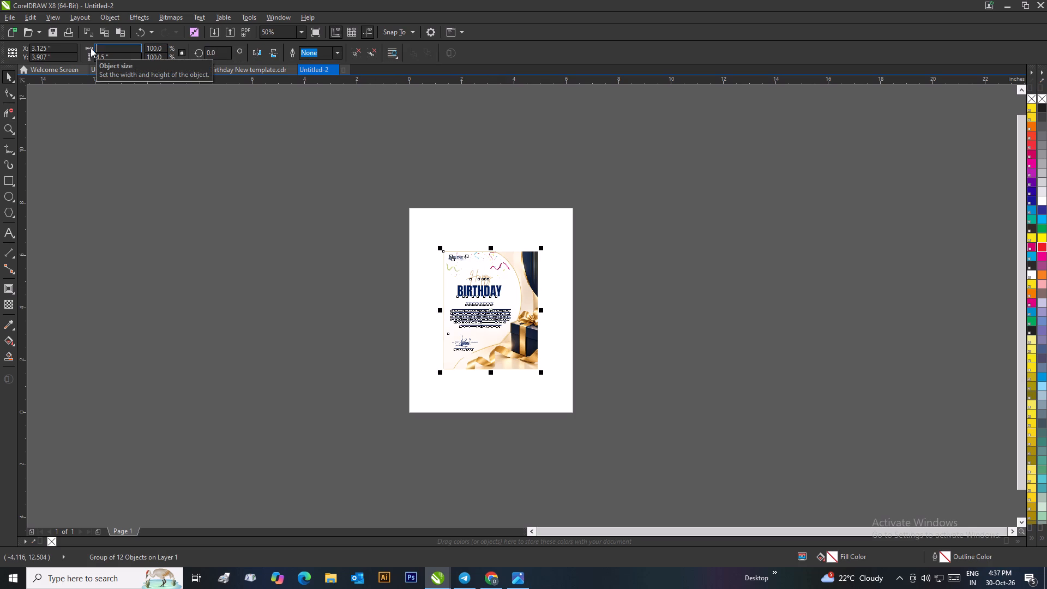
pyautogui.hotkey('ctrl', 'v')
pyautogui.press('Return')
pyautogui.press('p')
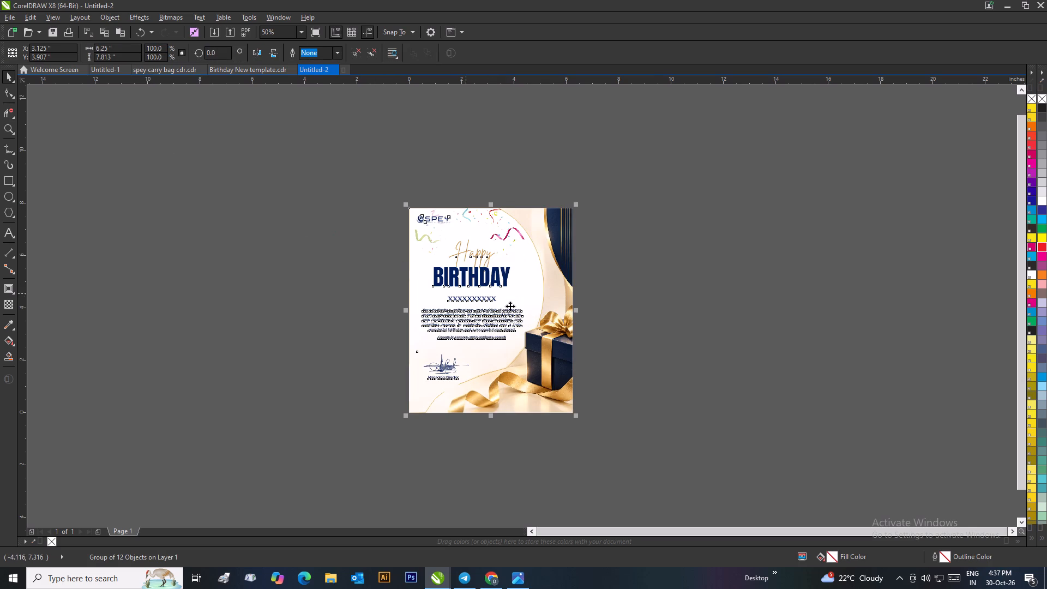
pyautogui.click(654, 308)
# Start exporting the gold card page as a JPG file named Birthday MSR,ASM.
pyautogui.click(11, 17)
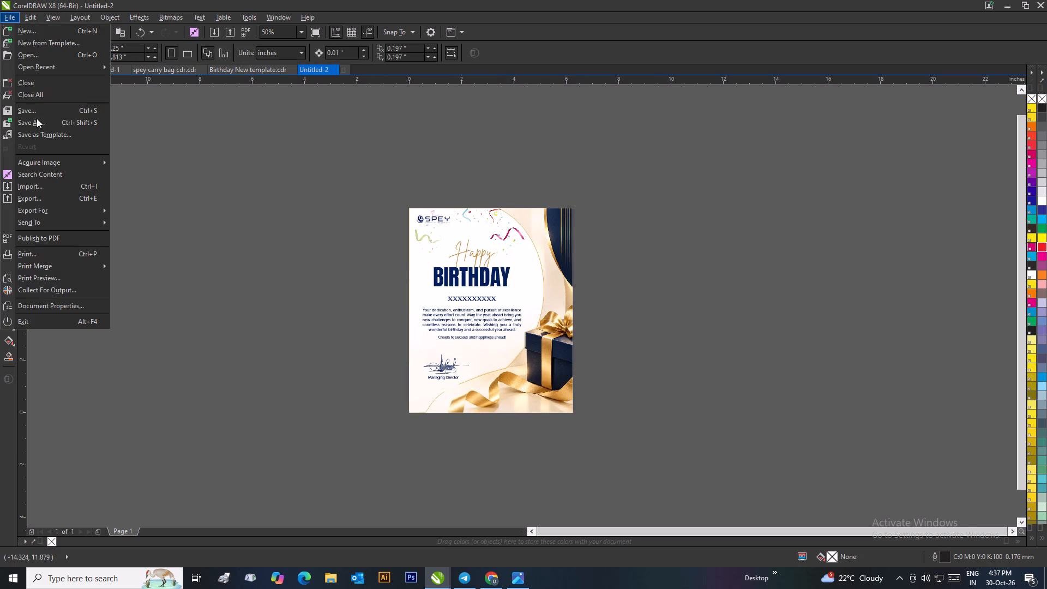
pyautogui.click(28, 197)
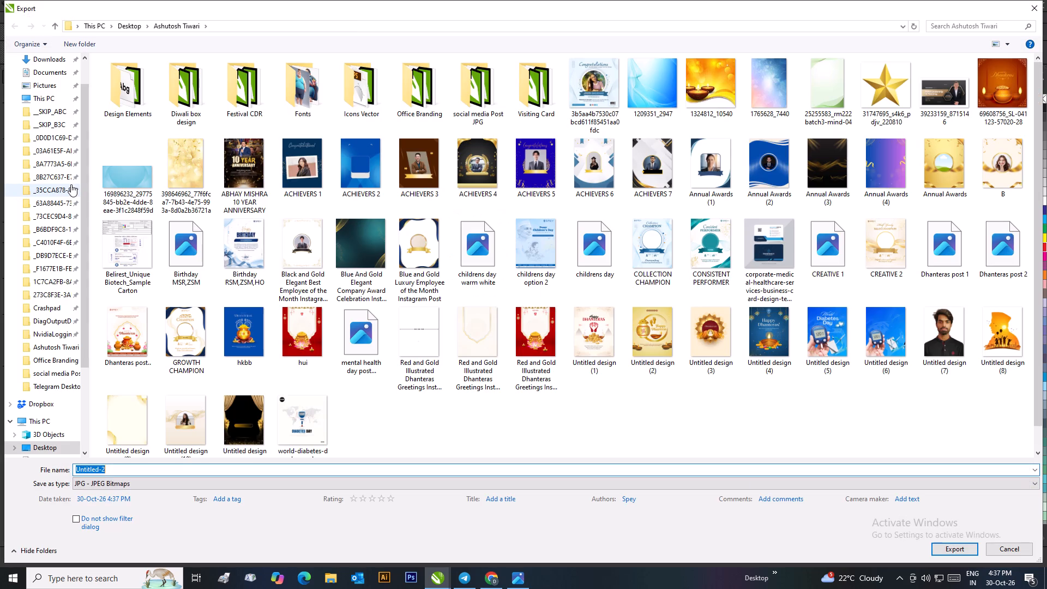
pyautogui.press('BackSpace')
pyautogui.write('msr')
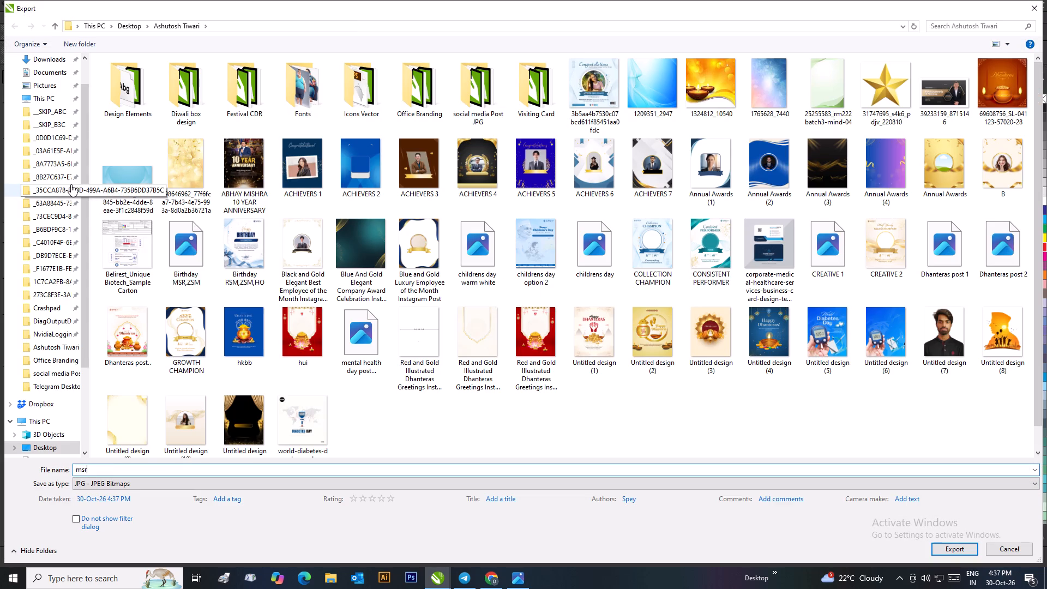
pyautogui.press('BackSpace')
pyautogui.press('BackSpace')
pyautogui.press('BackSpace')
pyautogui.press('BackSpace')
pyautogui.press('BackSpace')
pyautogui.press('BackSpace')
pyautogui.press('BackSpace')
pyautogui.press('BackSpace')
pyautogui.press('BackSpace')
pyautogui.write('BIR')
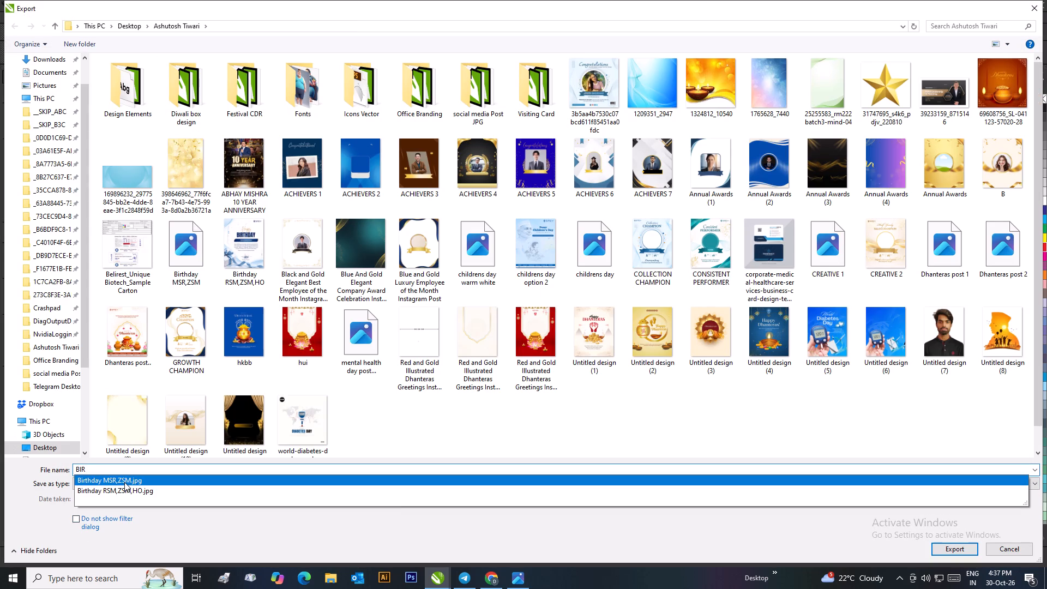
pyautogui.click(124, 482)
pyautogui.click(149, 471)
pyautogui.press('BackSpace')
pyautogui.press('BackSpace')
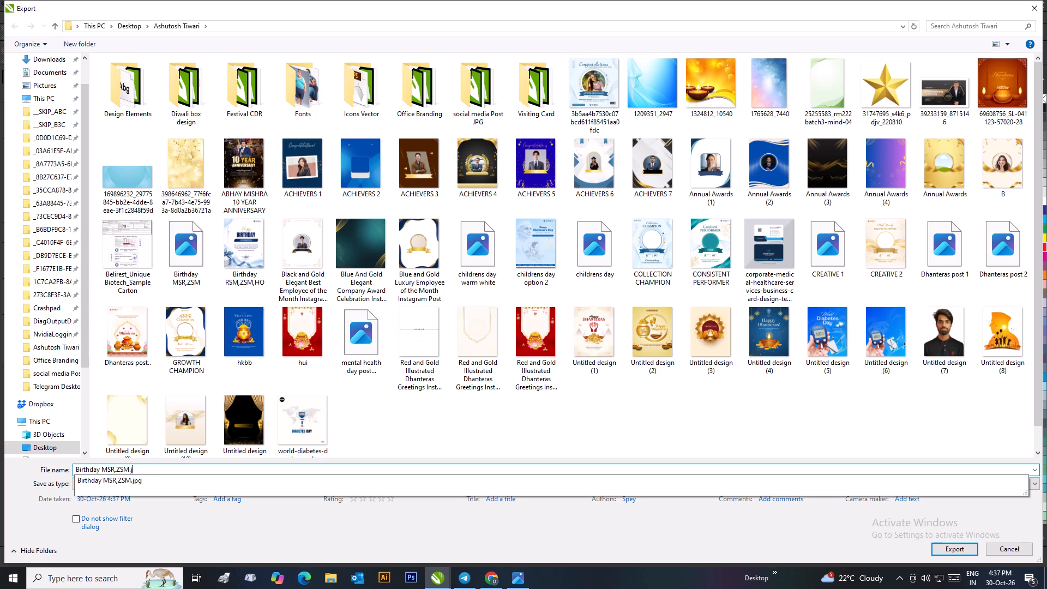
pyautogui.press('BackSpace')
pyautogui.press('BackSpace')
pyautogui.press('BackSpace')
pyautogui.press('BackSpace')
pyautogui.press('BackSpace')
pyautogui.write('asm')
pyautogui.press('BackSpace')
pyautogui.press('BackSpace')
pyautogui.press('BackSpace')
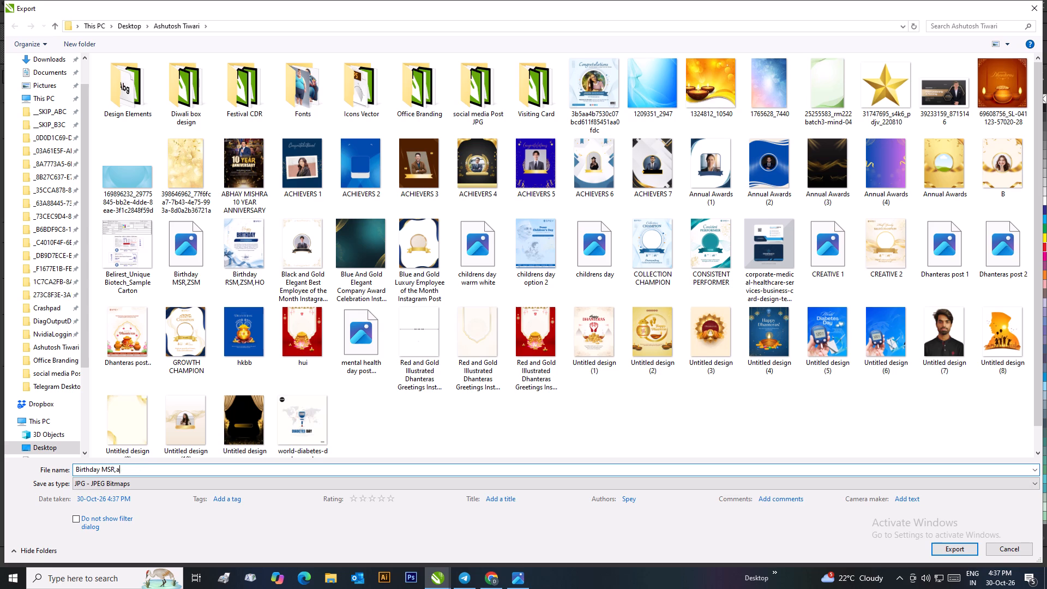
pyautogui.write('ASM')
pyautogui.click(960, 546)
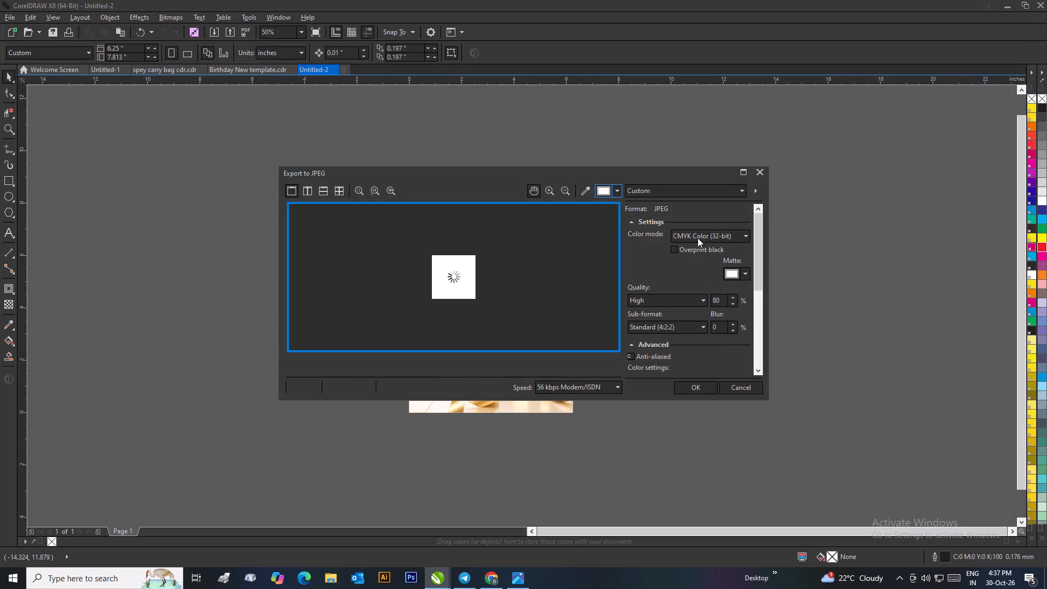
# Set the JPEG color mode to RGB Color (24-bit) and complete the export.
pyautogui.click(697, 238)
pyautogui.click(696, 253)
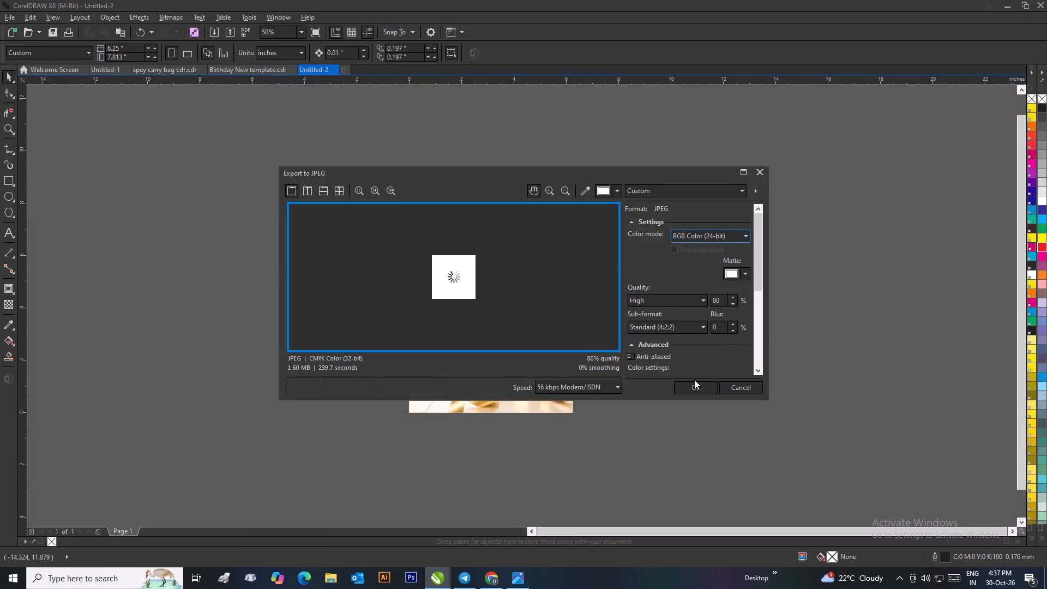
pyautogui.click(693, 384)
pyautogui.click(693, 384)
# Switch to the Chrome browser.
pyautogui.click(496, 581)
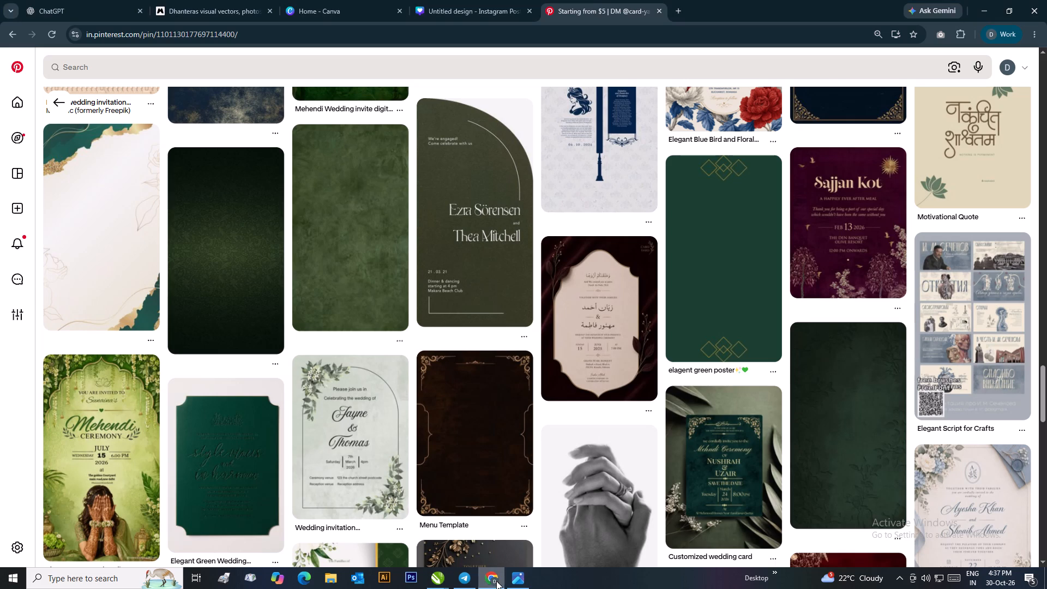
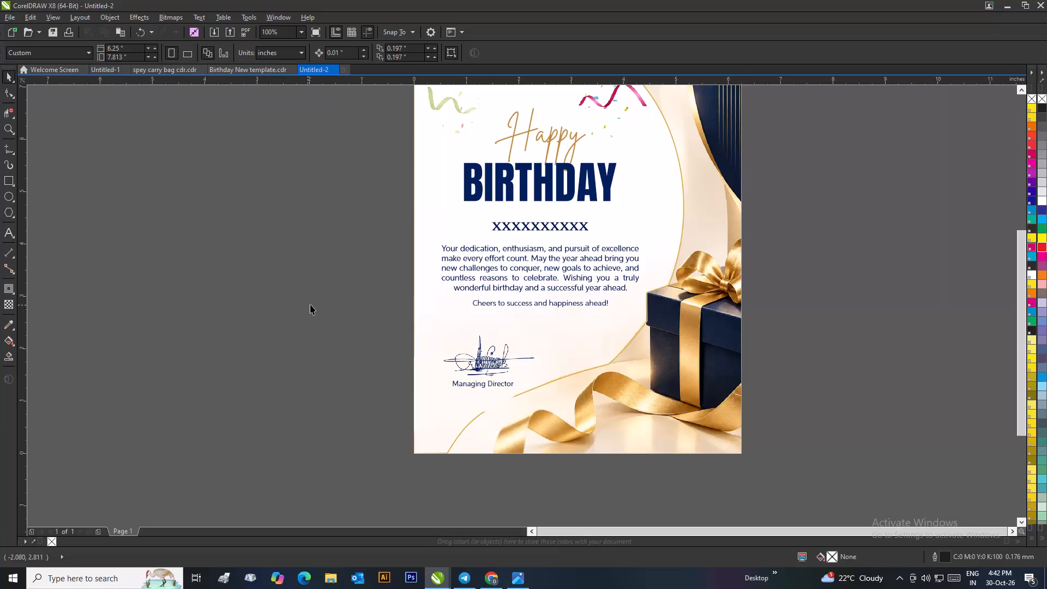
# Open the HR Notice Board final curve drawing from the parent folder of social media Post JPG.
pyautogui.scroll(-1, 354, 308)
pyautogui.scroll(1, 626, 277)
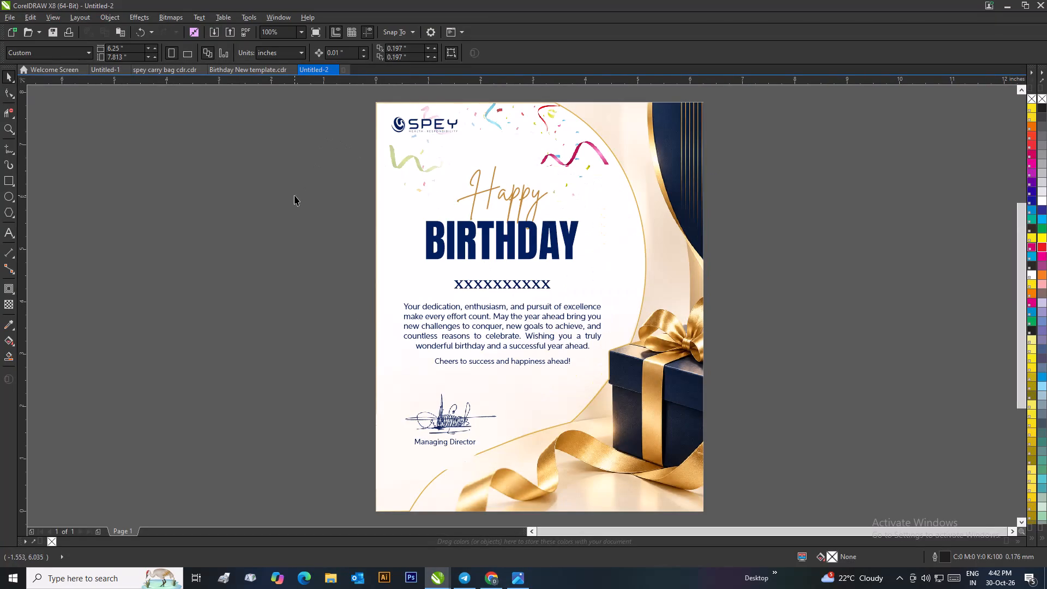
pyautogui.click(294, 196)
pyautogui.hotkey('ctrl', 'o')
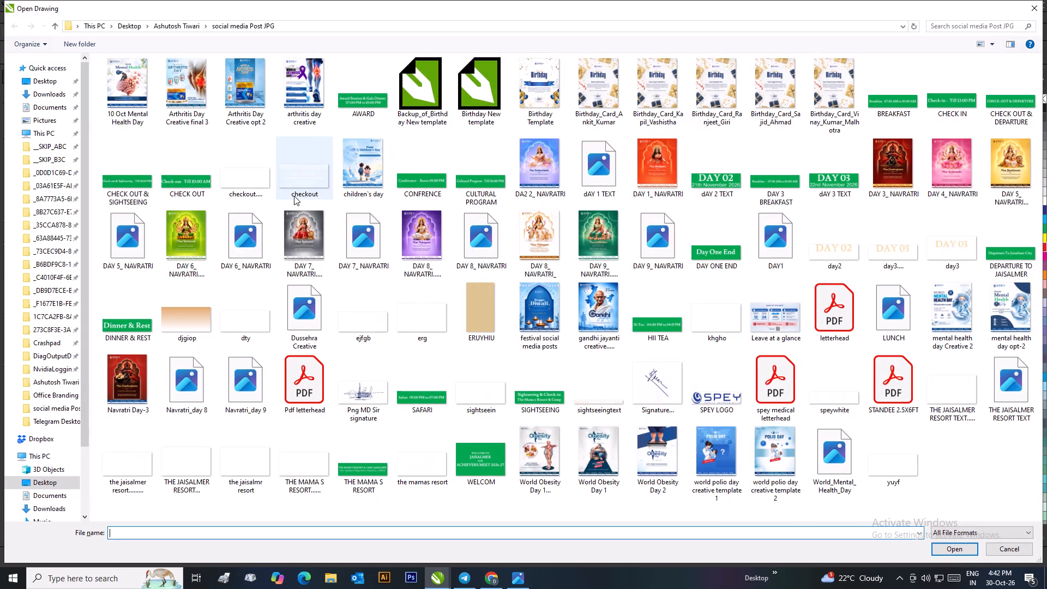
pyautogui.click(57, 32)
pyautogui.scroll(-5, 380, 266)
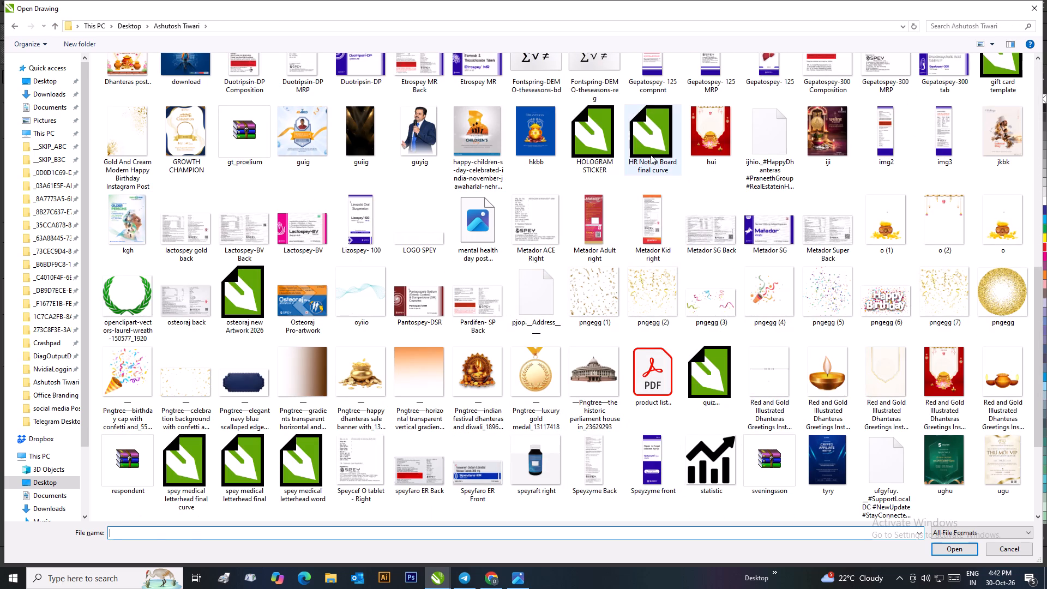
pyautogui.doubleClick(648, 139)
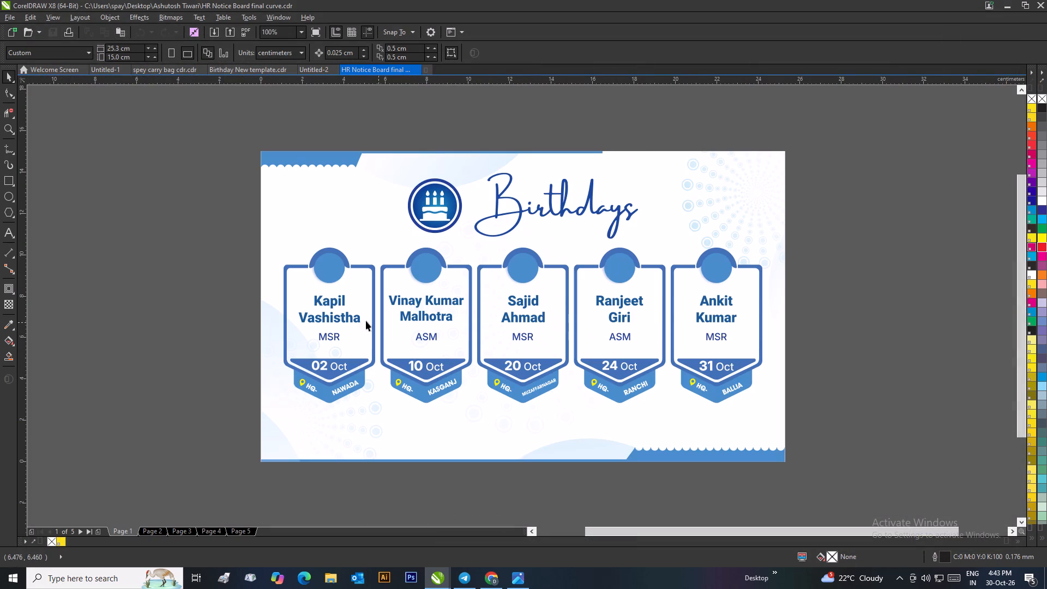
# On Page 2 of the notice board, ungroup all objects of the birthdays and work anniversary layout.
pyautogui.click(169, 299)
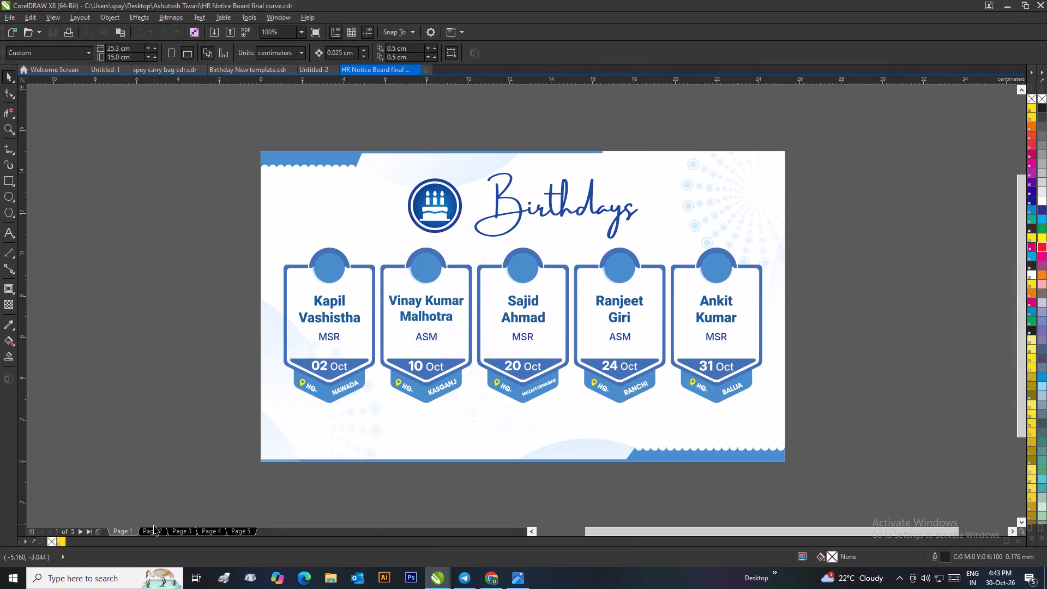
pyautogui.click(152, 531)
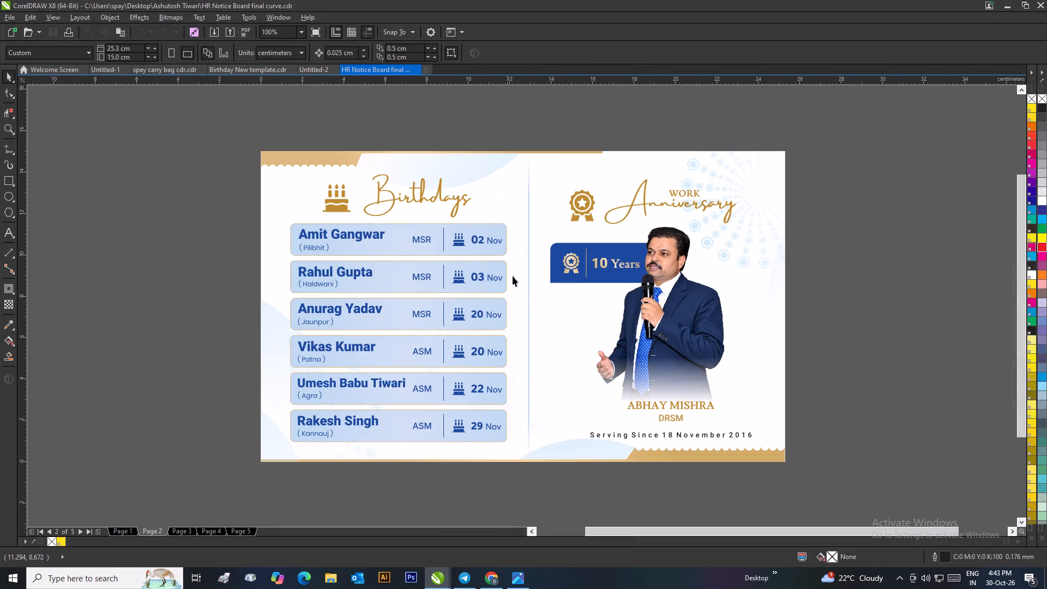
pyautogui.click(214, 237)
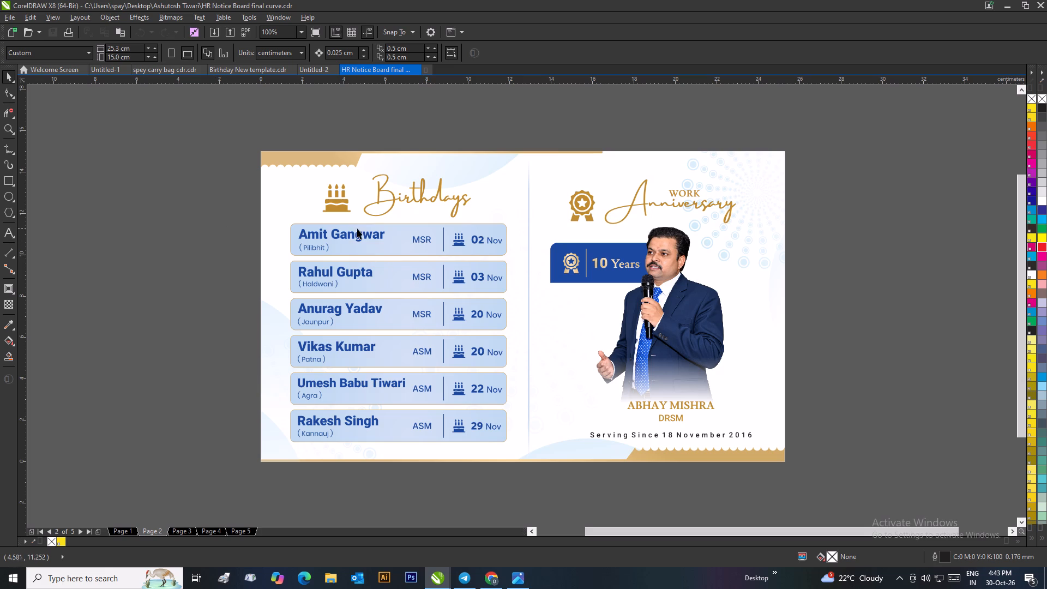
pyautogui.click(352, 233)
pyautogui.rightClick(354, 234)
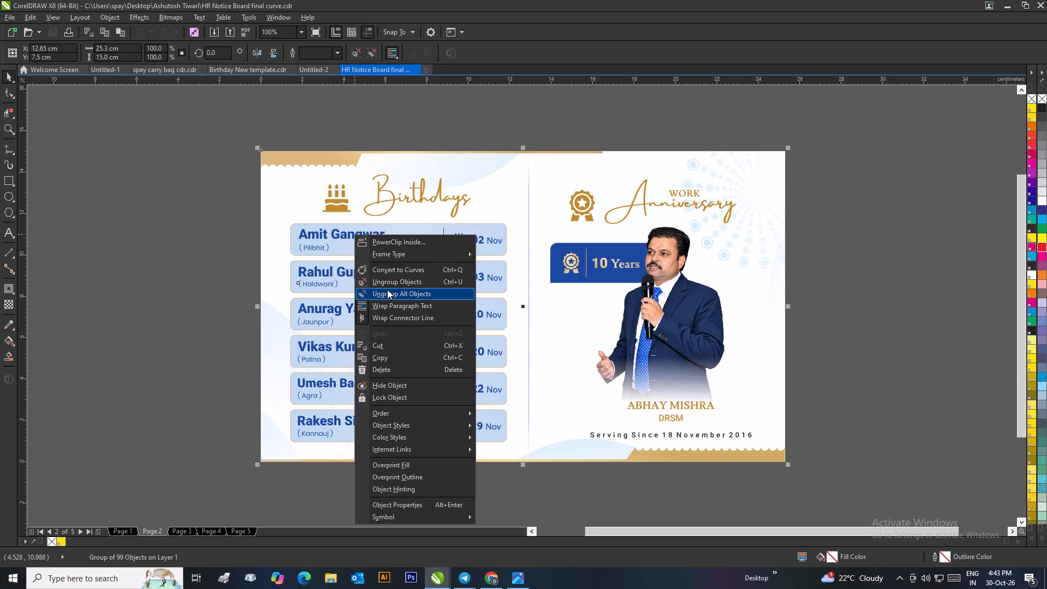
pyautogui.click(387, 291)
pyautogui.click(184, 214)
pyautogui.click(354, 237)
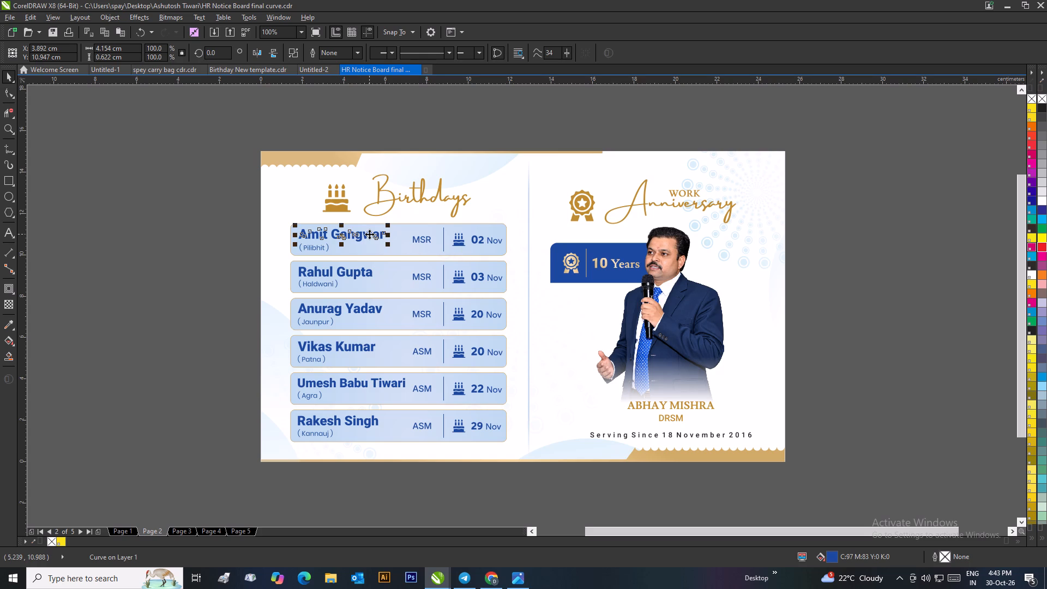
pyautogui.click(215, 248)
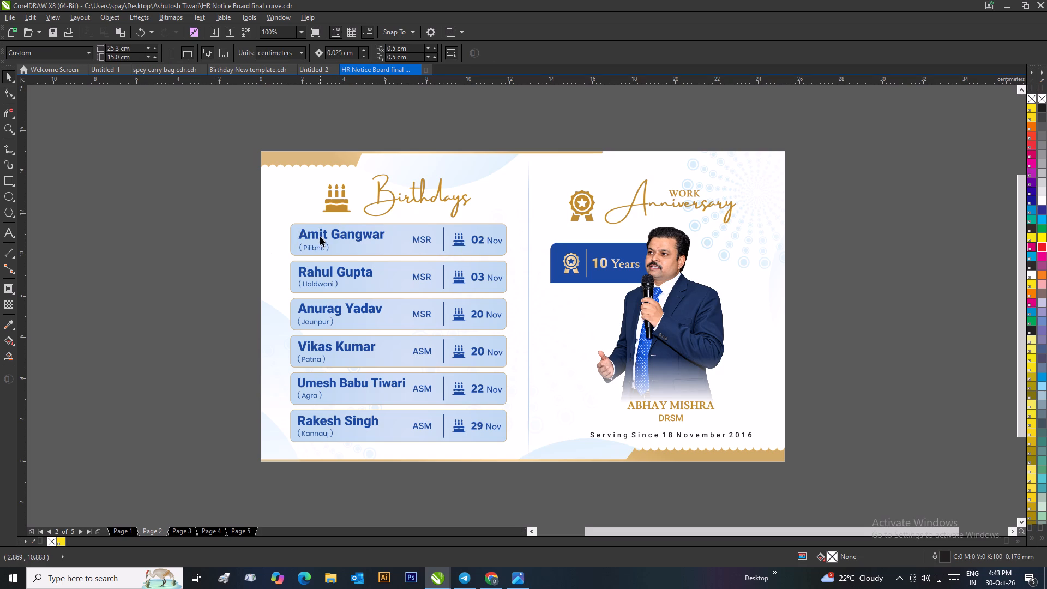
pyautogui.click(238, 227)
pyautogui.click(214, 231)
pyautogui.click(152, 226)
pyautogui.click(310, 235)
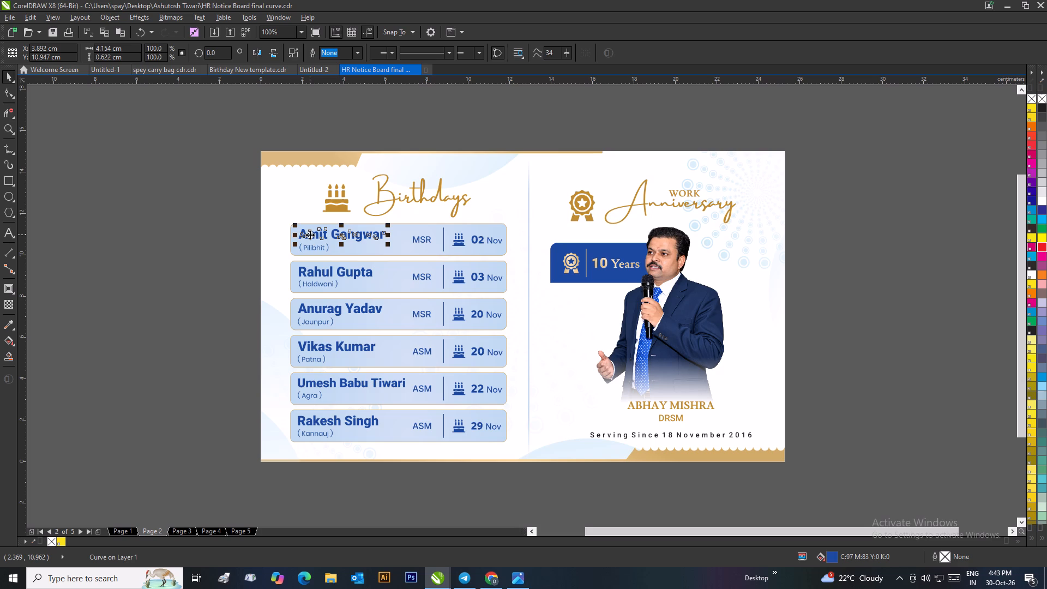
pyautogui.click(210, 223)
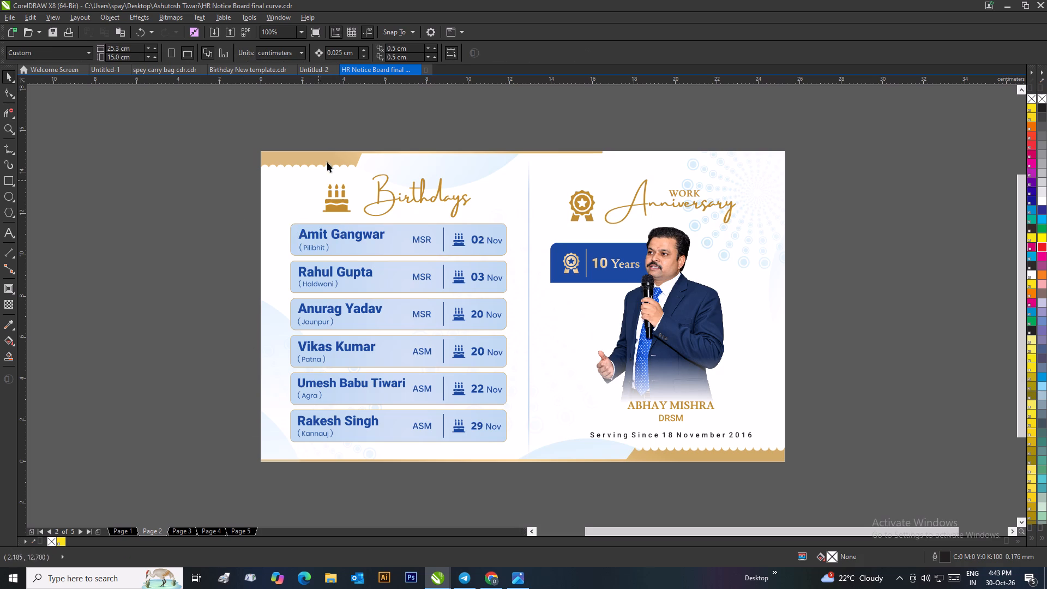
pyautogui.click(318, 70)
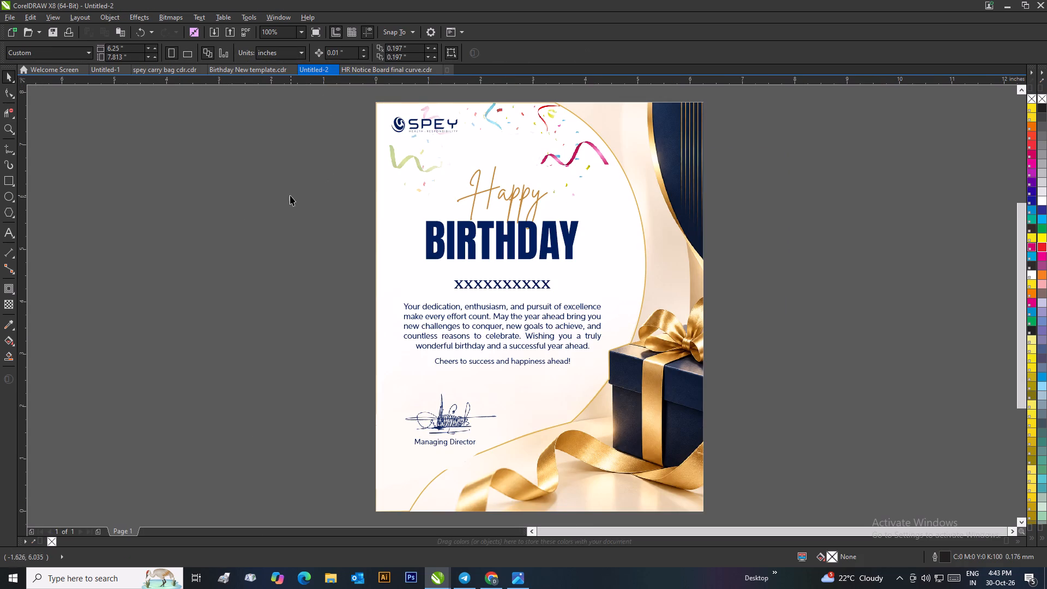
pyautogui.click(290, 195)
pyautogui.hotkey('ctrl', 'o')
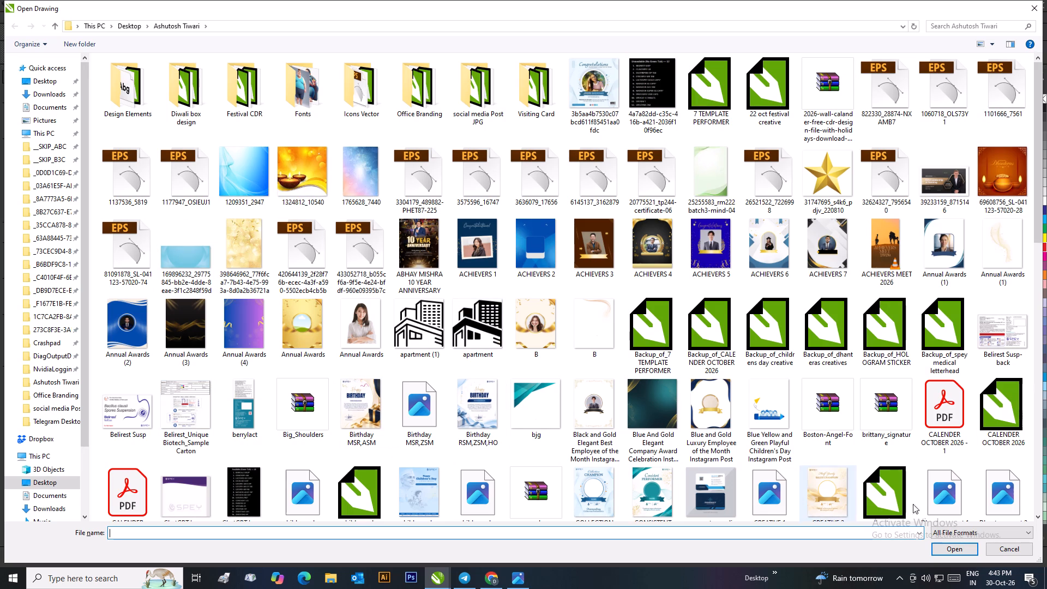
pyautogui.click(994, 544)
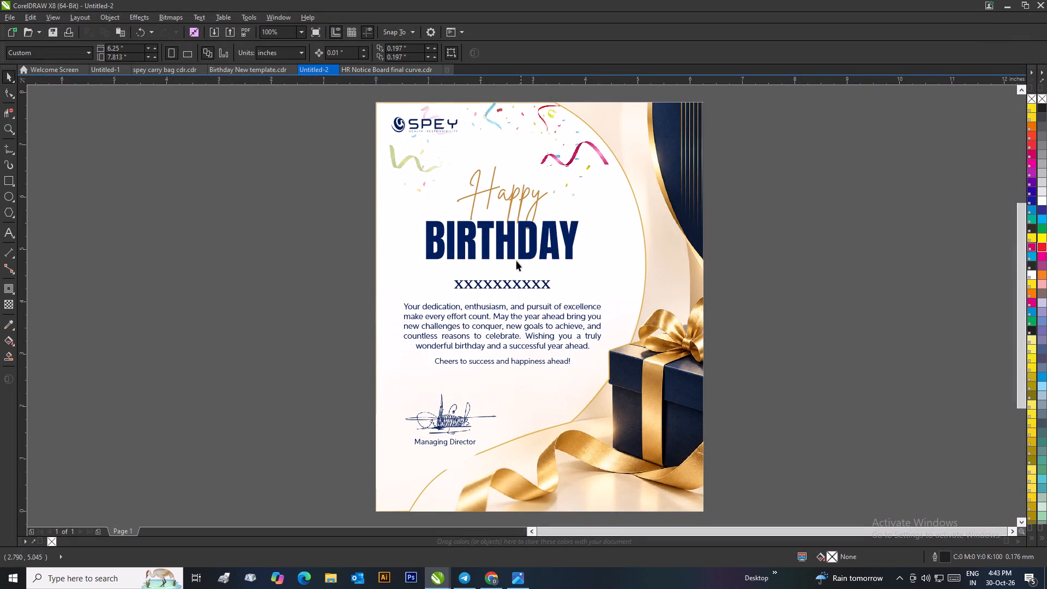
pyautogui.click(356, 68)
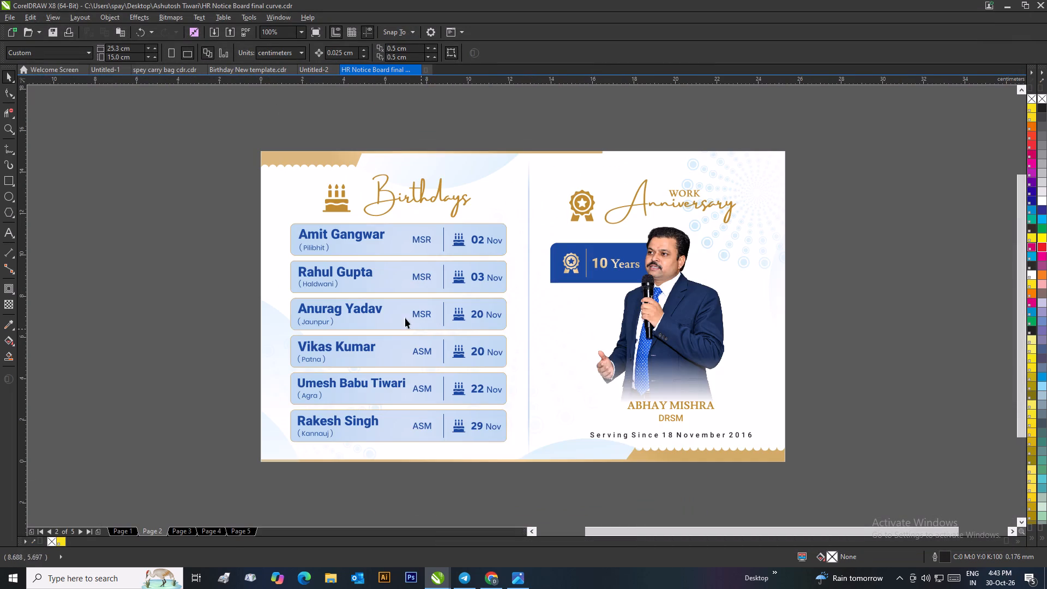
# Move the name for the 02 Nov birthday out of its row onto the empty area beside the page.
pyautogui.click(350, 233)
pyautogui.moveTo(354, 235); pyautogui.dragTo(207, 263)
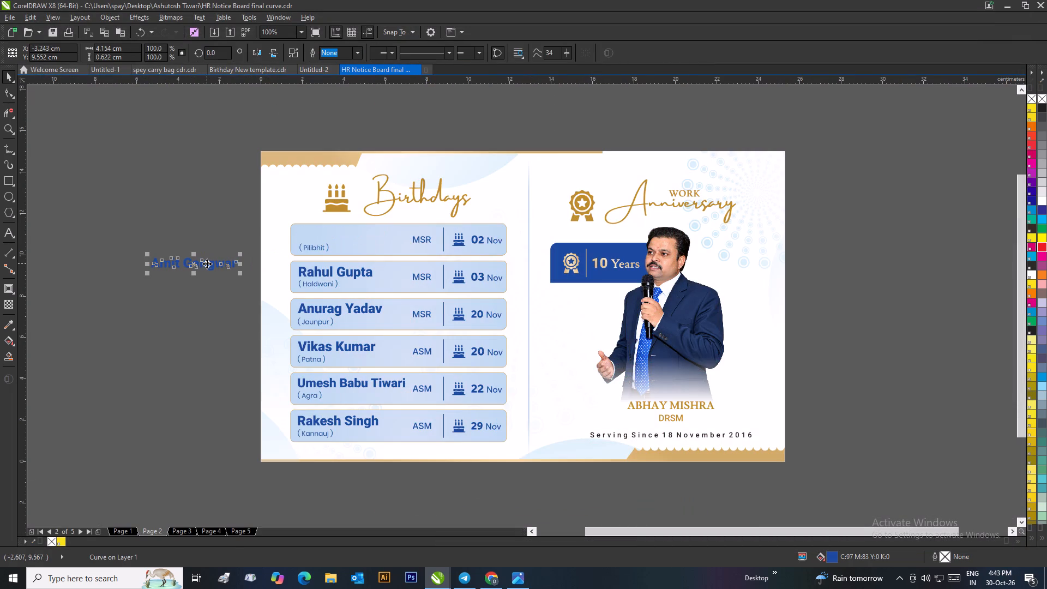
pyautogui.rightClick(207, 263)
pyautogui.click(207, 225)
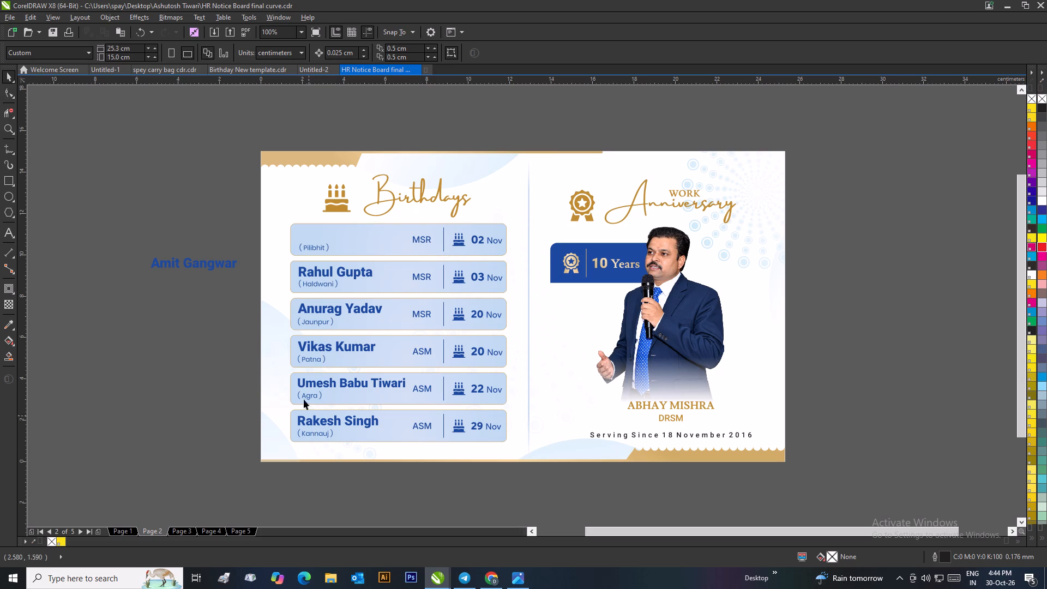
# In the Untitled-2 document, group the whole gold birthday card and deselect it.
pyautogui.click(315, 72)
pyautogui.scroll(-1, 473, 185)
pyautogui.click(625, 315)
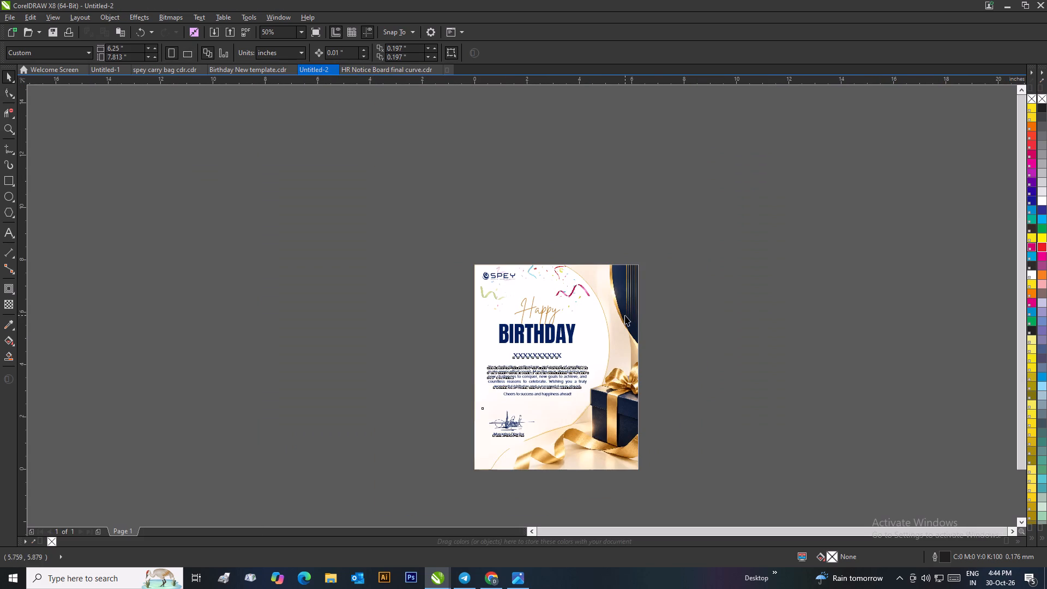
pyautogui.click(652, 289)
pyautogui.moveTo(653, 255); pyautogui.dragTo(448, 480)
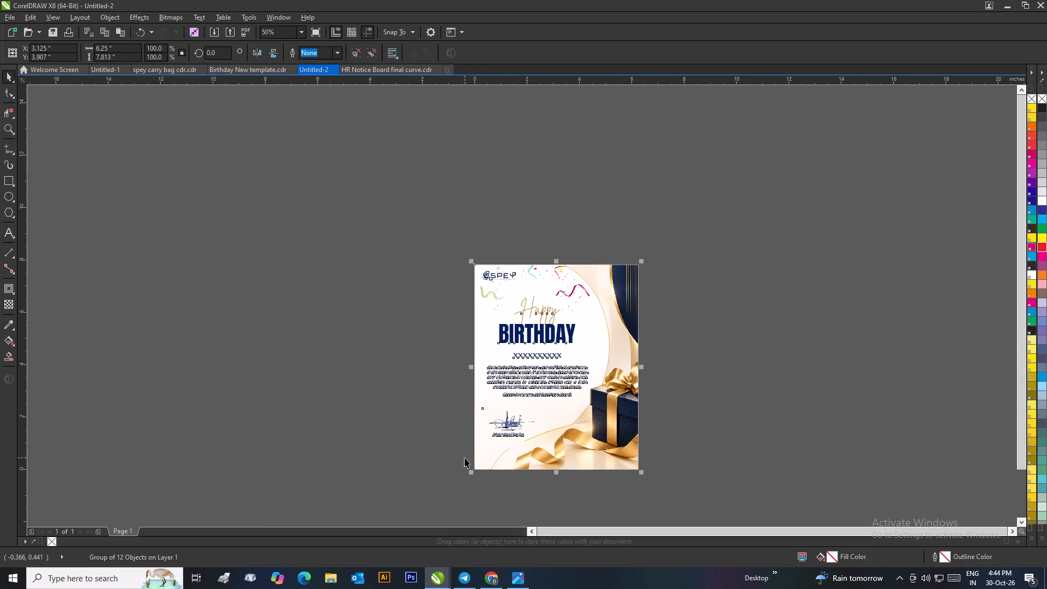
pyautogui.hotkey('ctrl', 'g')
pyautogui.scroll(-1, 332, 323)
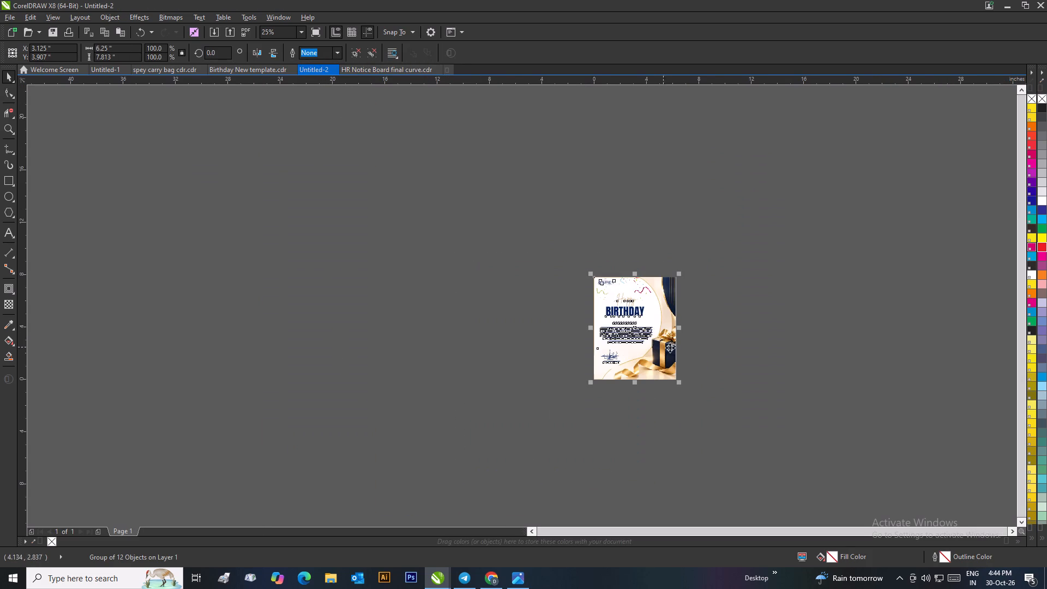
pyautogui.scroll(1, 687, 338)
pyautogui.scroll(-1, 420, 288)
pyautogui.scroll(1, 642, 286)
pyautogui.click(509, 305)
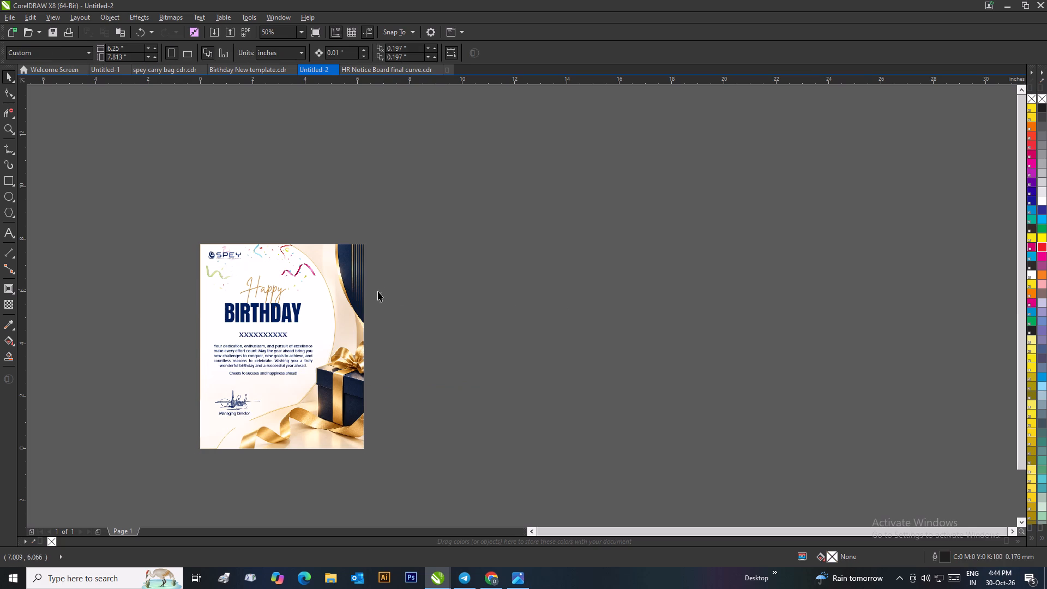
# Copy the gold card 6.375 in to the right of the original and repeat the duplication until six cards form a row.
pyautogui.click(333, 304)
pyautogui.moveTo(282, 315); pyautogui.dragTo(449, 315)
pyautogui.rightClick(449, 315)
pyautogui.hotkey('ctrl', 'd')
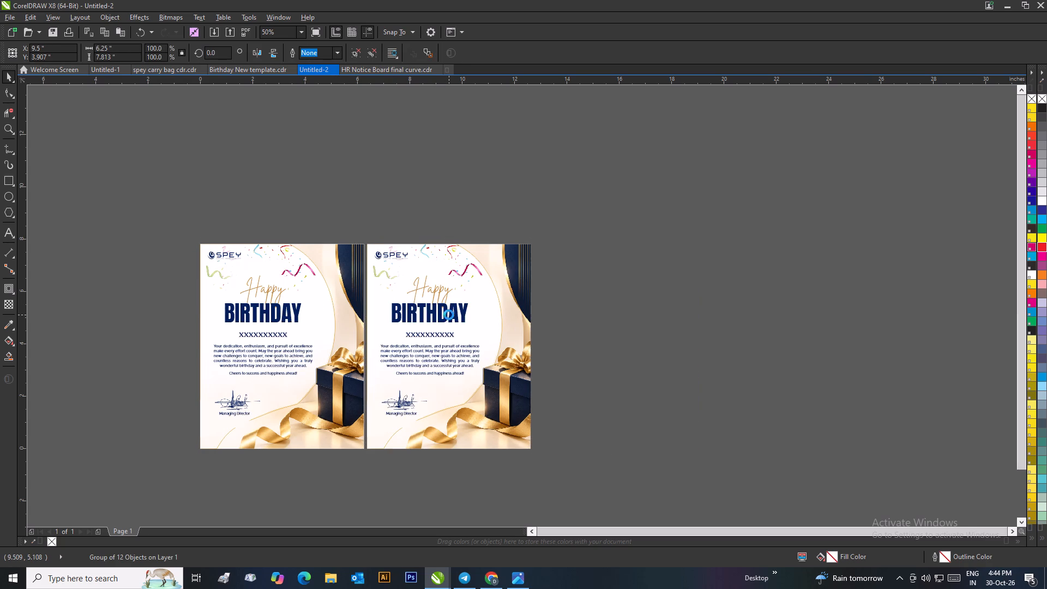
pyautogui.hotkey('ctrl', 'd')
pyautogui.hotkey('ctrl', 'd')
pyautogui.hotkey('ctrl', 'd')
pyautogui.scroll(-2, 449, 315)
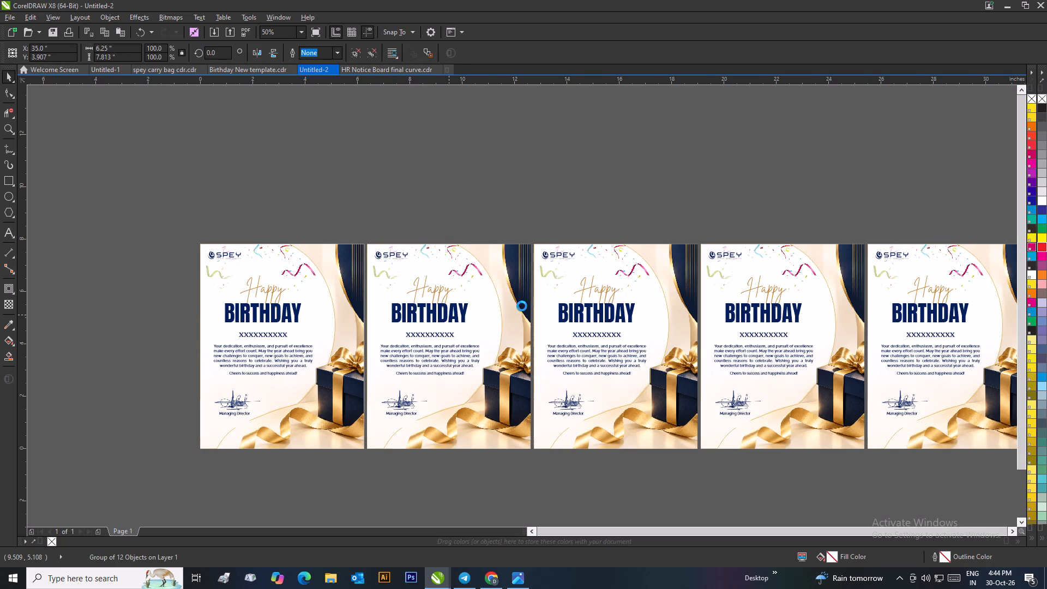
# Align all six birthday cards by their top edges, distribute them evenly across the row and deselect them.
pyautogui.moveTo(752, 284); pyautogui.dragTo(322, 403)
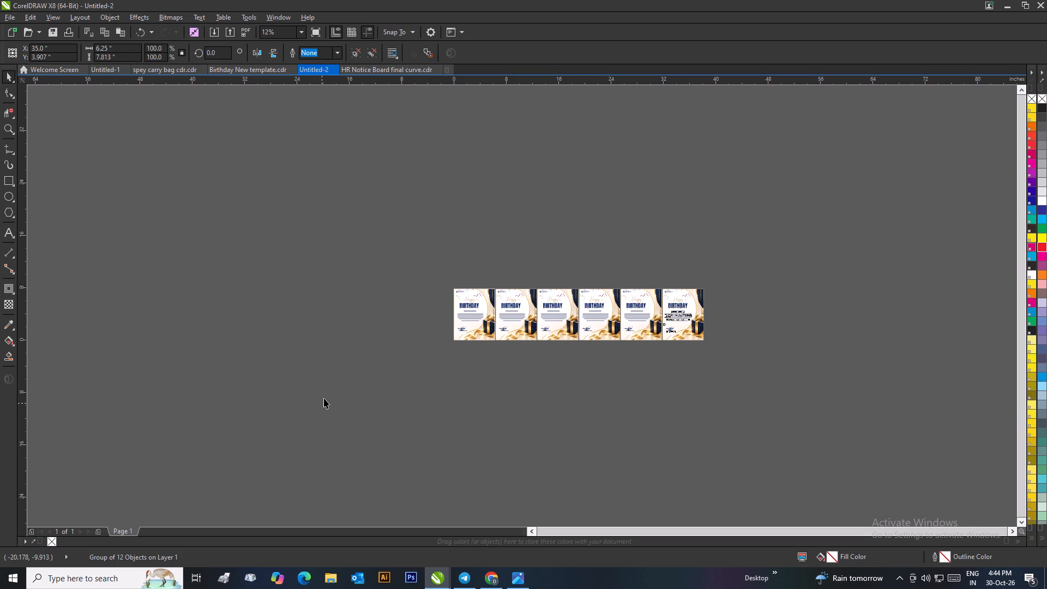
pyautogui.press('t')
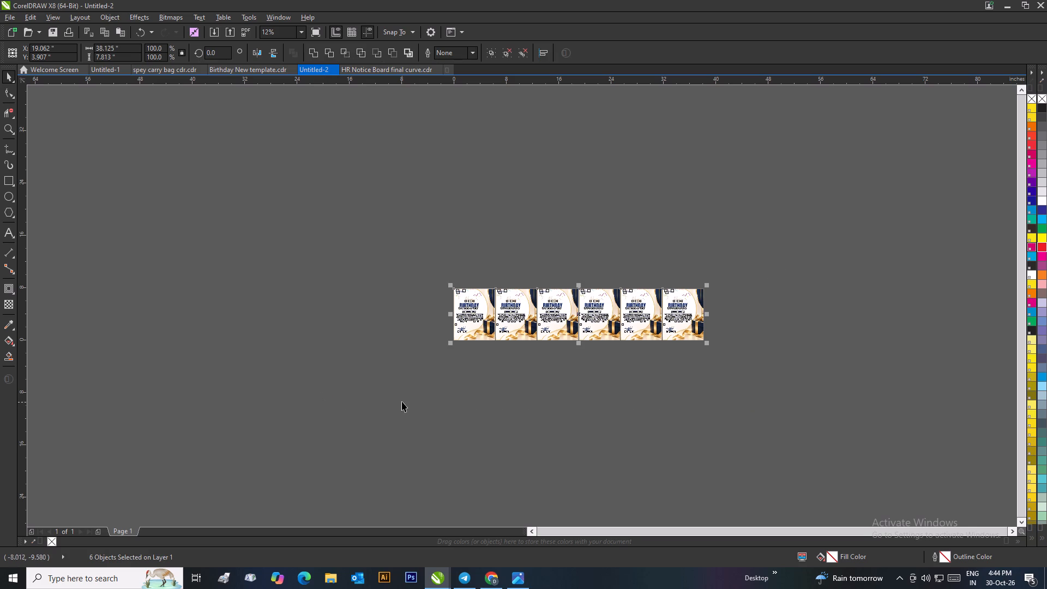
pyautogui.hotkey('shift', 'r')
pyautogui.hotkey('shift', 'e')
pyautogui.click(459, 359)
pyautogui.scroll(2, 535, 312)
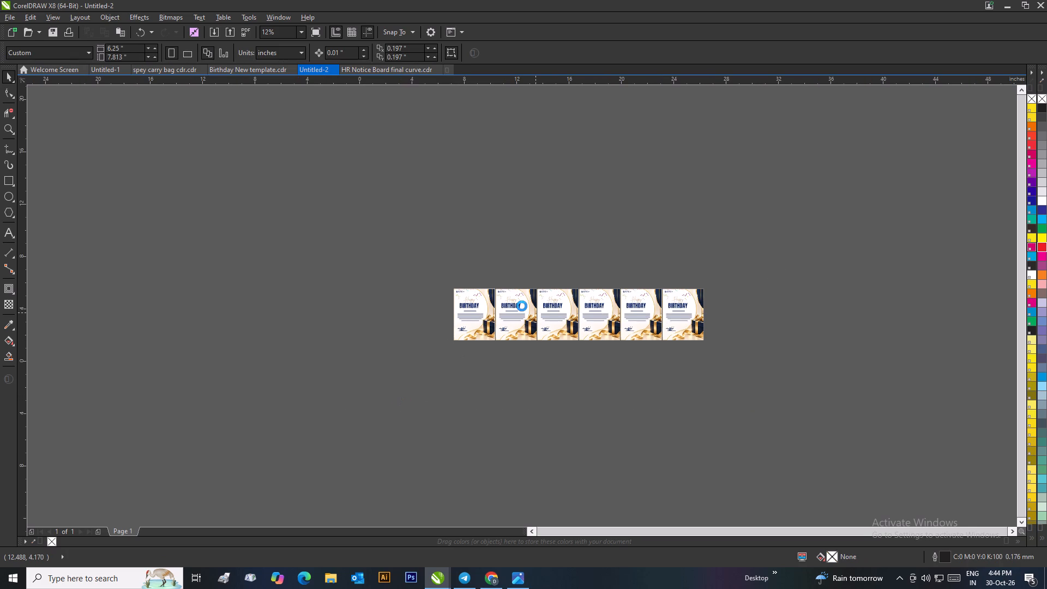
pyautogui.scroll(1, 502, 306)
pyautogui.scroll(-1, 522, 306)
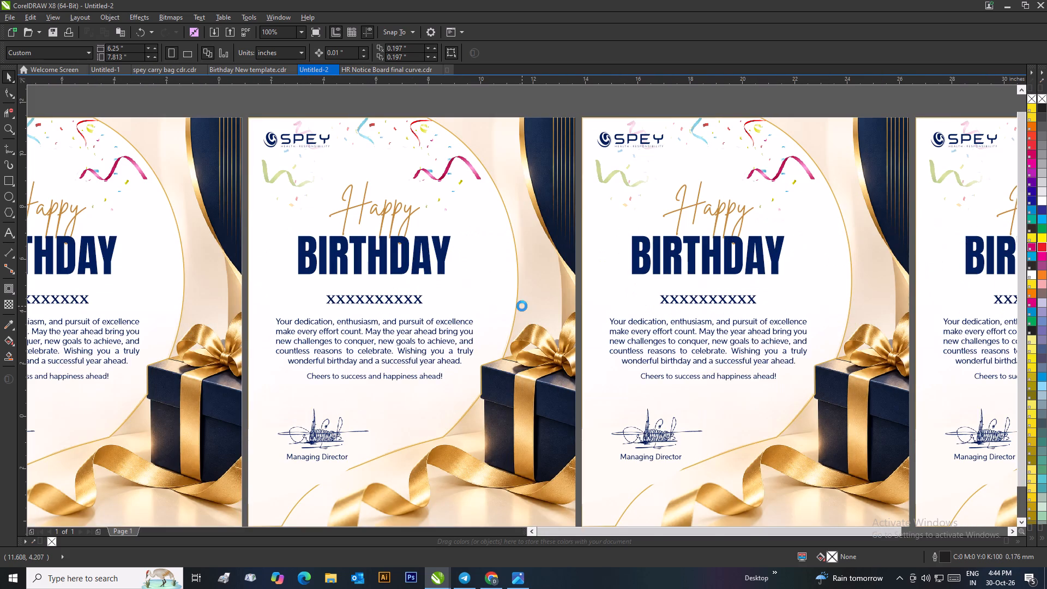
# In the HR Notice Board document, move the detached name back into the empty name space of the 02 Nov birthday row.
pyautogui.click(383, 72)
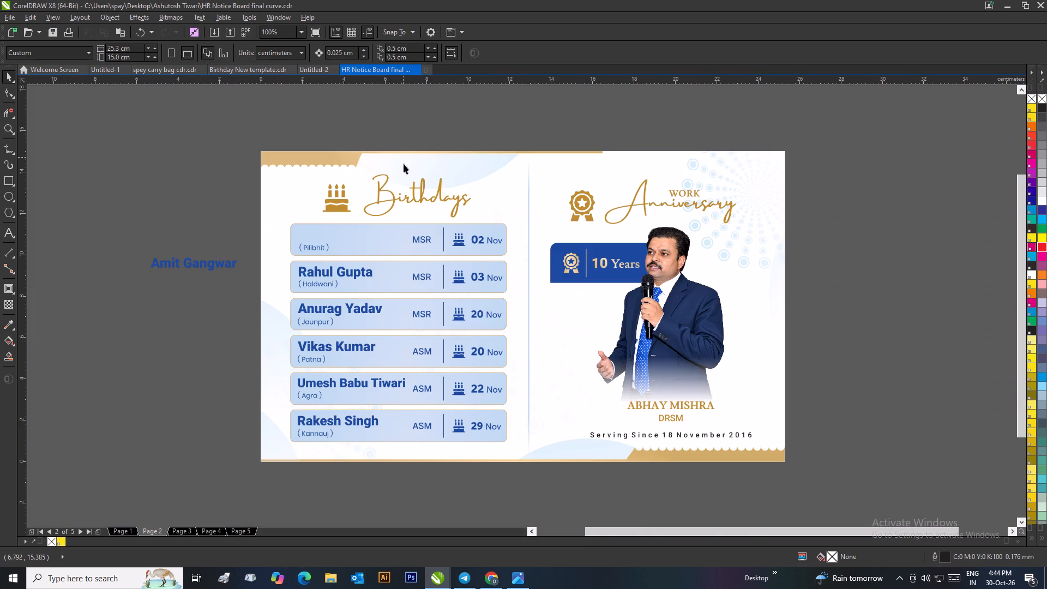
pyautogui.click(212, 266)
pyautogui.moveTo(202, 262); pyautogui.dragTo(323, 241)
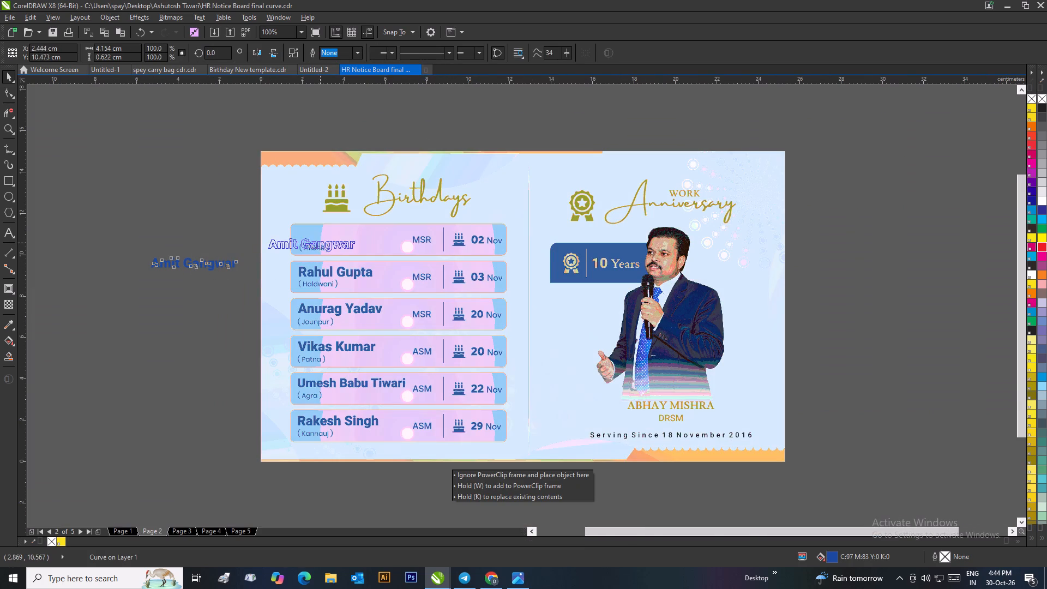
pyautogui.moveTo(323, 241); pyautogui.dragTo(346, 236)
# Group all six birthday rows on the notice board and copy the group.
pyautogui.moveTo(240, 215); pyautogui.dragTo(472, 398)
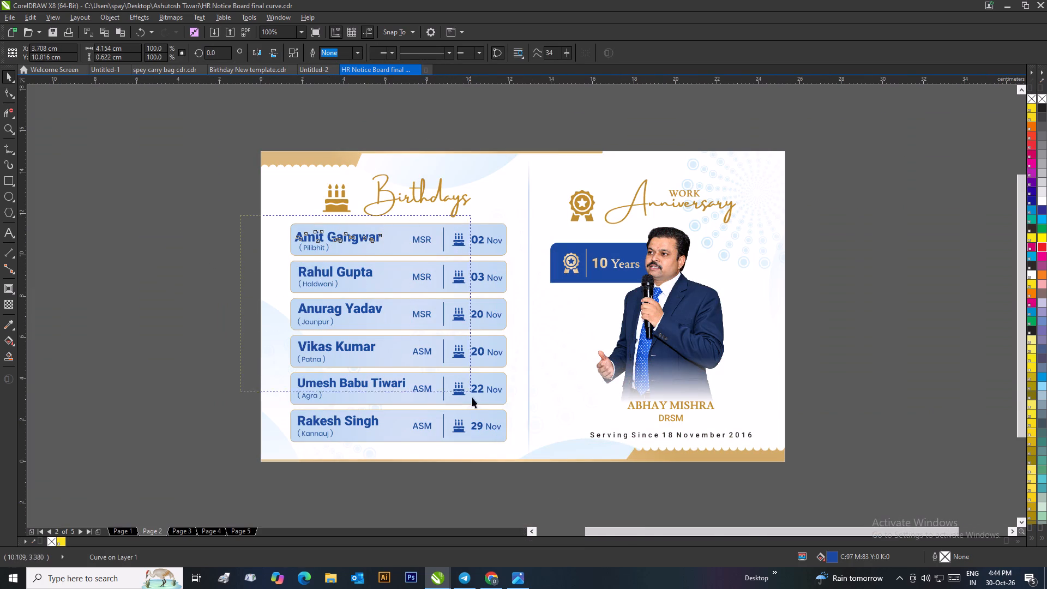
pyautogui.moveTo(472, 398); pyautogui.dragTo(515, 450)
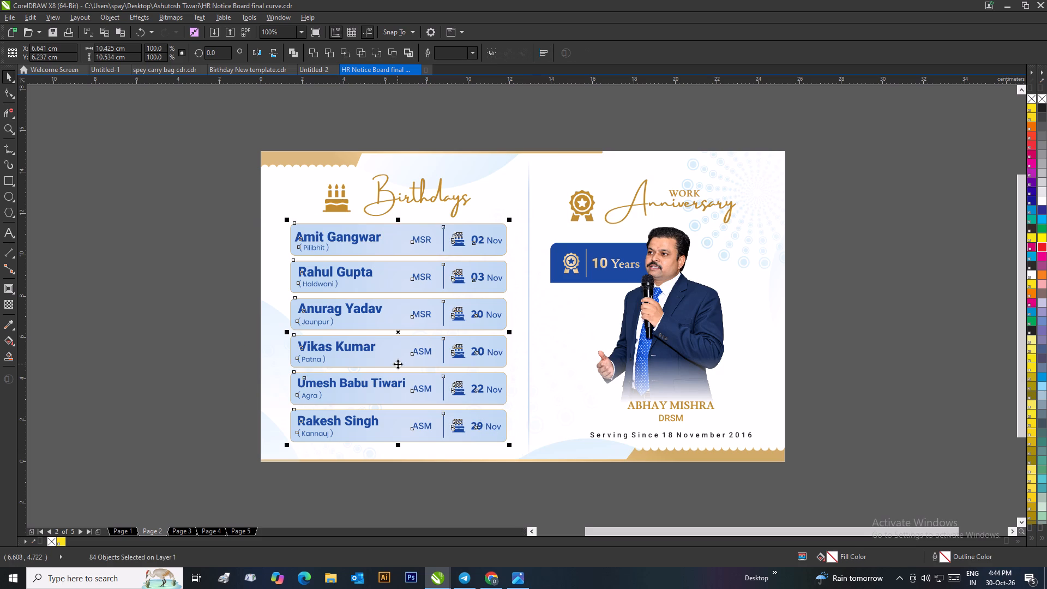
pyautogui.hotkey('ctrl', 'g')
pyautogui.rightClick(447, 269)
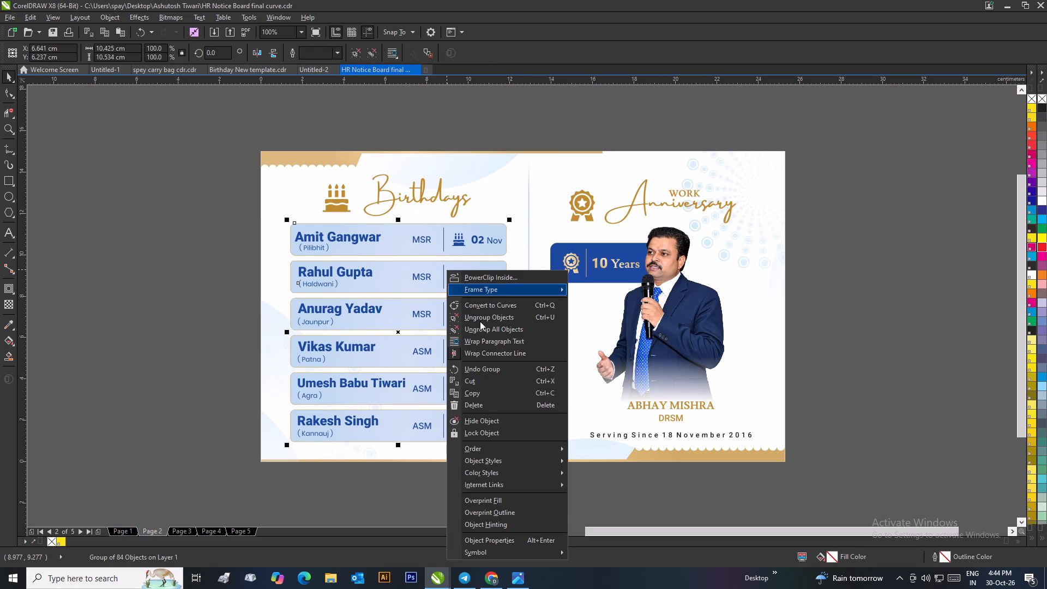
pyautogui.click(485, 389)
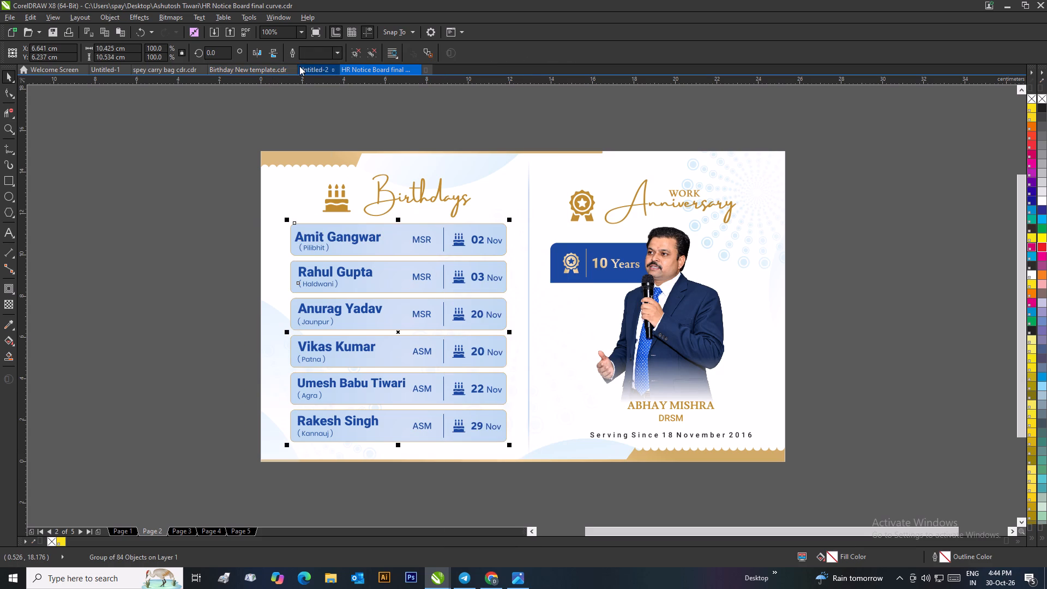
# Paste the birthday list into the Untitled-2 document and place it on the empty area beside the first gold card.
pyautogui.click(299, 66)
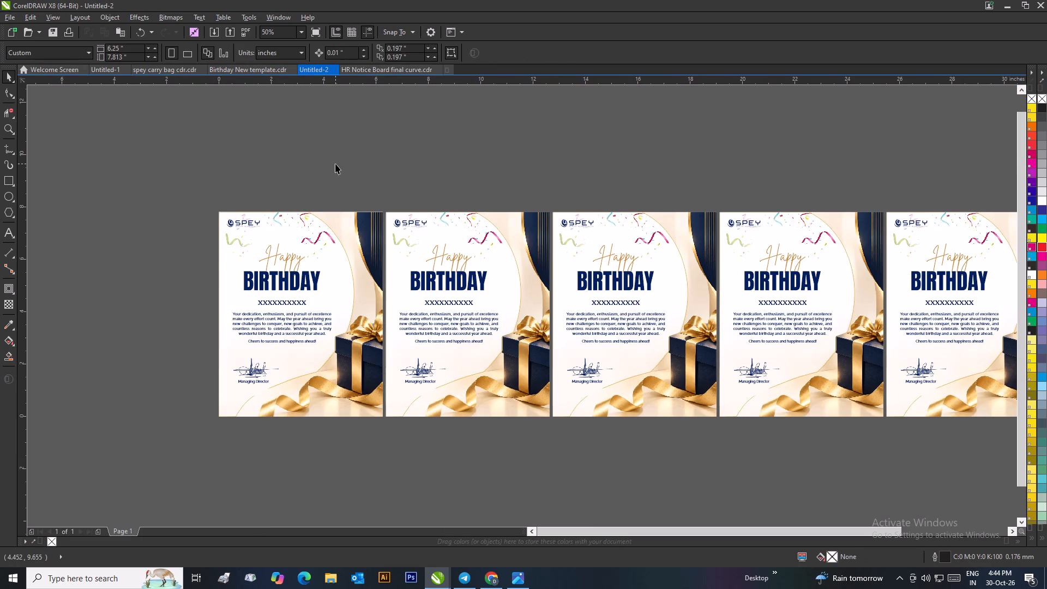
pyautogui.hotkey('ctrl', 'v')
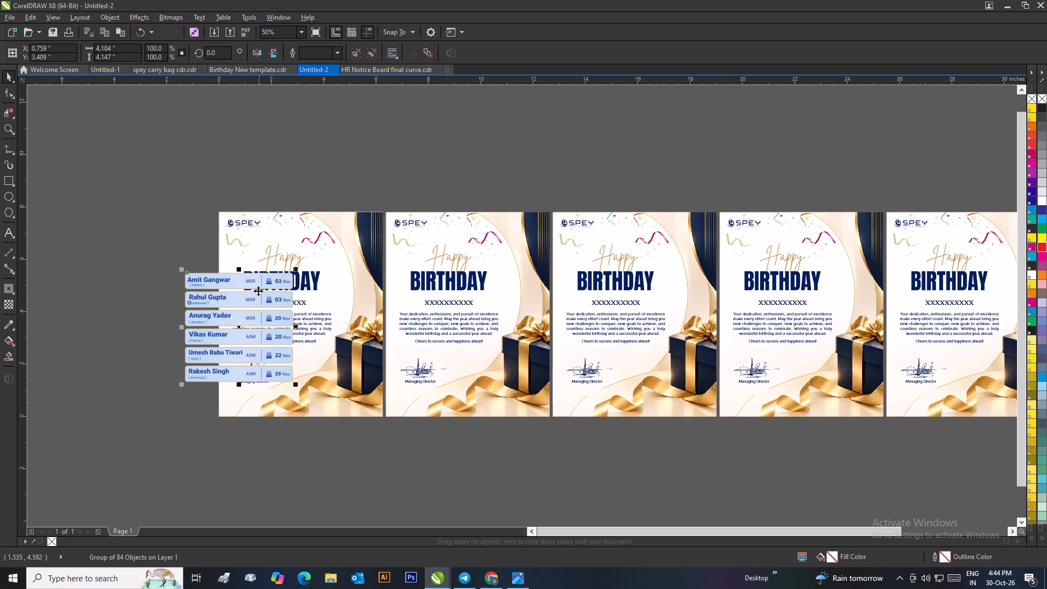
pyautogui.moveTo(255, 281); pyautogui.dragTo(153, 172)
pyautogui.scroll(1, 249, 274)
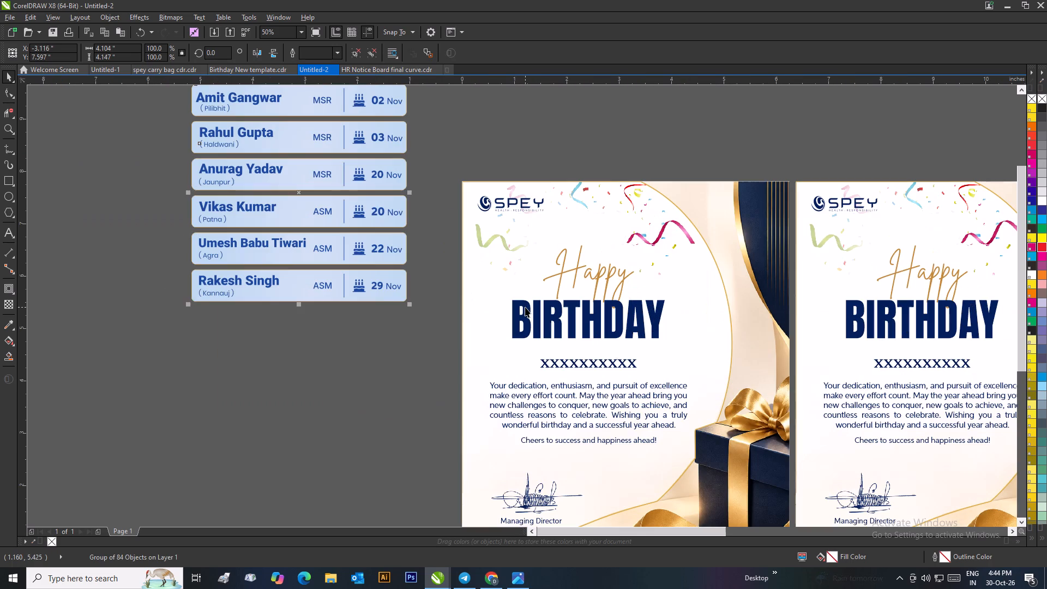
pyautogui.moveTo(375, 245); pyautogui.dragTo(399, 399)
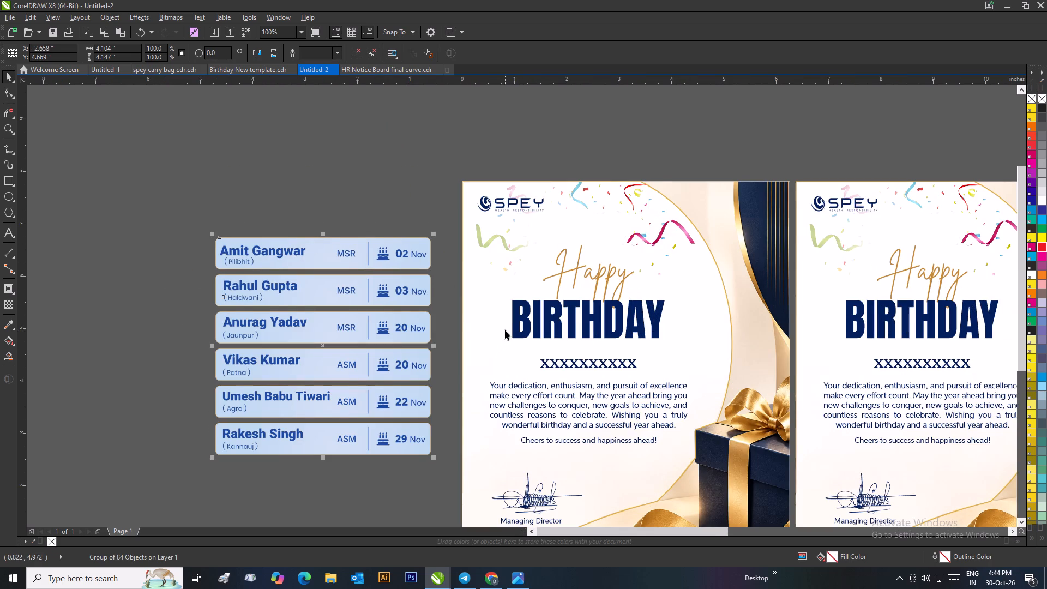
# Ungroup all objects of the pasted birthday list and deselect them.
pyautogui.scroll(3, 494, 326)
pyautogui.scroll(-3, 586, 309)
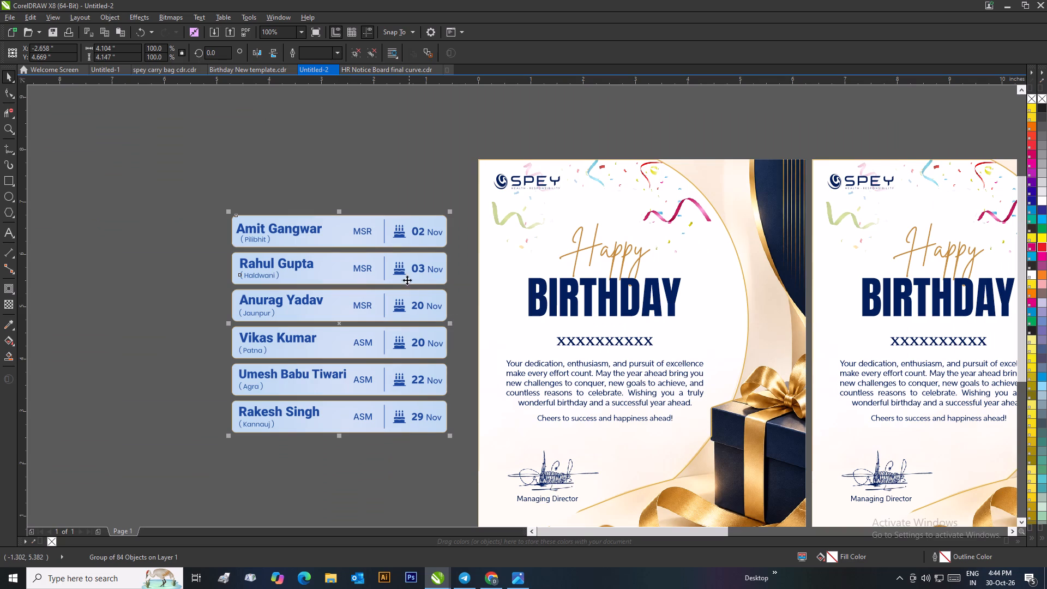
pyautogui.rightClick(405, 271)
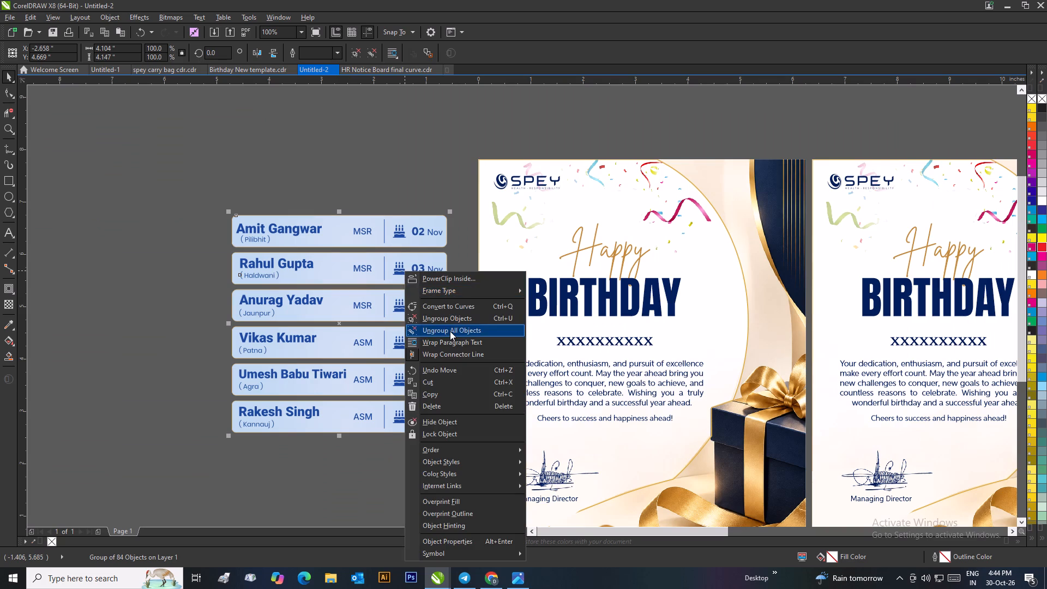
pyautogui.click(449, 332)
pyautogui.click(424, 167)
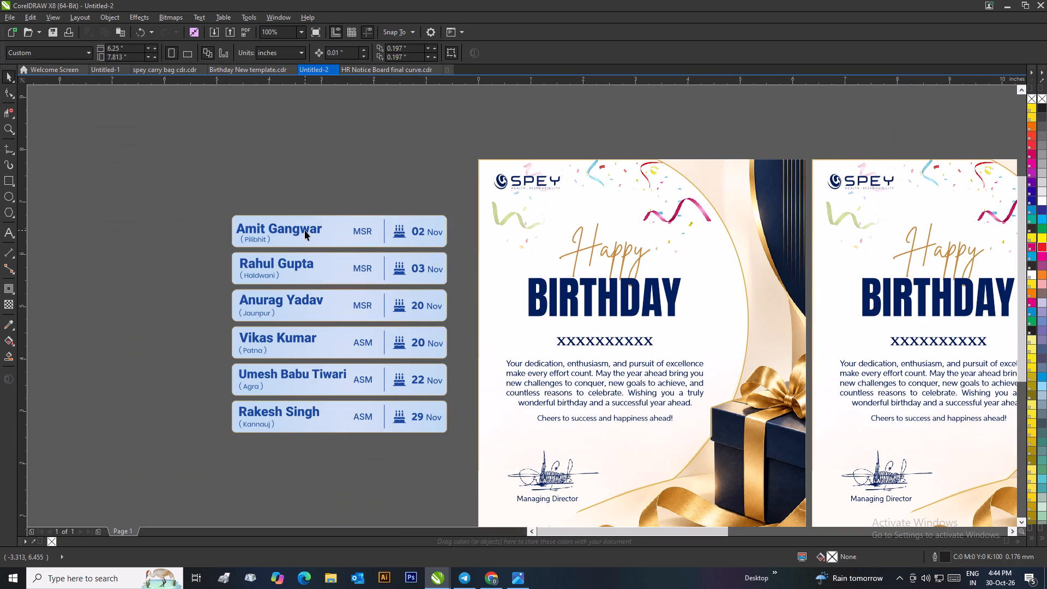
# Ungroup all objects of the first gold card and deselect them.
pyautogui.doubleClick(599, 341)
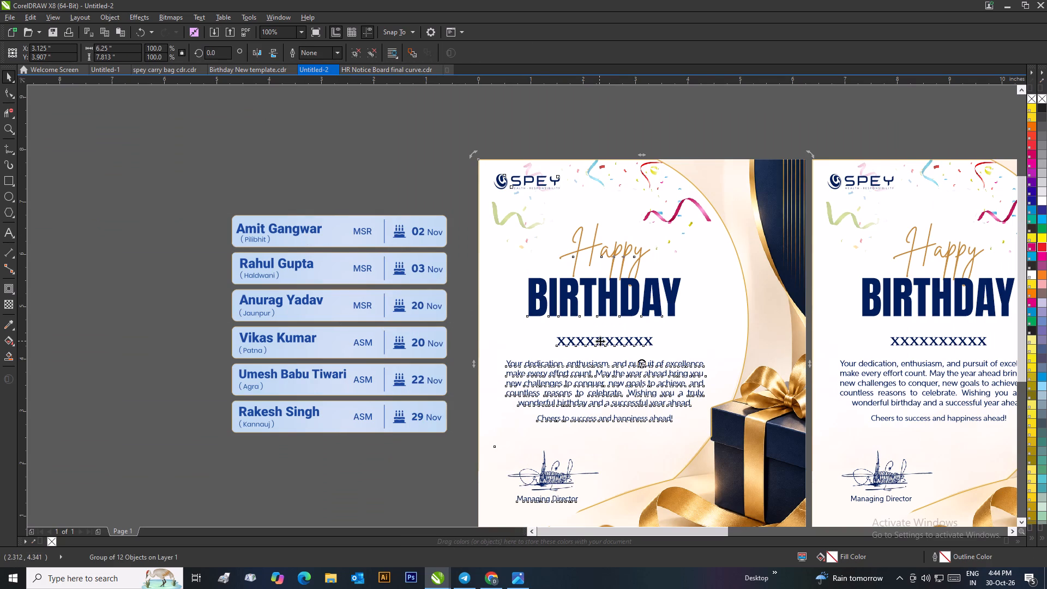
pyautogui.rightClick(600, 341)
pyautogui.click(669, 106)
pyautogui.click(616, 119)
# Group the other five gold cards together, ungroup all their objects and deselect them.
pyautogui.scroll(-3, 540, 130)
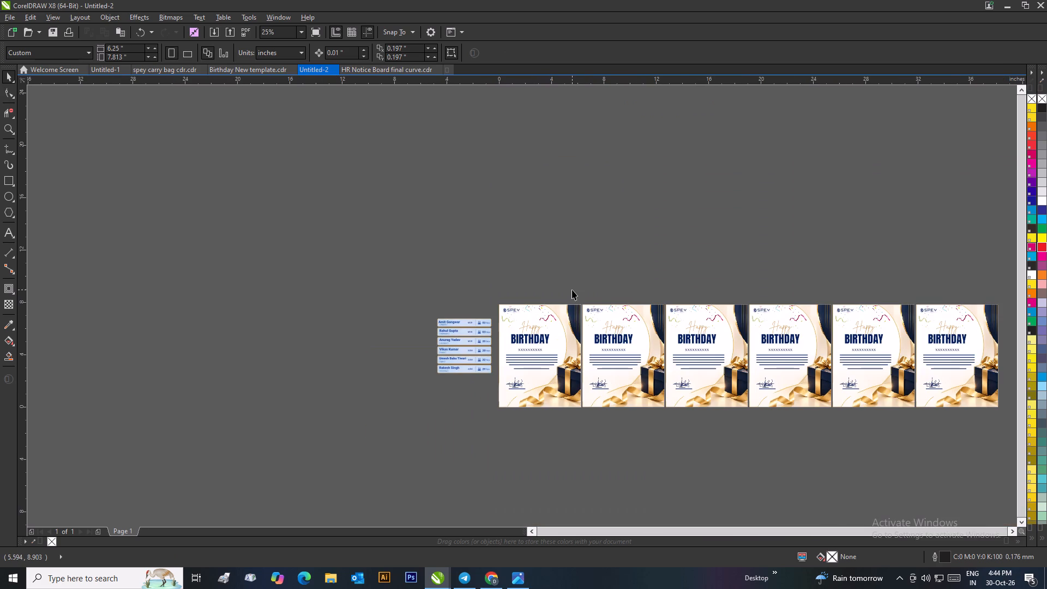
pyautogui.moveTo(572, 290); pyautogui.dragTo(1003, 425)
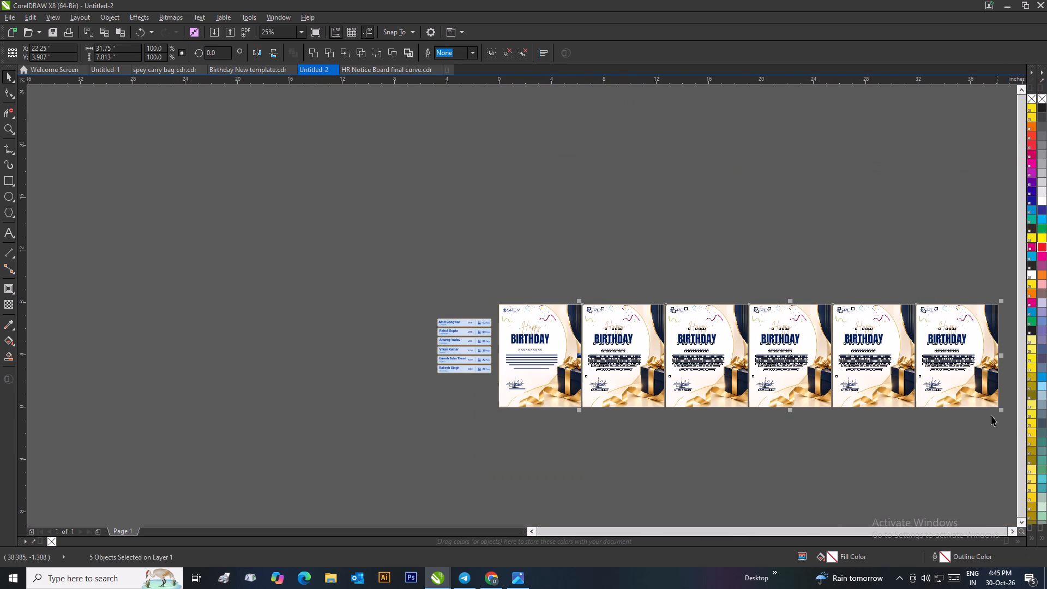
pyautogui.hotkey('ctrl', 'g')
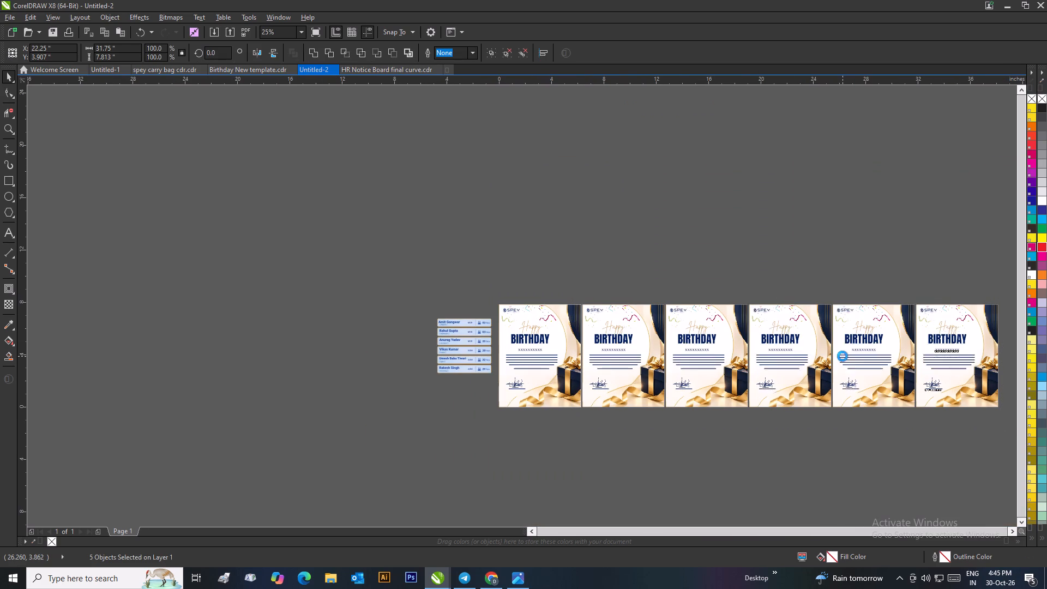
pyautogui.click(762, 257)
pyautogui.rightClick(727, 327)
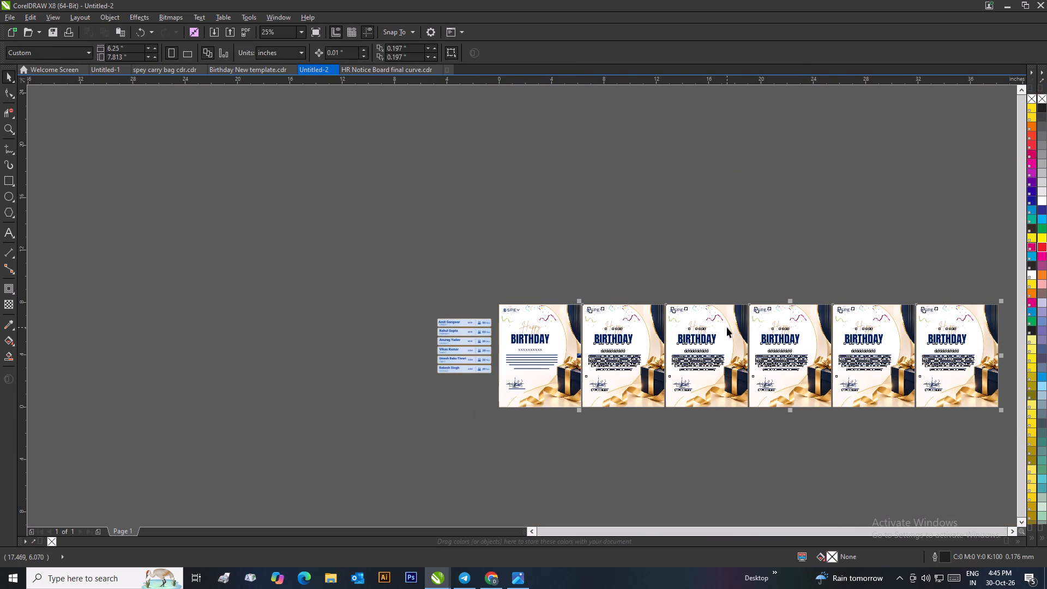
pyautogui.click(766, 99)
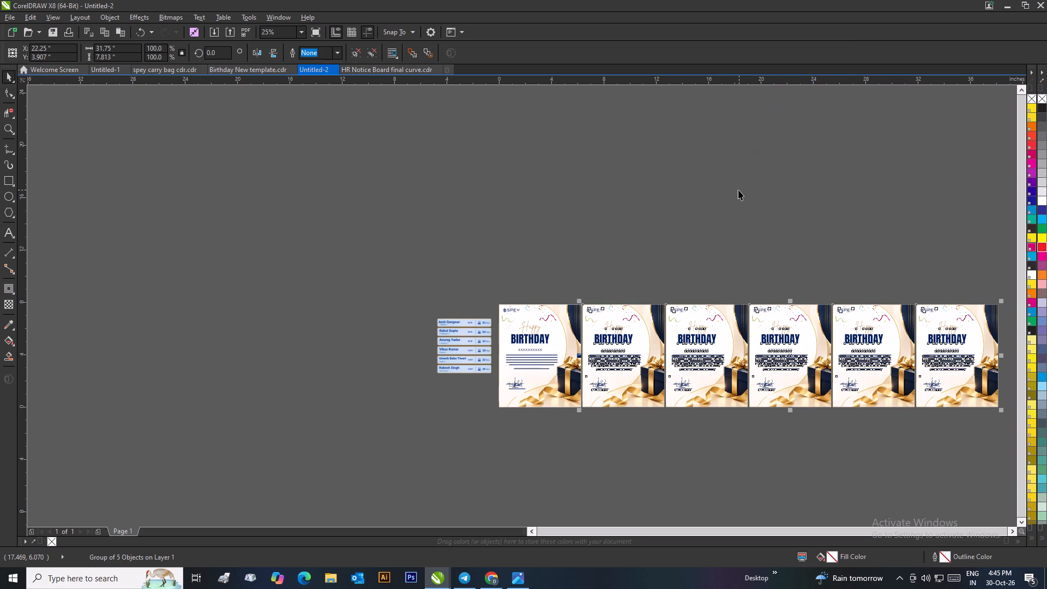
pyautogui.click(738, 190)
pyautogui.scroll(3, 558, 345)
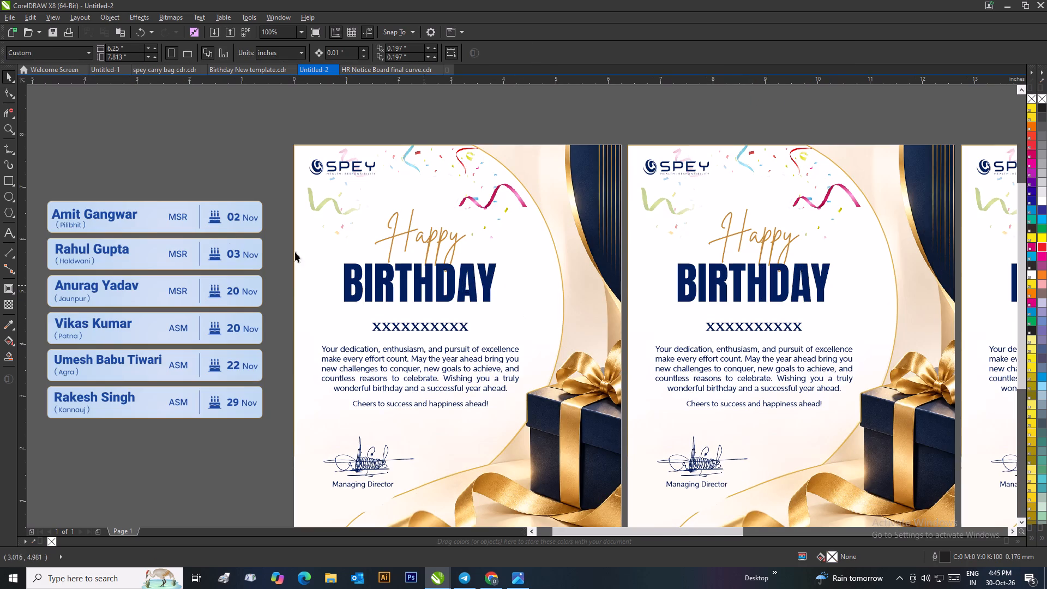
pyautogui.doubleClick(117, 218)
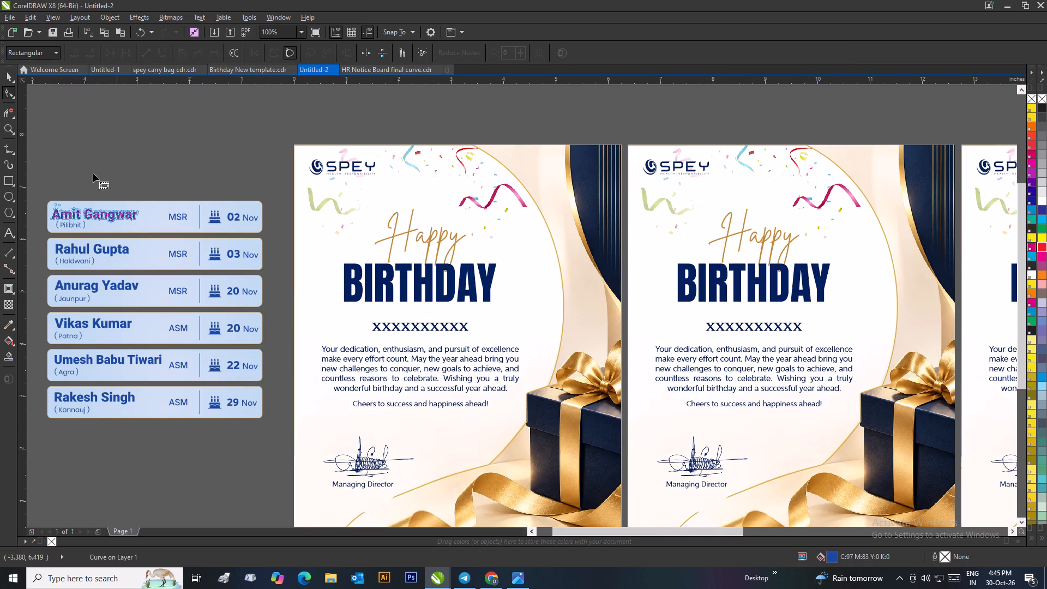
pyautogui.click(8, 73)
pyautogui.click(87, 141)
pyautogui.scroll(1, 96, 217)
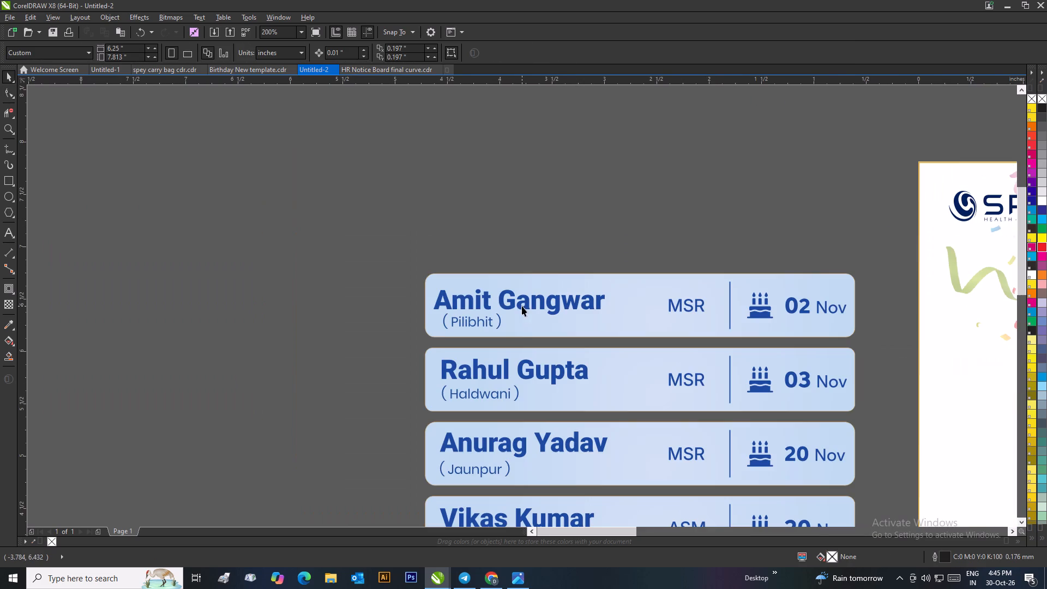
# Replace the XXXXXXXXXX placeholder on the first card with the name listed for the 02 Nov birthday.
pyautogui.scroll(-1, 526, 304)
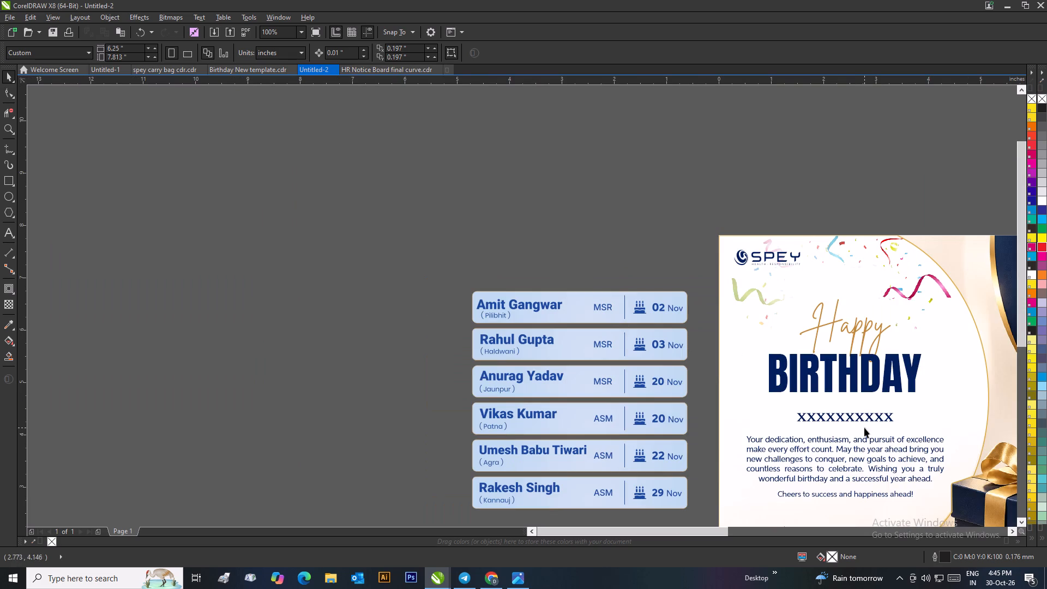
pyautogui.doubleClick(868, 419)
pyautogui.click(888, 417)
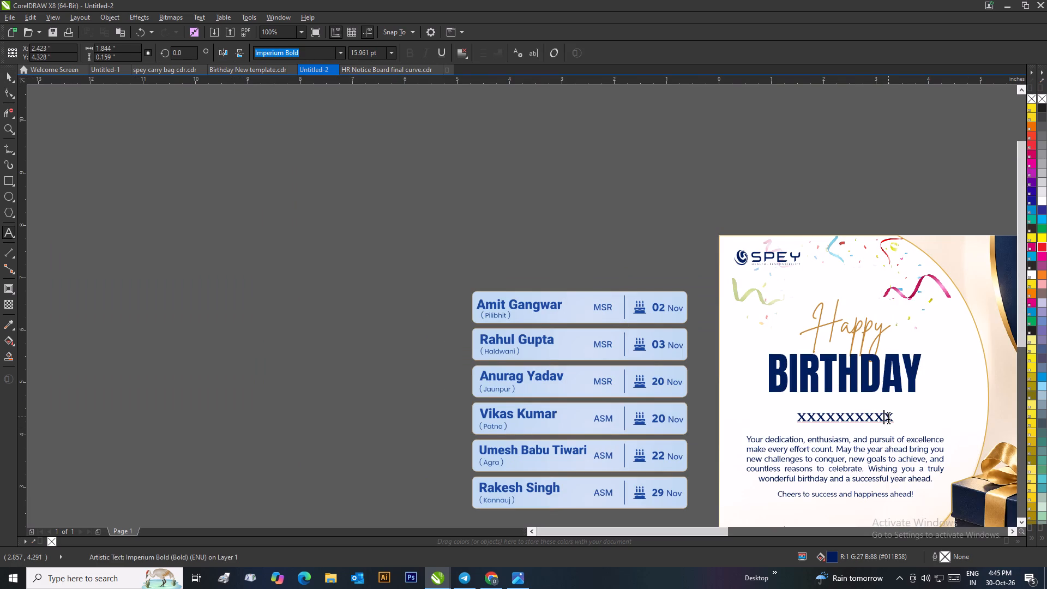
pyautogui.press('Right')
pyautogui.press('BackSpace')
pyautogui.press('BackSpace')
pyautogui.press('BackSpace')
pyautogui.press('BackSpace')
pyautogui.press('BackSpace')
pyautogui.press('BackSpace')
pyautogui.press('BackSpace')
pyautogui.press('BackSpace')
pyautogui.press('BackSpace')
pyautogui.press('BackSpace')
pyautogui.press('BackSpace')
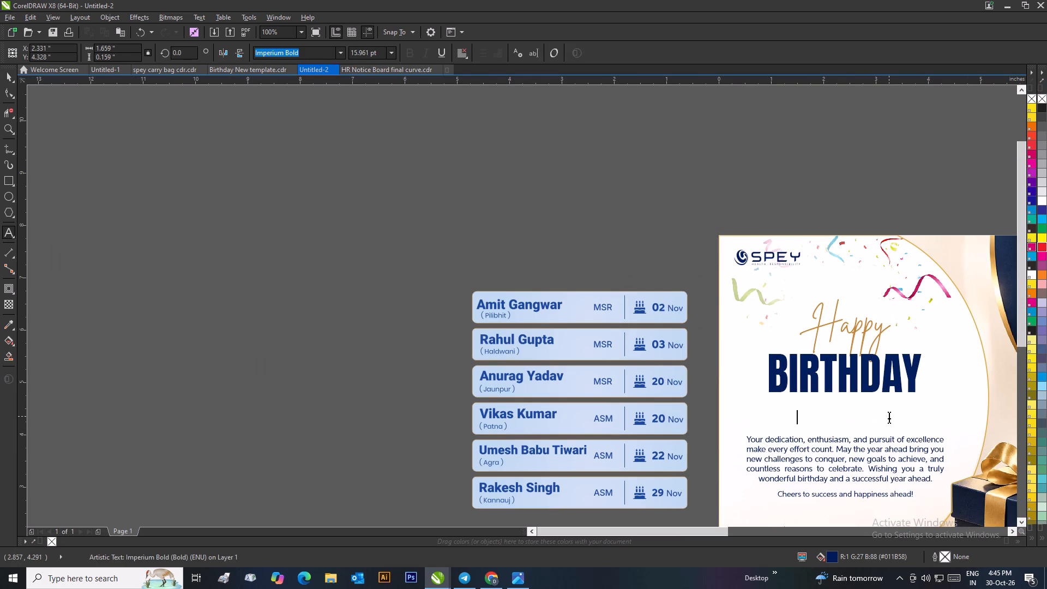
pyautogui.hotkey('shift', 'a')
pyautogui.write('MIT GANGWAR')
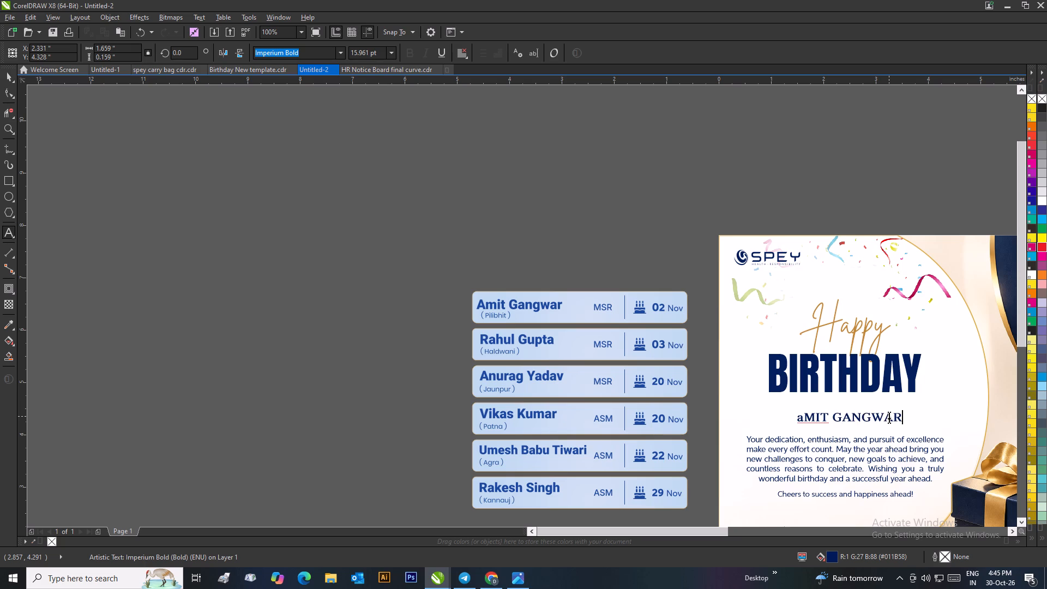
# Change the name on the first card to Title Case and deselect it.
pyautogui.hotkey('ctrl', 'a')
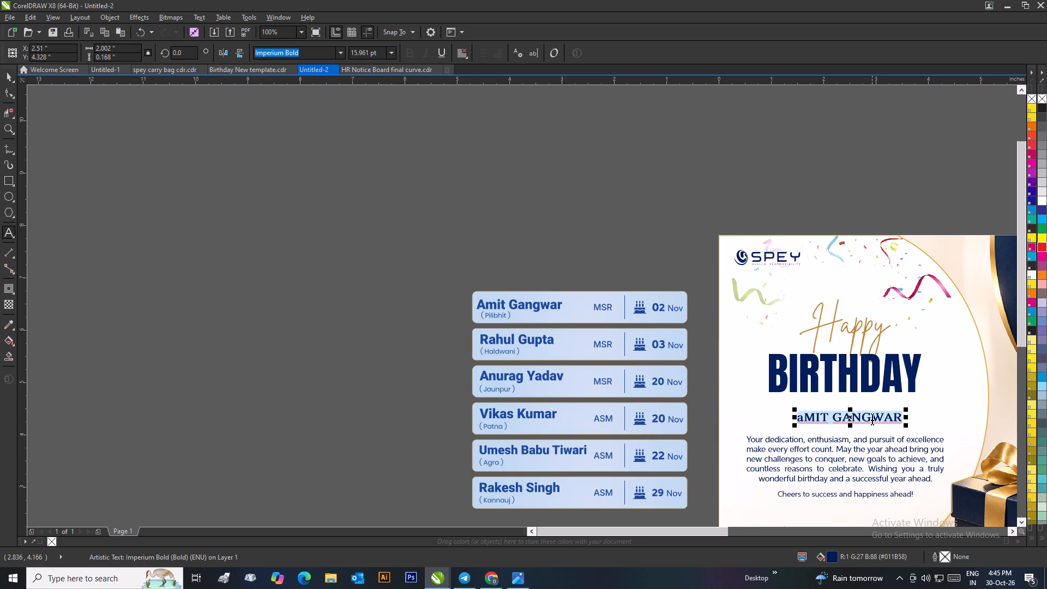
pyautogui.rightClick(872, 418)
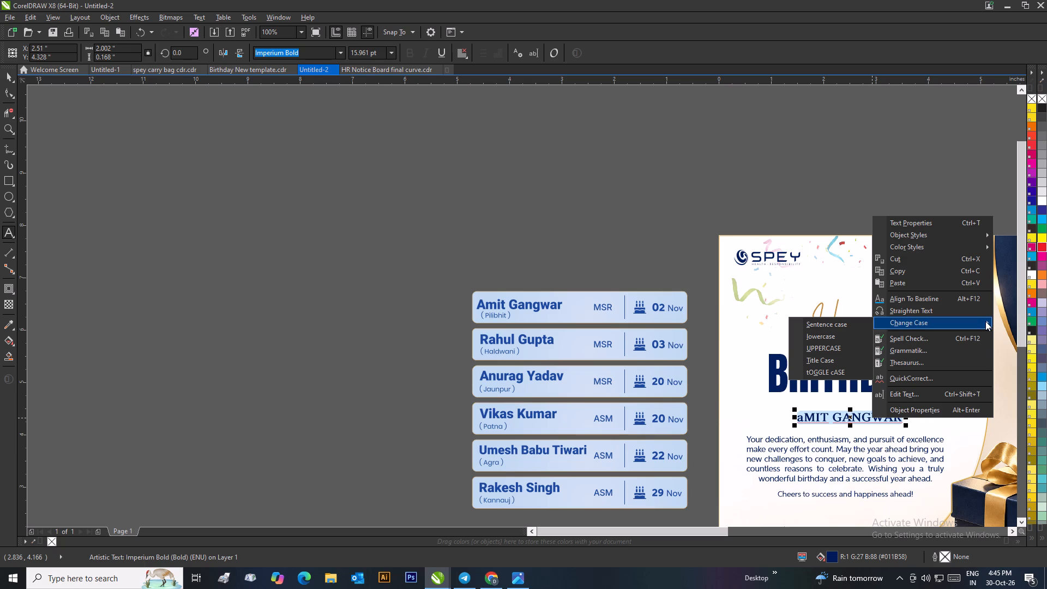
pyautogui.click(830, 359)
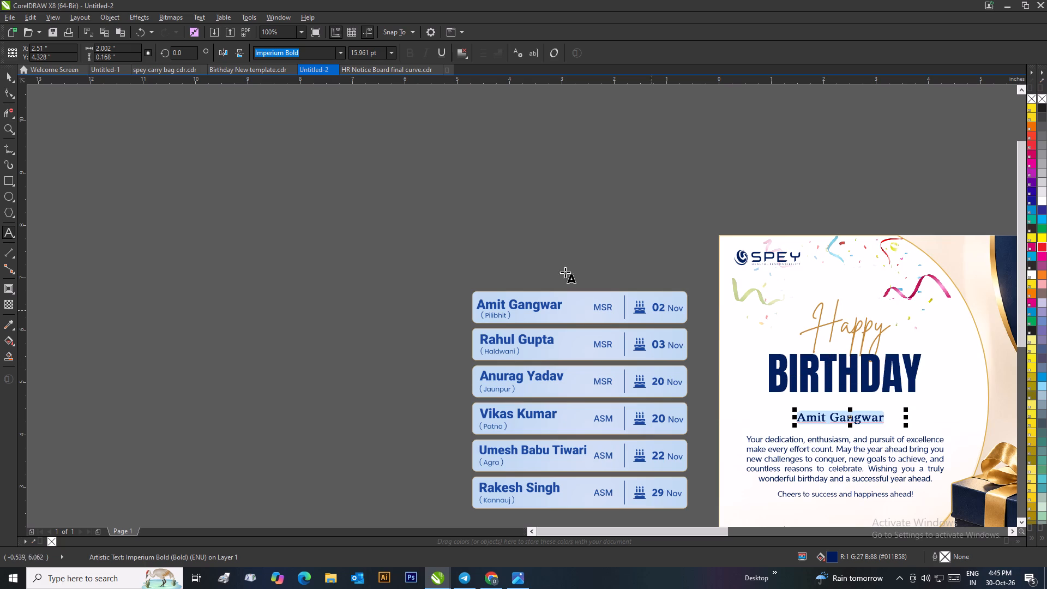
pyautogui.click(7, 74)
pyautogui.click(142, 134)
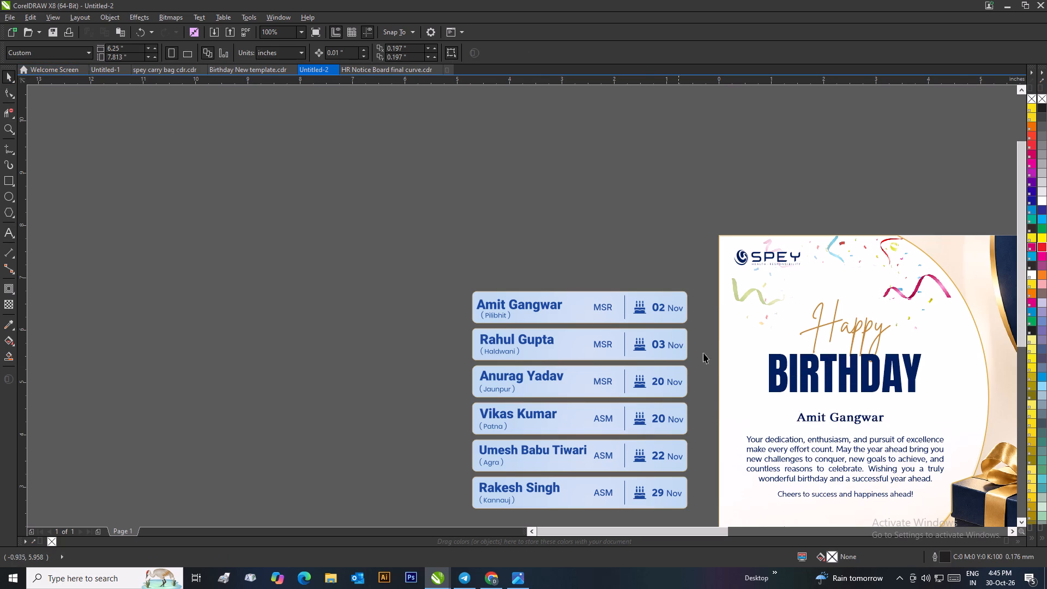
# Centre the name on the first card horizontally on the BIRTHDAY heading and deselect both.
pyautogui.scroll(1, 844, 449)
pyautogui.click(523, 249)
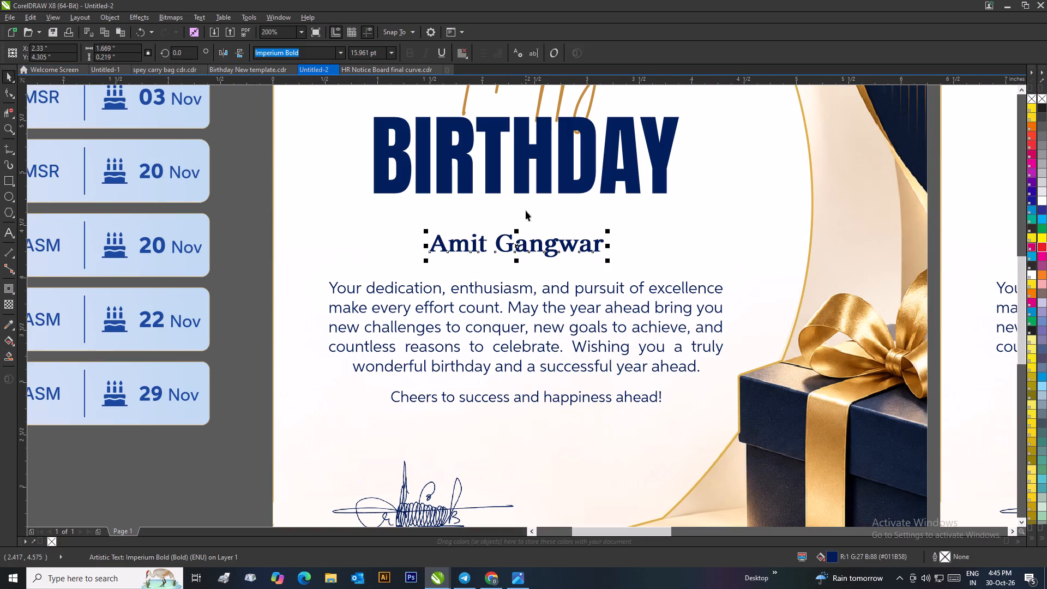
pyautogui.keyDown('shift'); pyautogui.click(524, 191); pyautogui.keyUp('shift')
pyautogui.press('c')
pyautogui.scroll(-2, 490, 205)
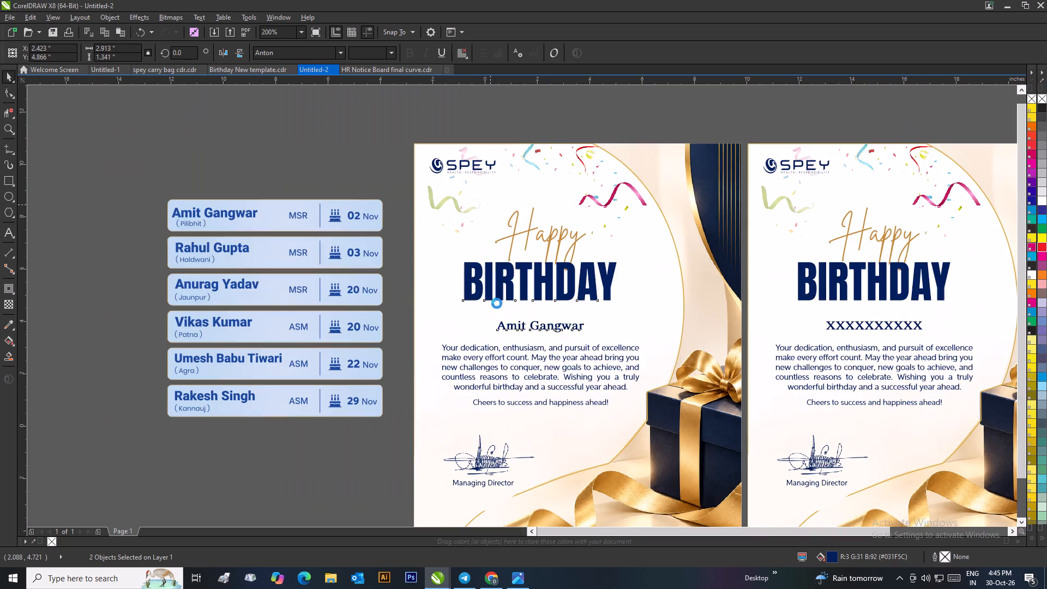
pyautogui.click(320, 286)
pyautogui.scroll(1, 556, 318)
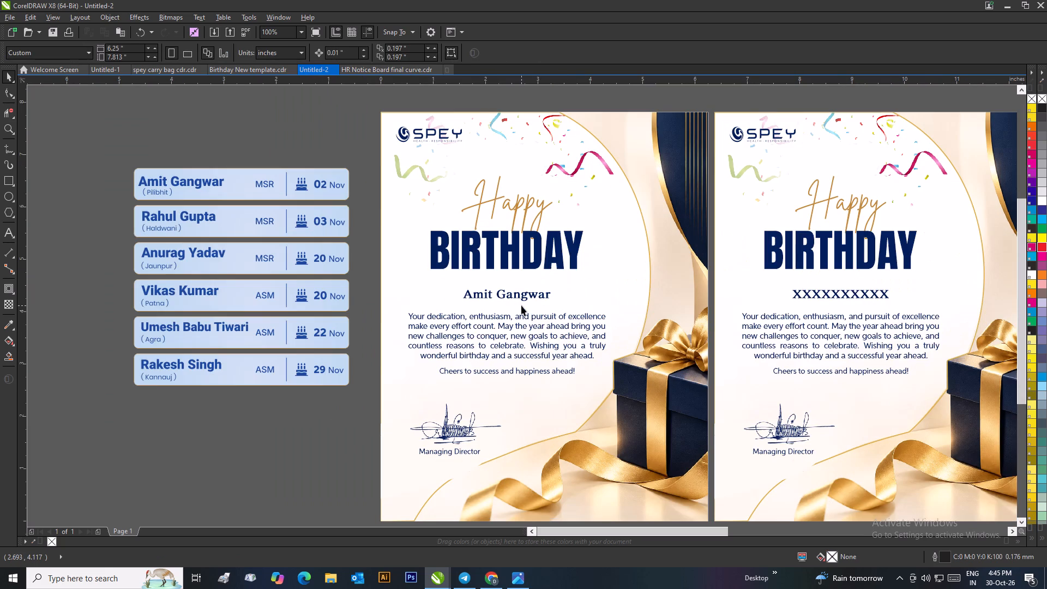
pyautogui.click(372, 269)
# Replace the XXXXXXXXXX placeholder on the second card with the name listed for the 03 Nov birthday, in title case.
pyautogui.click(371, 285)
pyautogui.scroll(-1, 598, 289)
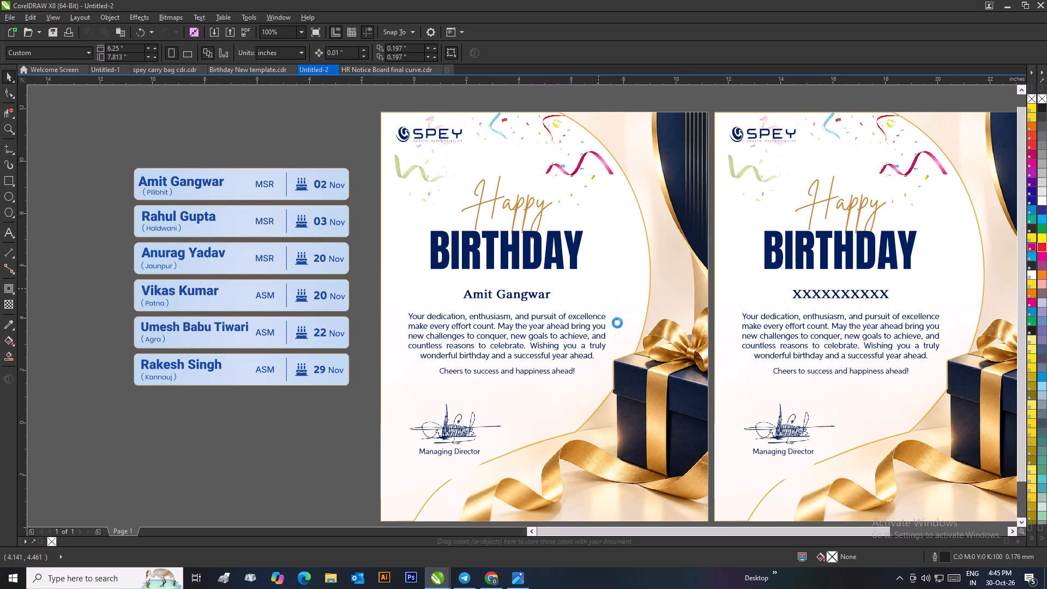
pyautogui.scroll(1, 649, 315)
pyautogui.doubleClick(516, 295)
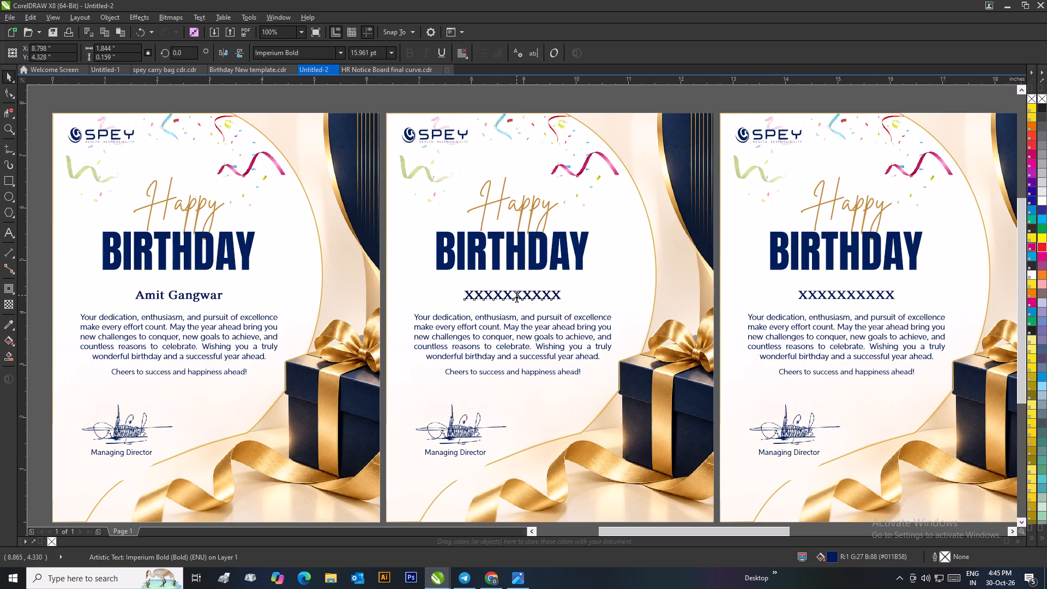
pyautogui.hotkey('ctrl', 'a')
pyautogui.press('BackSpace')
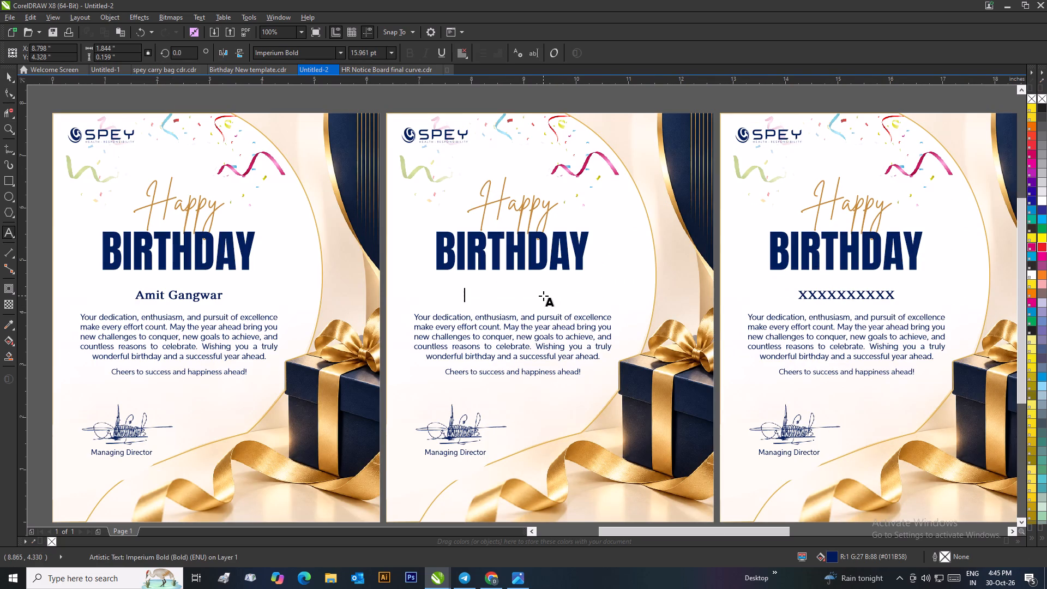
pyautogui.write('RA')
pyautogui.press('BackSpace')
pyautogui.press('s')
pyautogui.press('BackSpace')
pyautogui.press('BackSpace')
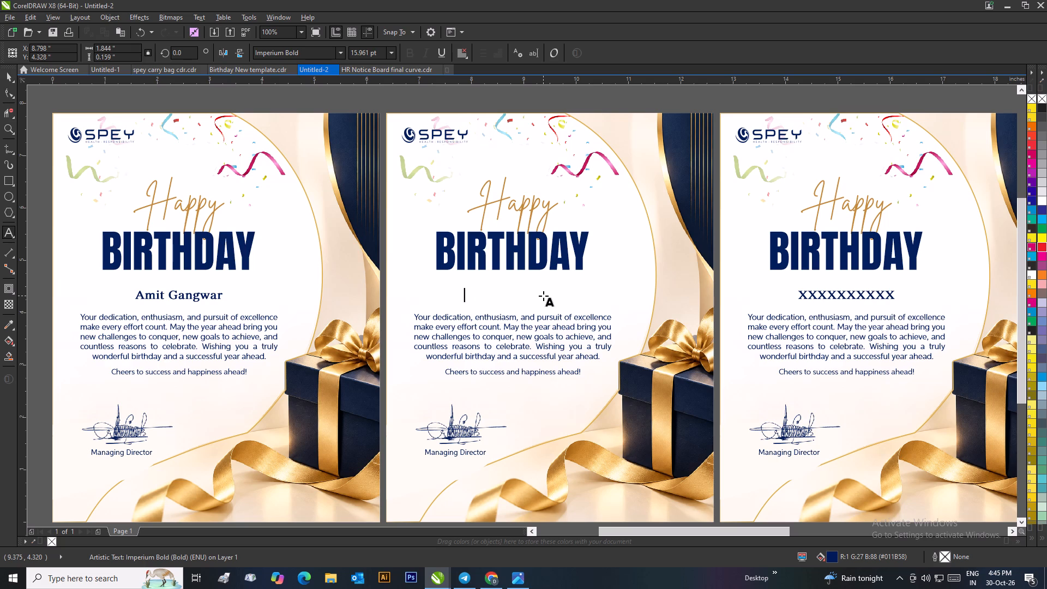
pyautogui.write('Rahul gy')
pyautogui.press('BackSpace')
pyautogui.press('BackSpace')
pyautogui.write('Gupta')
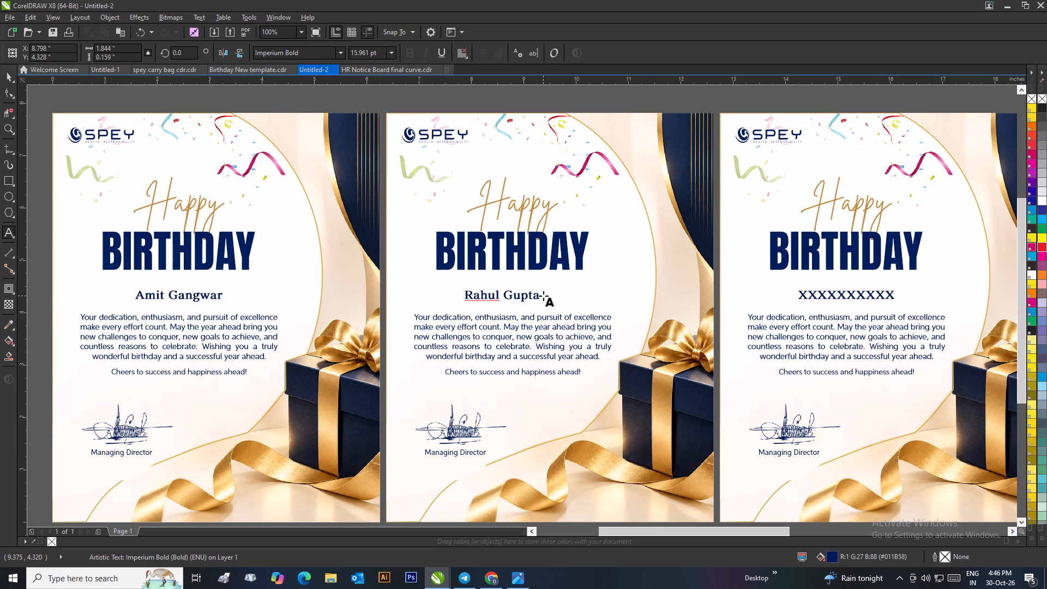
pyautogui.click(10, 73)
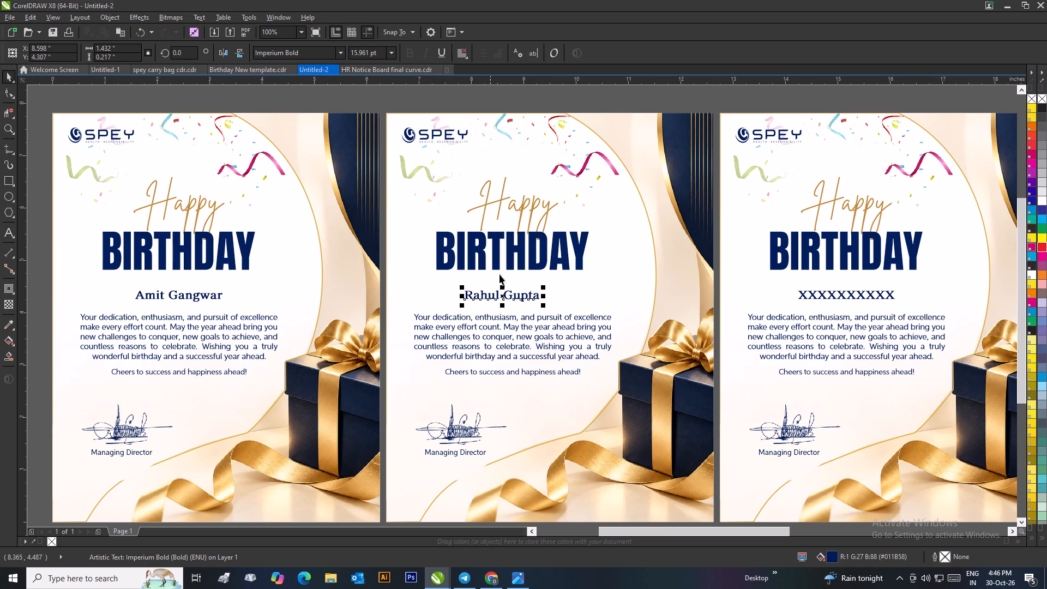
# Centre the name on the second card horizontally on its BIRTHDAY heading and deselect both.
pyautogui.keyDown('shift'); pyautogui.click(494, 263); pyautogui.keyUp('shift')
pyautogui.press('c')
pyautogui.scroll(-1, 488, 273)
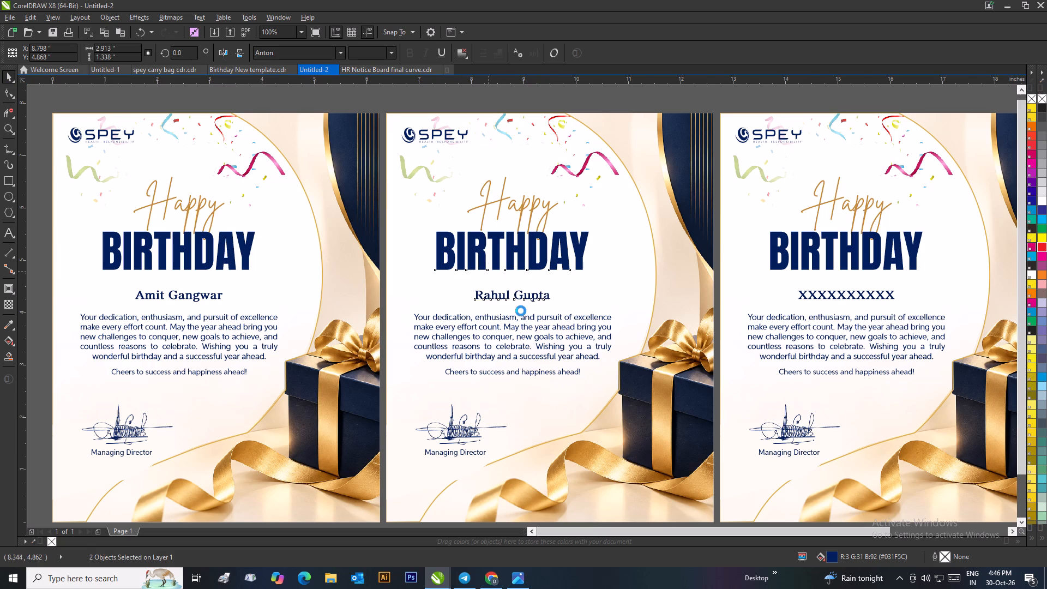
pyautogui.scroll(-1, 521, 311)
pyautogui.click(322, 191)
# Replace the XXXXXXXXXX placeholder on the third card with the name of the MSR from Jaunpur listed for the 20 Nov birthday.
pyautogui.scroll(2, 591, 309)
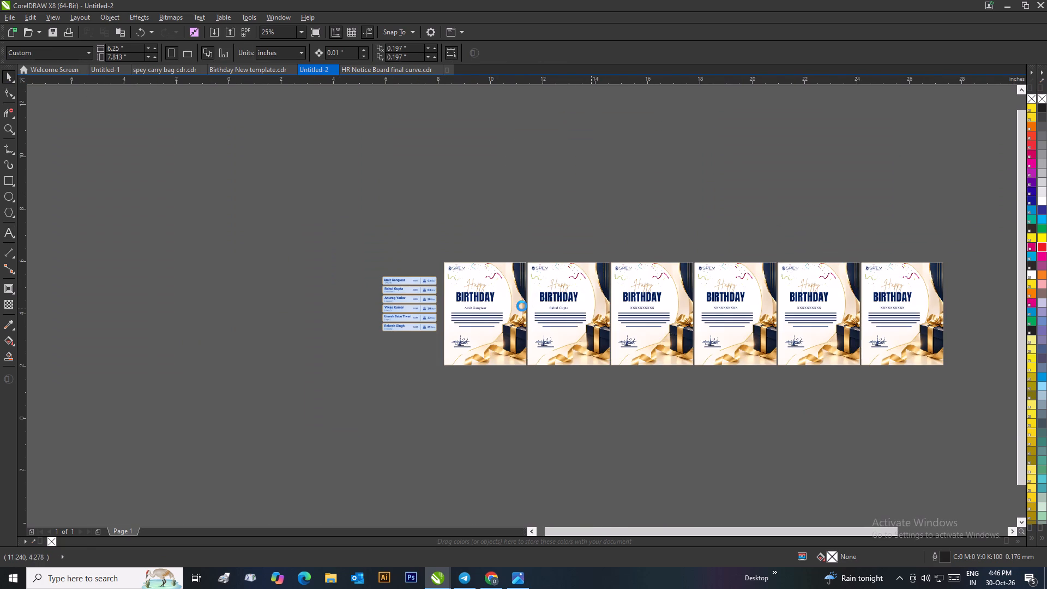
pyautogui.scroll(-1, 531, 306)
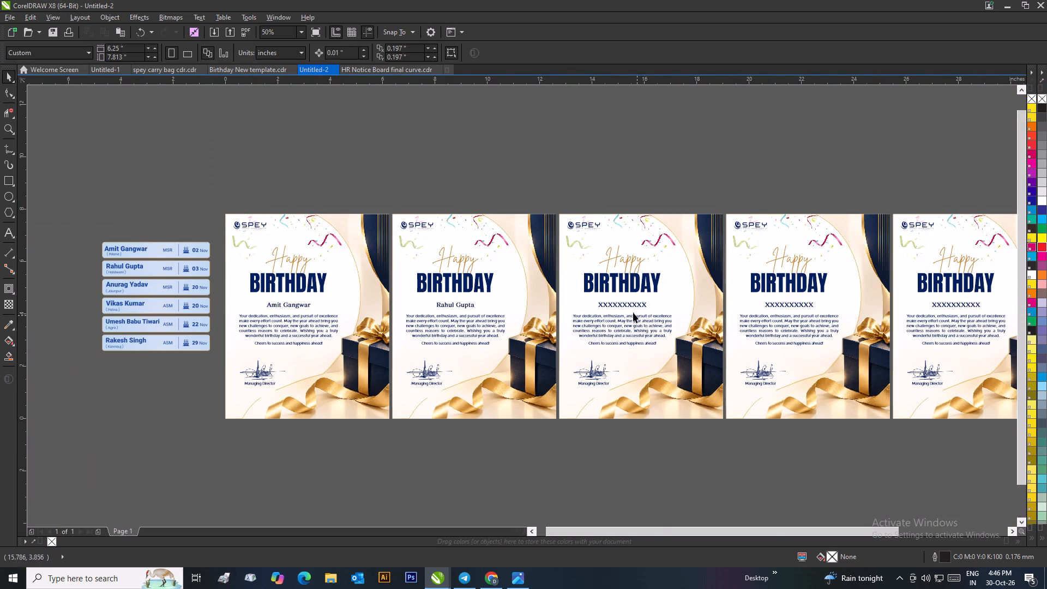
pyautogui.scroll(1, 632, 309)
pyautogui.doubleClick(526, 293)
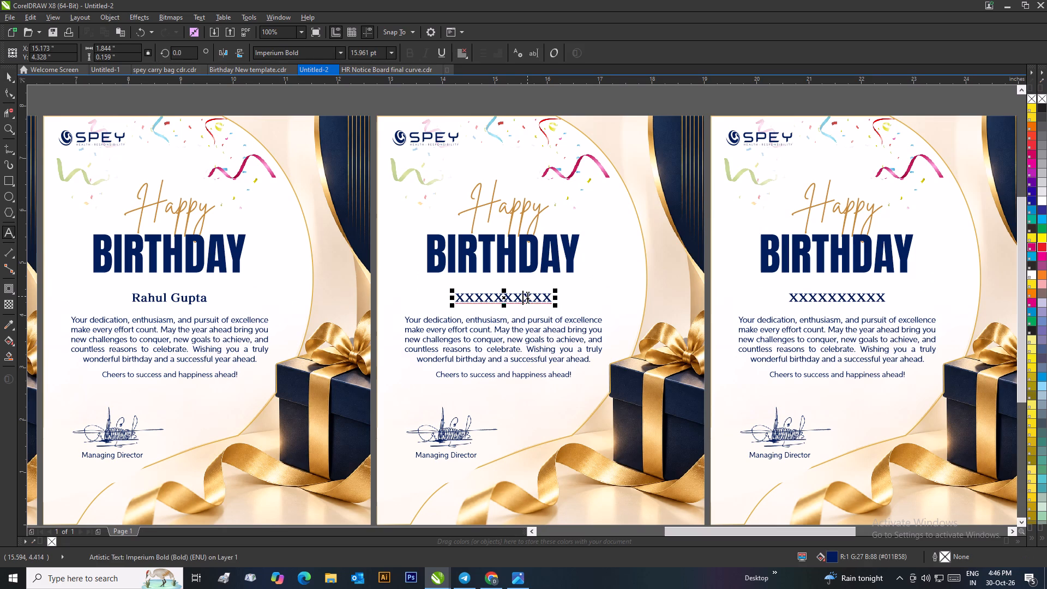
pyautogui.hotkey('ctrl', 'a')
pyautogui.press('BackSpace')
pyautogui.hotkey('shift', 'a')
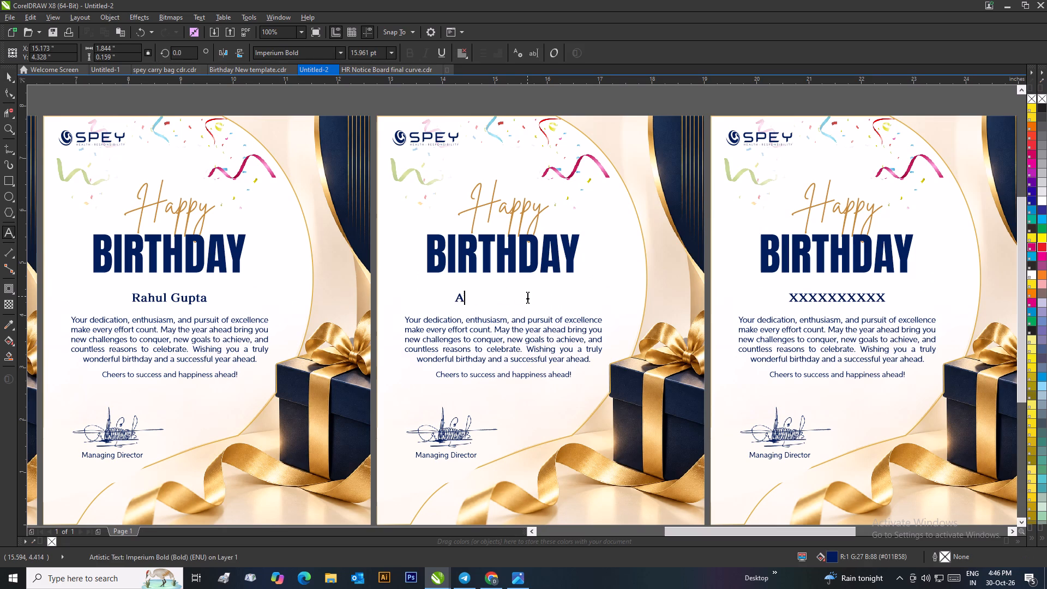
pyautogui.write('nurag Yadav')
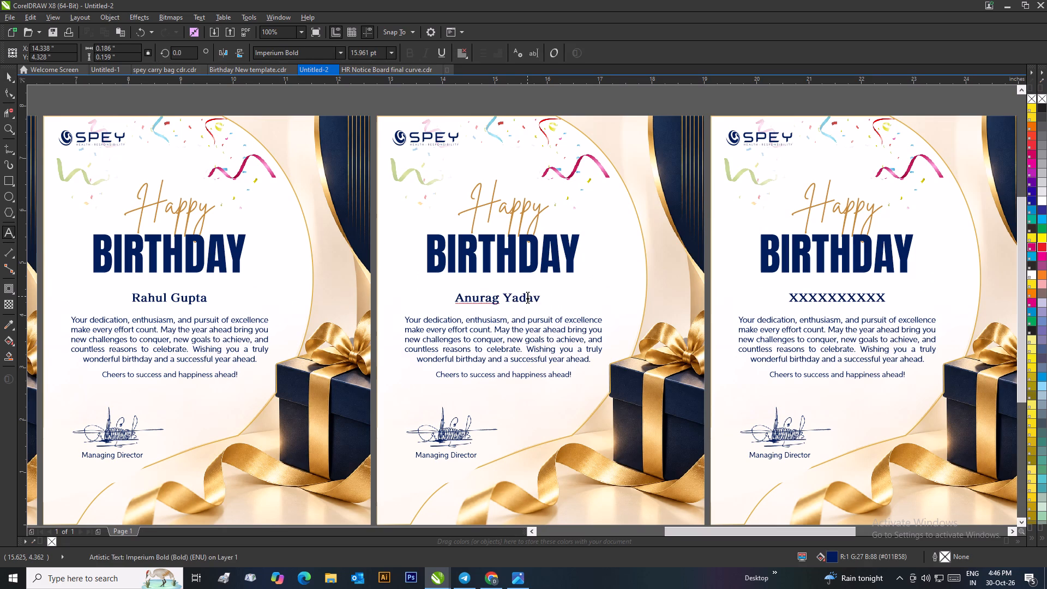
pyautogui.click(10, 75)
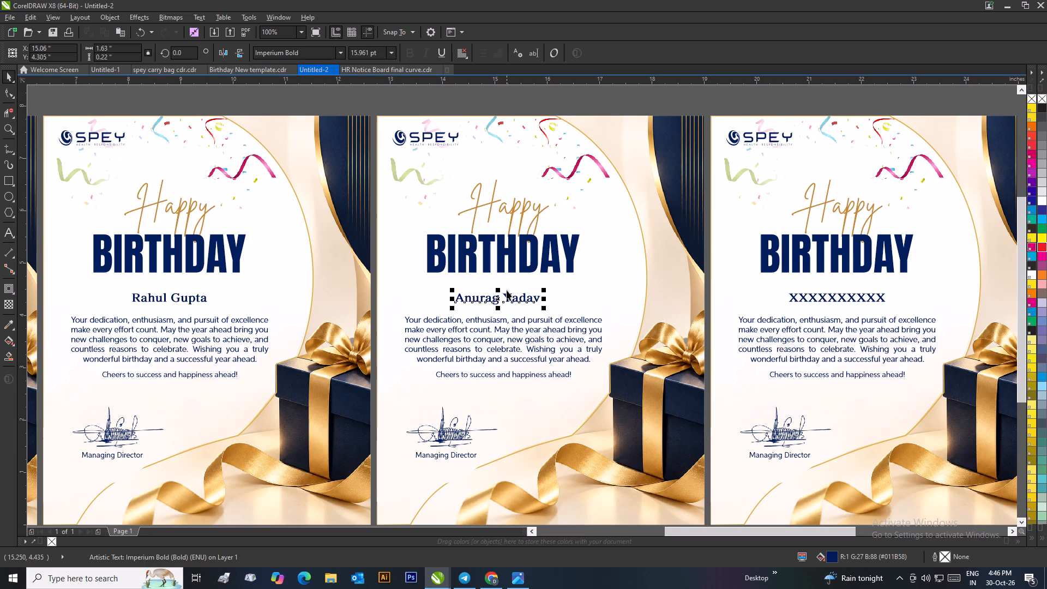
# Centre the name on the third card horizontally on its BIRTHDAY heading and deselect both.
pyautogui.keyDown('shift'); pyautogui.click(500, 266); pyautogui.keyUp('shift')
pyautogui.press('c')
pyautogui.scroll(-2, 500, 266)
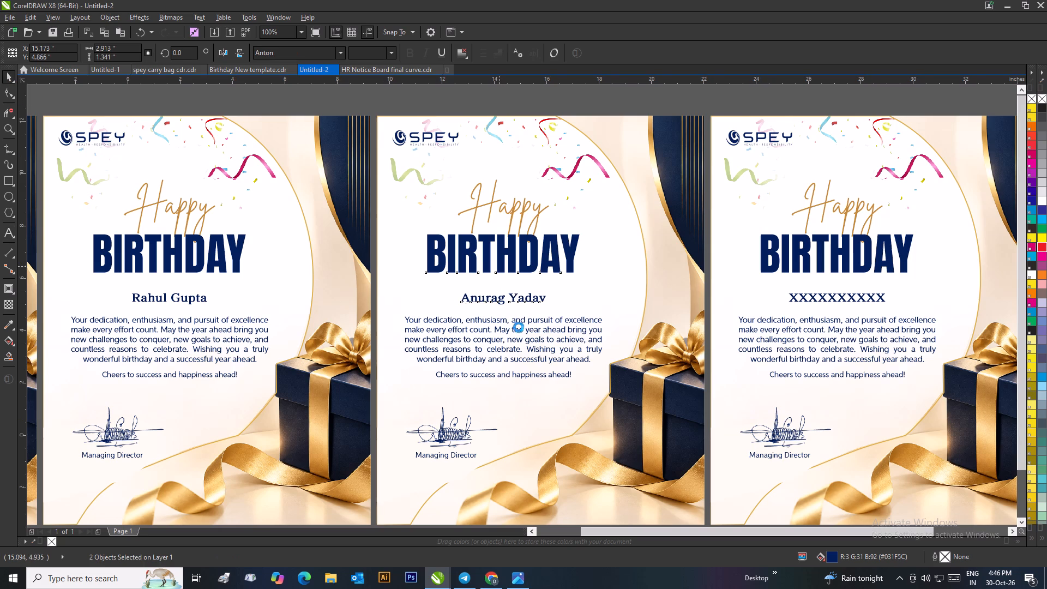
pyautogui.click(545, 194)
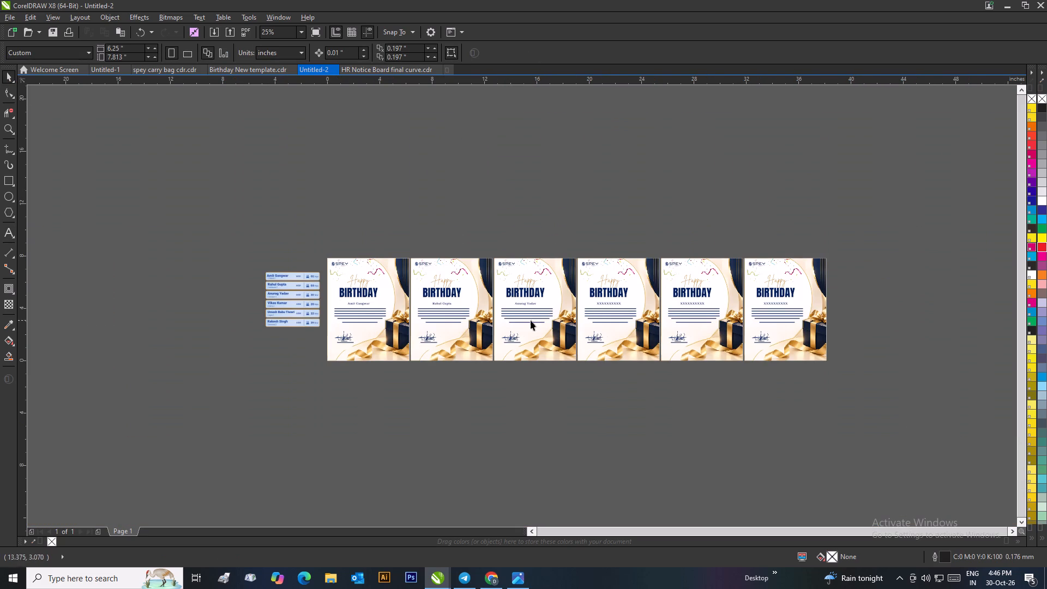
# Replace the fourth card's placeholder with the name of the ASM from Patna listed for 20 Nov, spelling the first name with a final h.
pyautogui.scroll(1, 586, 306)
pyautogui.scroll(-1, 466, 324)
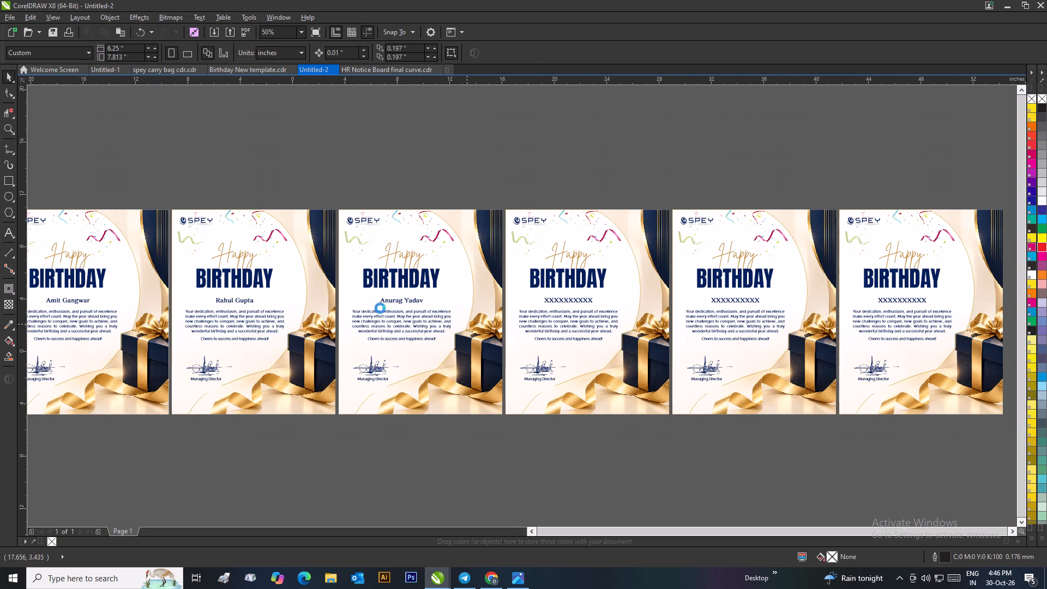
pyautogui.scroll(1, 254, 312)
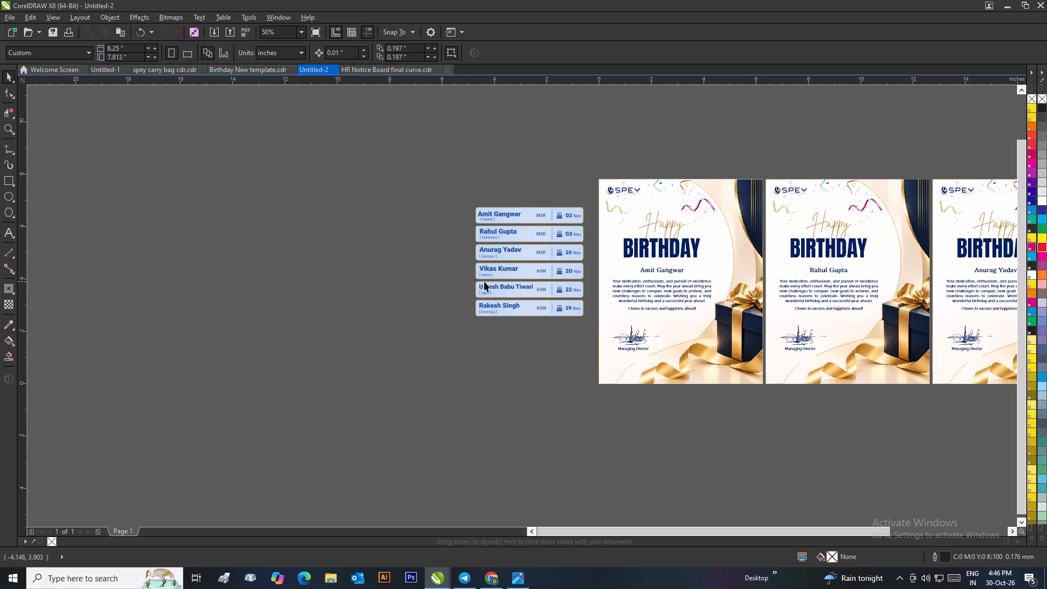
pyautogui.scroll(-1, 466, 285)
pyautogui.scroll(2, 894, 301)
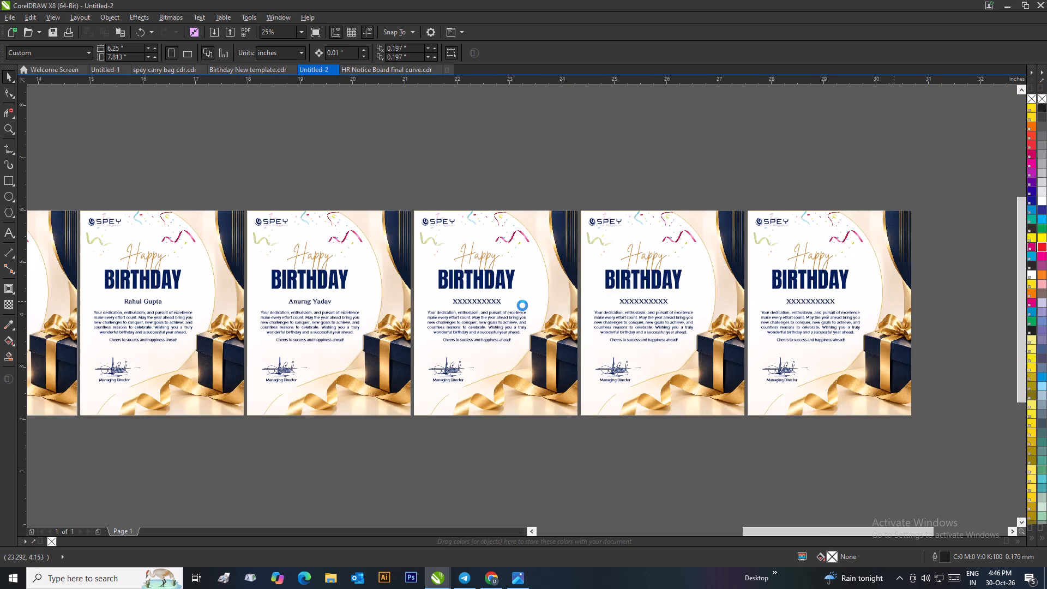
pyautogui.doubleClick(459, 297)
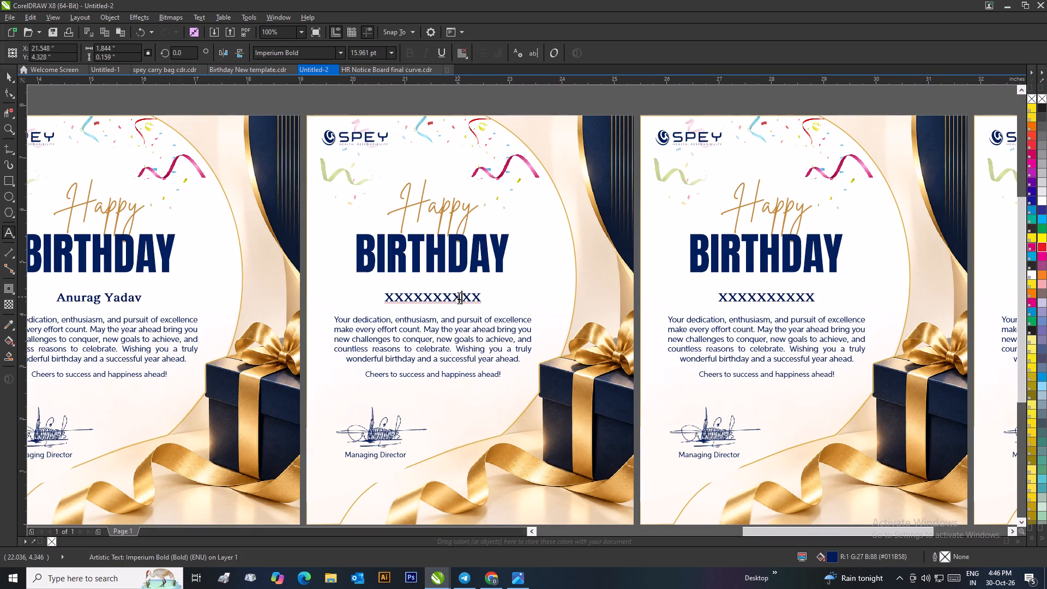
pyautogui.hotkey('ctrl', 'a')
pyautogui.press('BackSpace')
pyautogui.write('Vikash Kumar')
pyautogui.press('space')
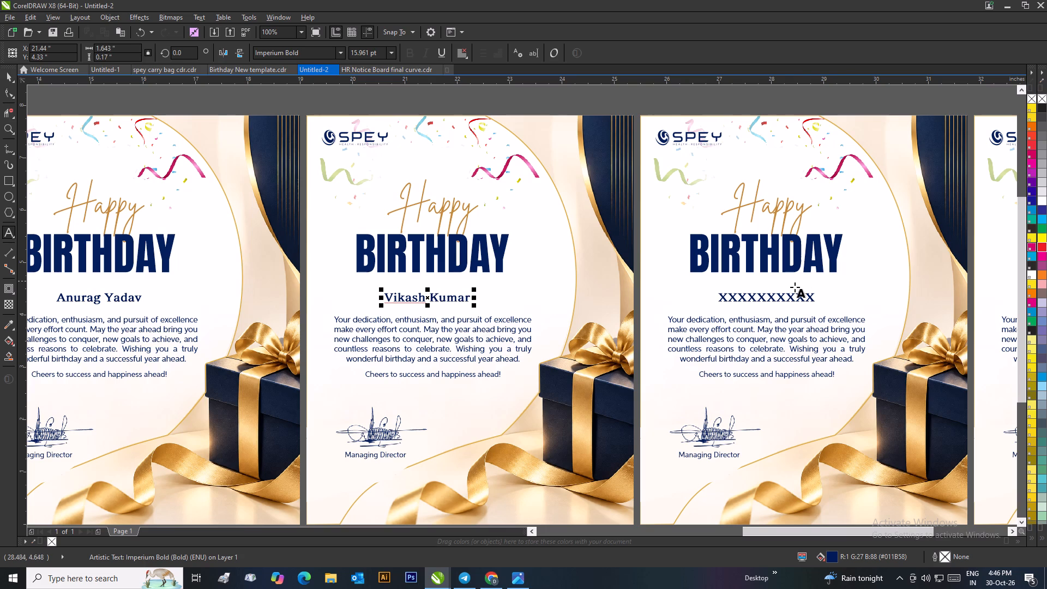
# Replace the XXXXXXXXXX placeholder on the fifth card with the full name listed for the 22 Nov birthday.
pyautogui.click(793, 298)
pyautogui.hotkey('ctrl', 'a')
pyautogui.press('BackSpace')
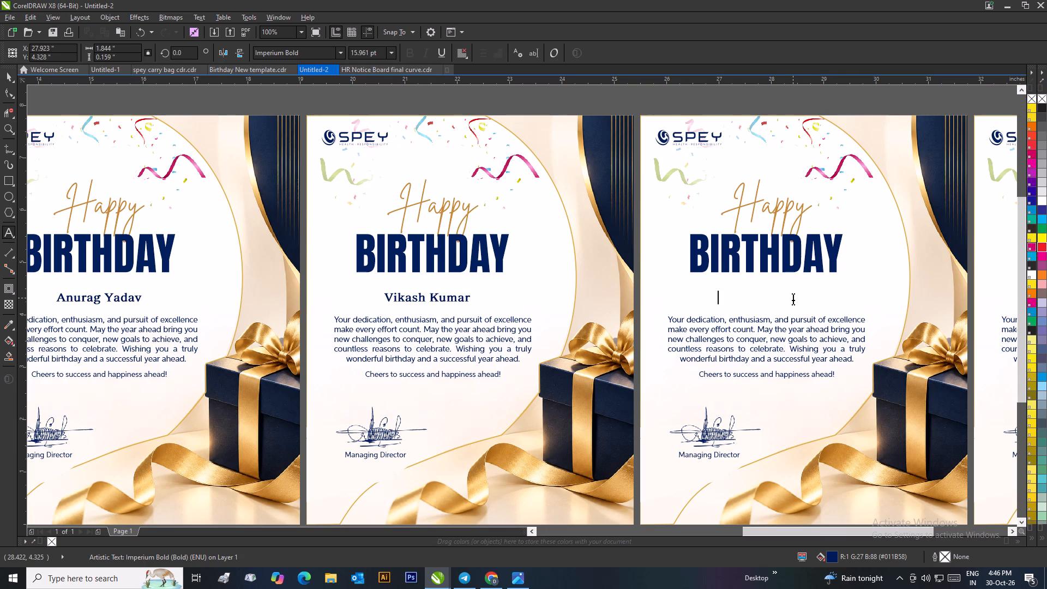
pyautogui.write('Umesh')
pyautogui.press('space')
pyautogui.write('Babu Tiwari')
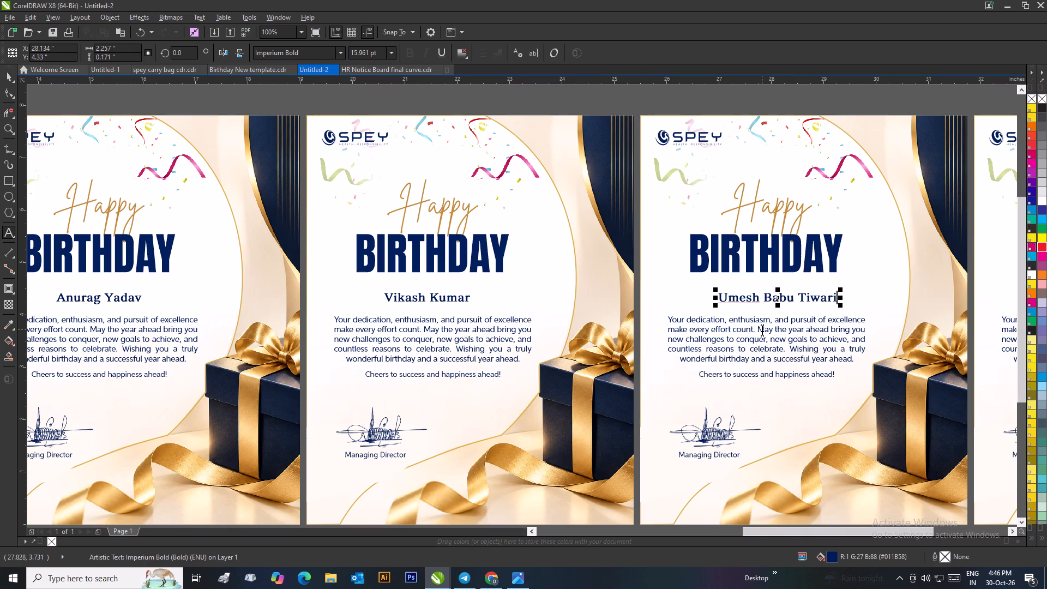
pyautogui.click(2, 75)
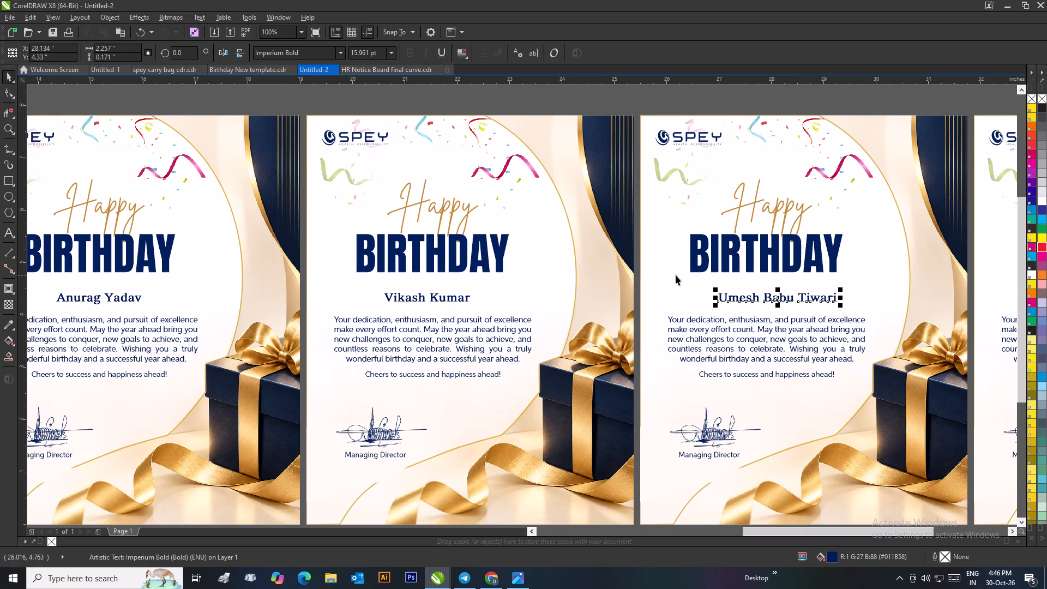
# Centre the name on the fifth card horizontally on its BIRTHDAY heading and deselect both.
pyautogui.keyDown('shift'); pyautogui.click(715, 263); pyautogui.keyUp('shift')
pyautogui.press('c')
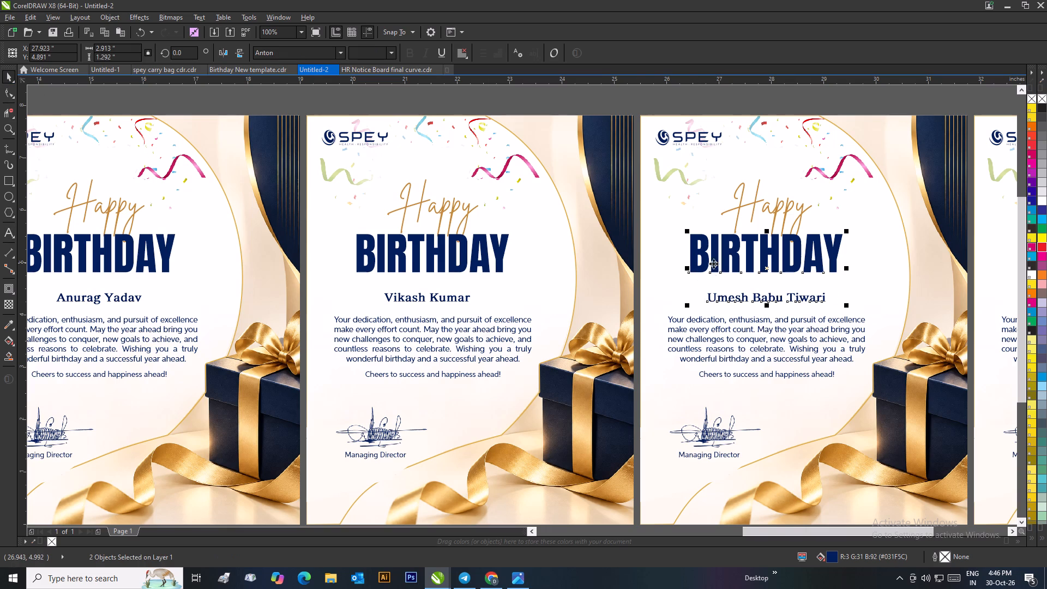
pyautogui.click(637, 308)
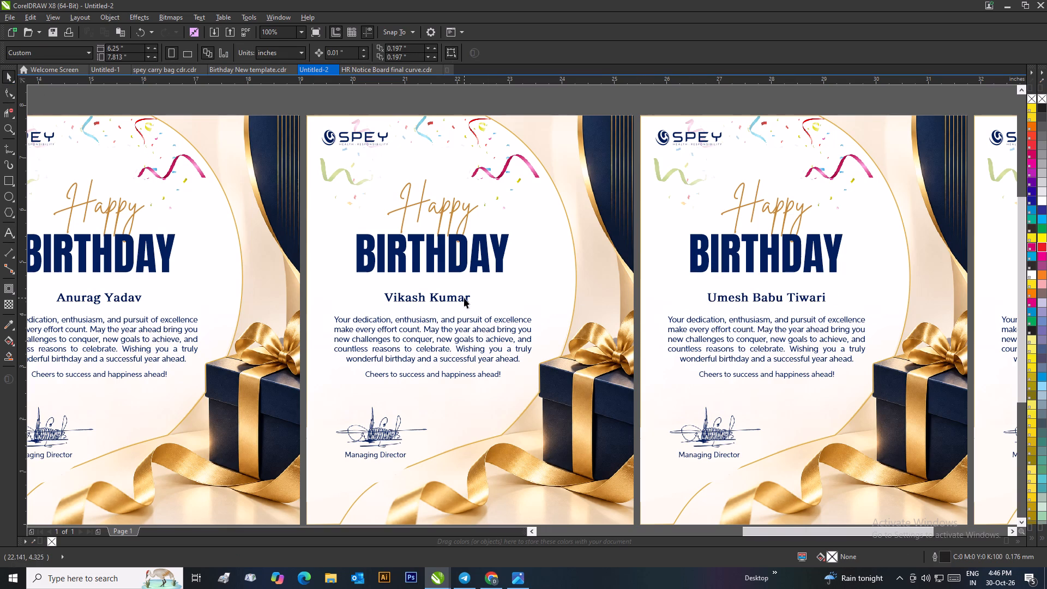
# Centre the name on the fourth card horizontally on its BIRTHDAY heading and deselect both.
pyautogui.click(464, 298)
pyautogui.keyDown('shift'); pyautogui.click(456, 263); pyautogui.keyUp('shift')
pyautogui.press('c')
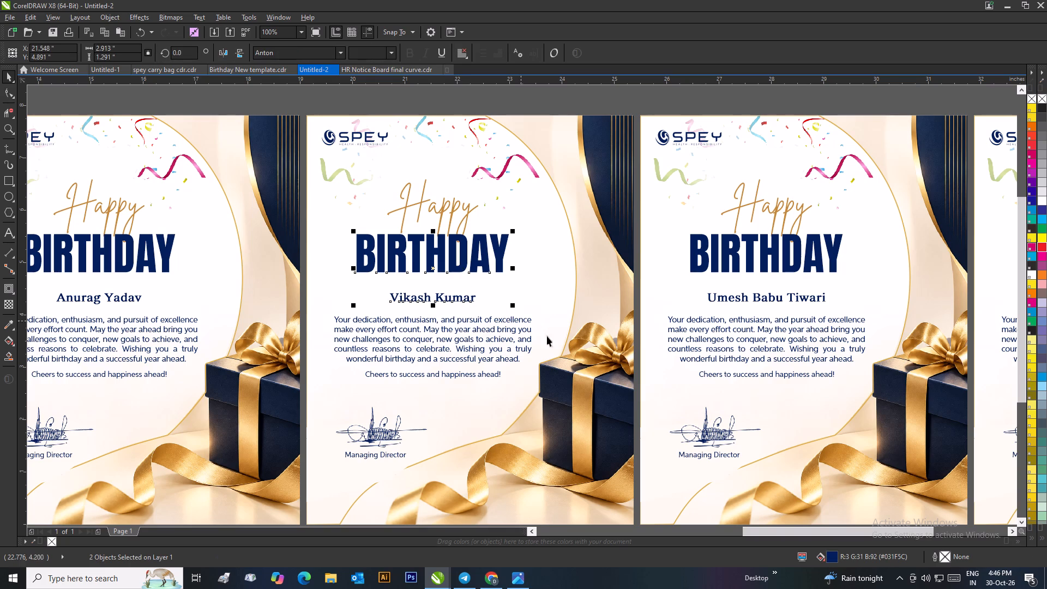
pyautogui.click(636, 352)
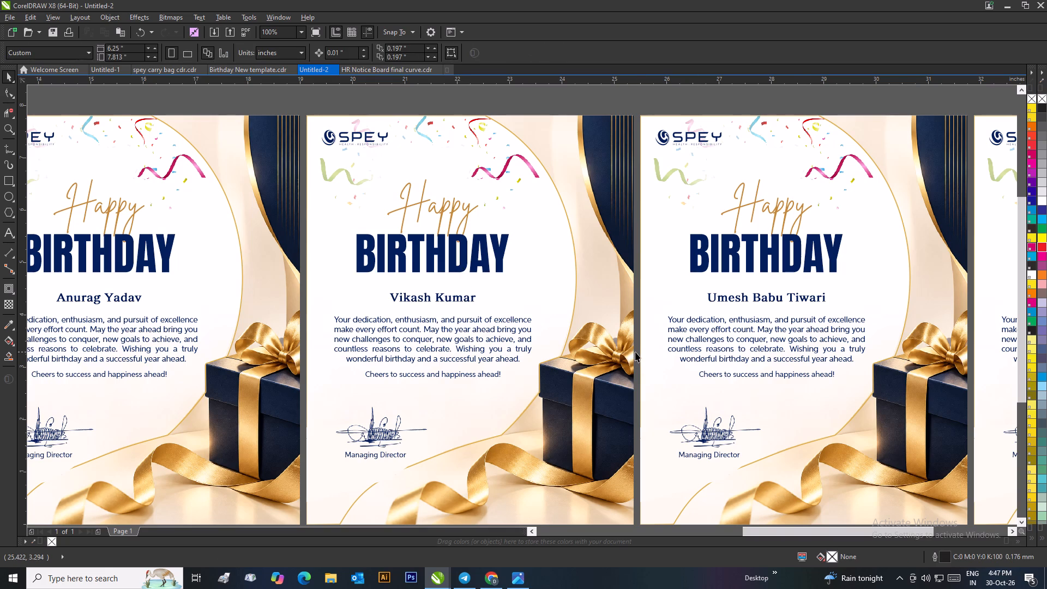
# Centre the name on the third card horizontally on its BIRTHDAY heading once more and deselect both.
pyautogui.scroll(-2, 635, 352)
pyautogui.scroll(3, 446, 288)
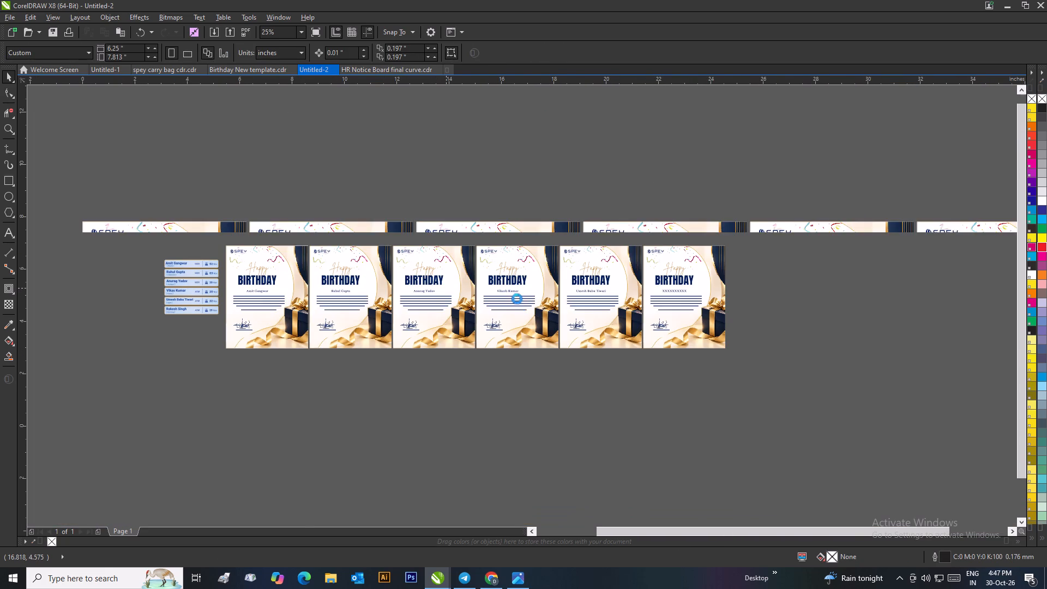
pyautogui.scroll(1, 515, 298)
pyautogui.click(443, 346)
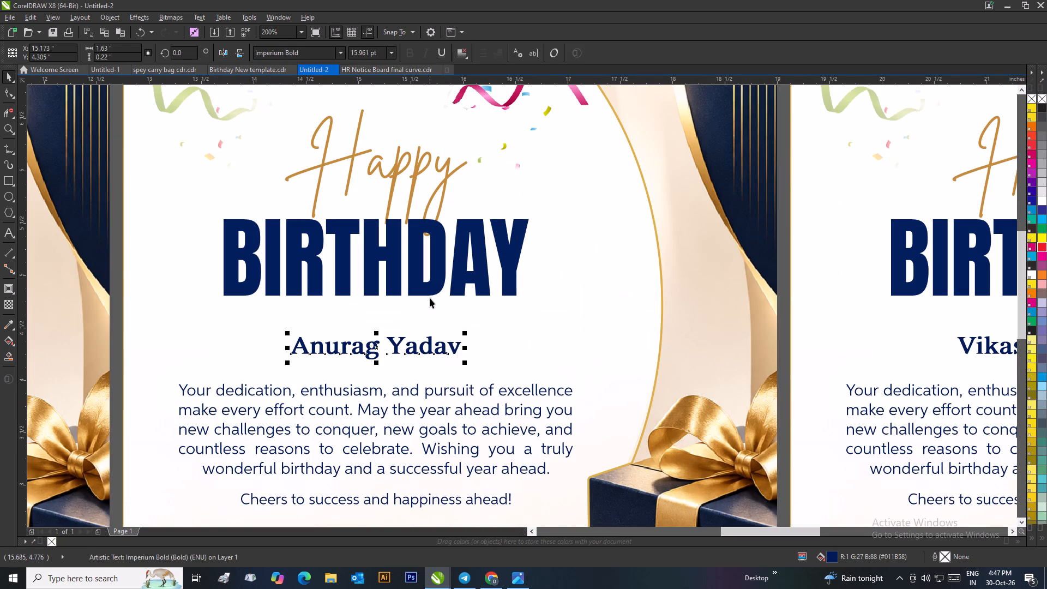
pyautogui.keyDown('shift'); pyautogui.click(429, 291); pyautogui.keyUp('shift')
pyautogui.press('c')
pyautogui.scroll(-4, 435, 299)
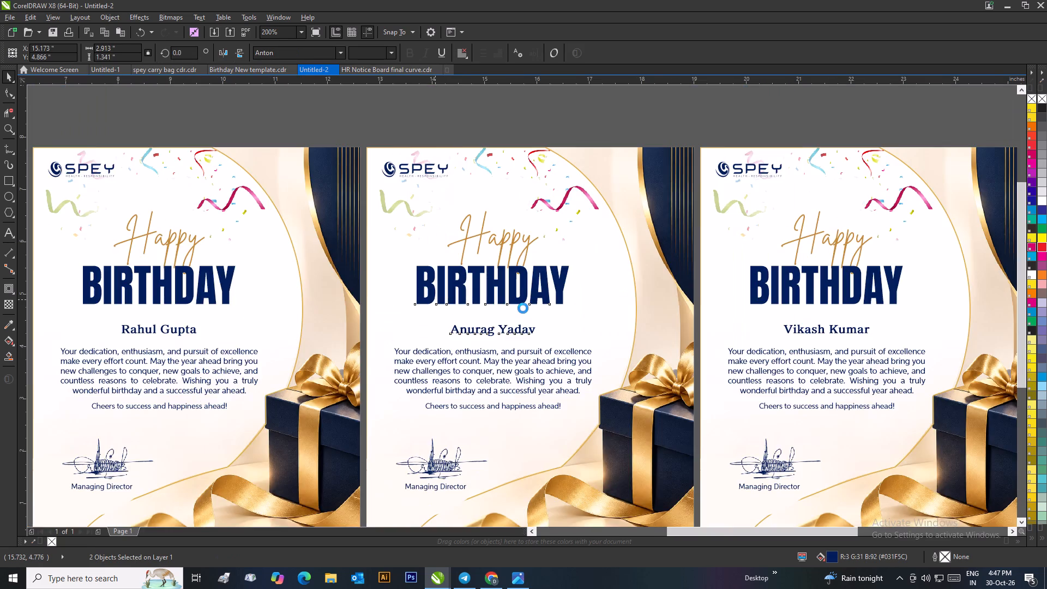
pyautogui.click(655, 203)
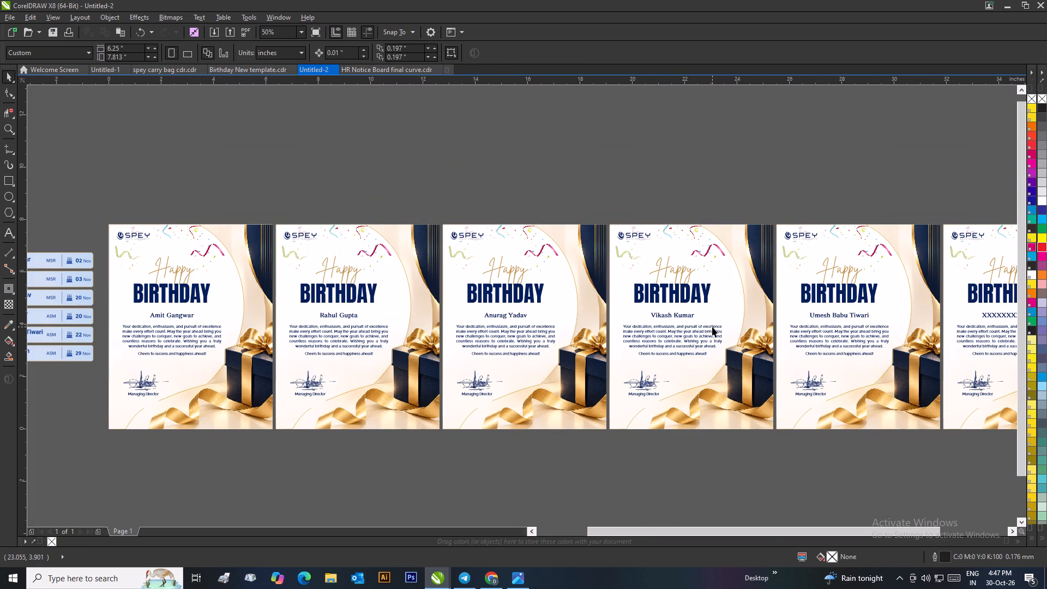
# Correct the first name on the fourth card to match the birthday list by removing its final "h".
pyautogui.scroll(1, 63, 338)
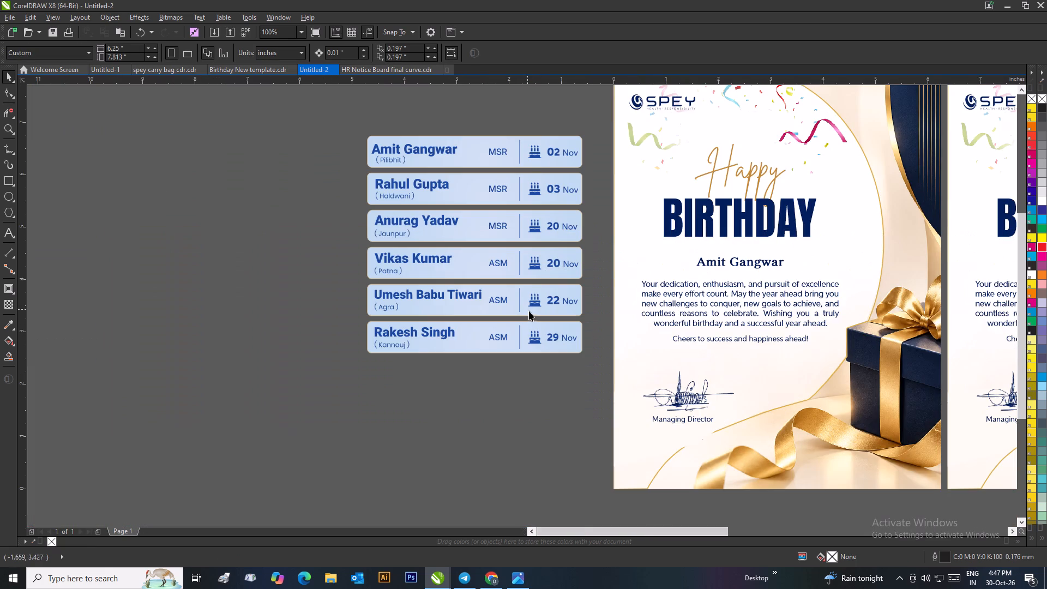
pyautogui.scroll(-2, 430, 311)
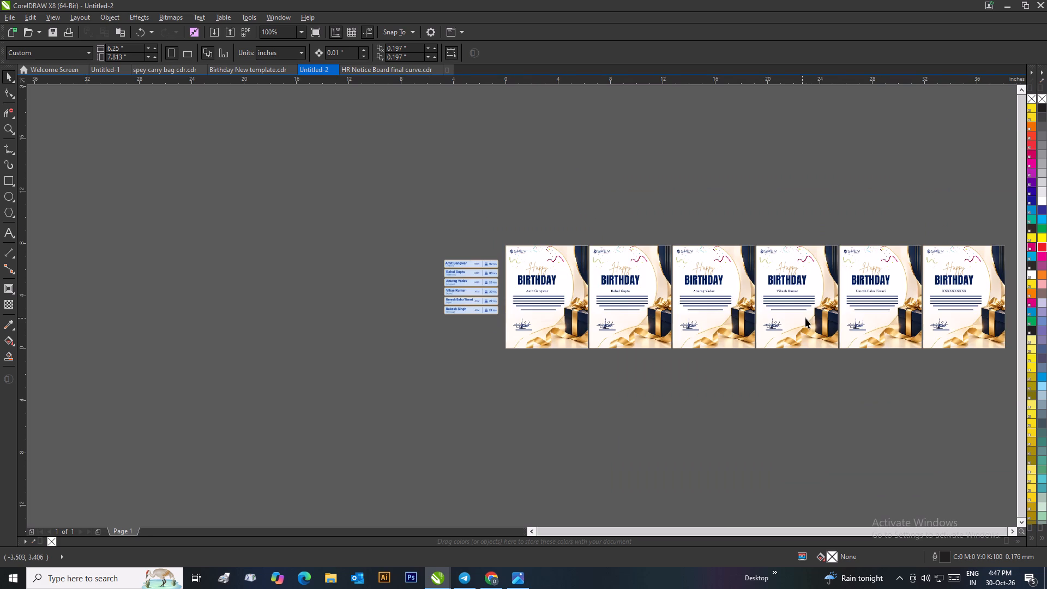
pyautogui.scroll(3, 832, 287)
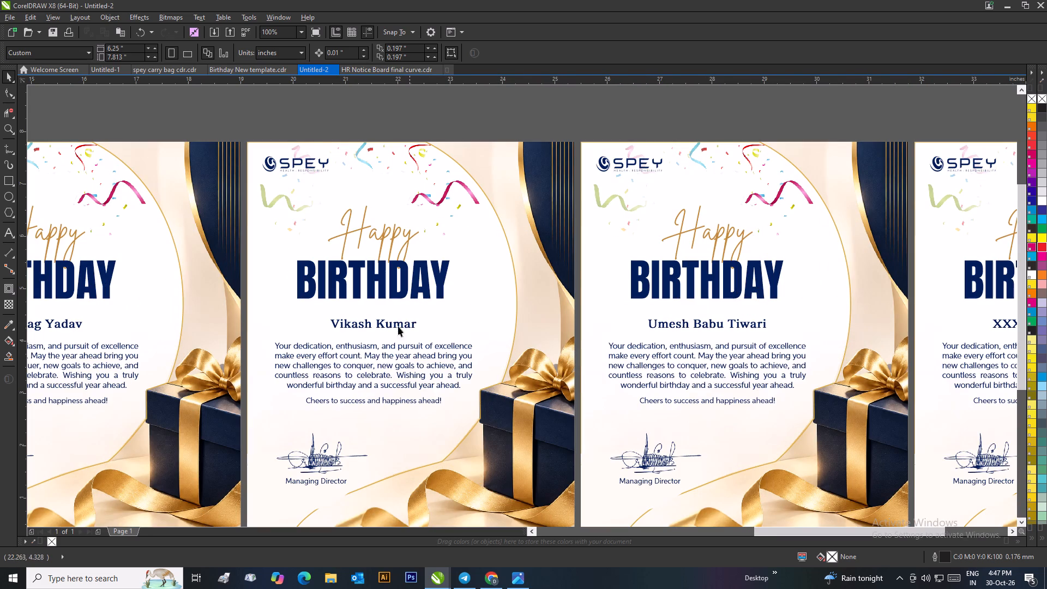
pyautogui.doubleClick(361, 323)
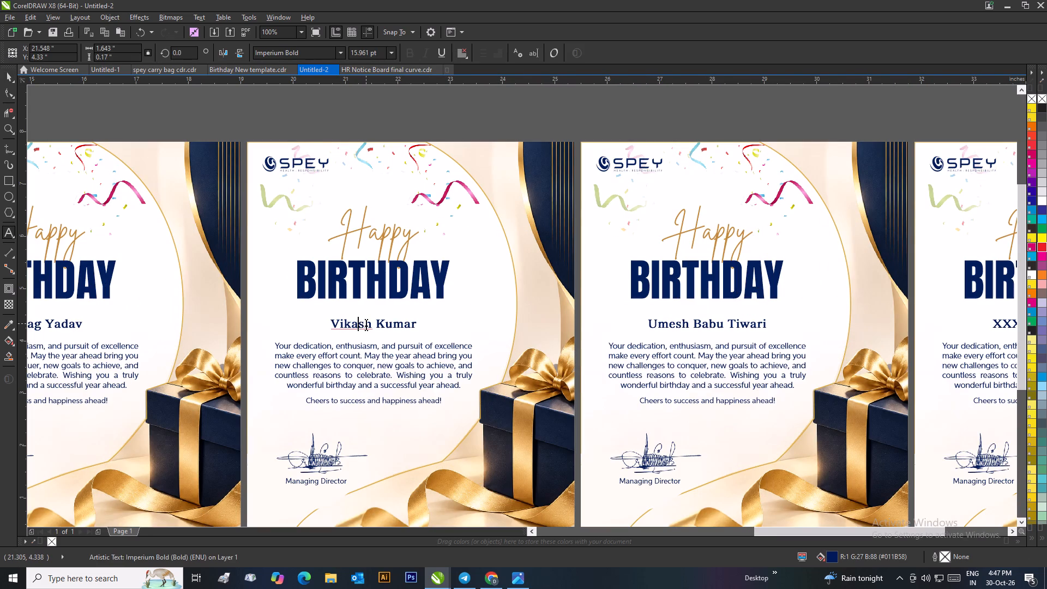
pyautogui.click(370, 324)
pyautogui.press('BackSpace')
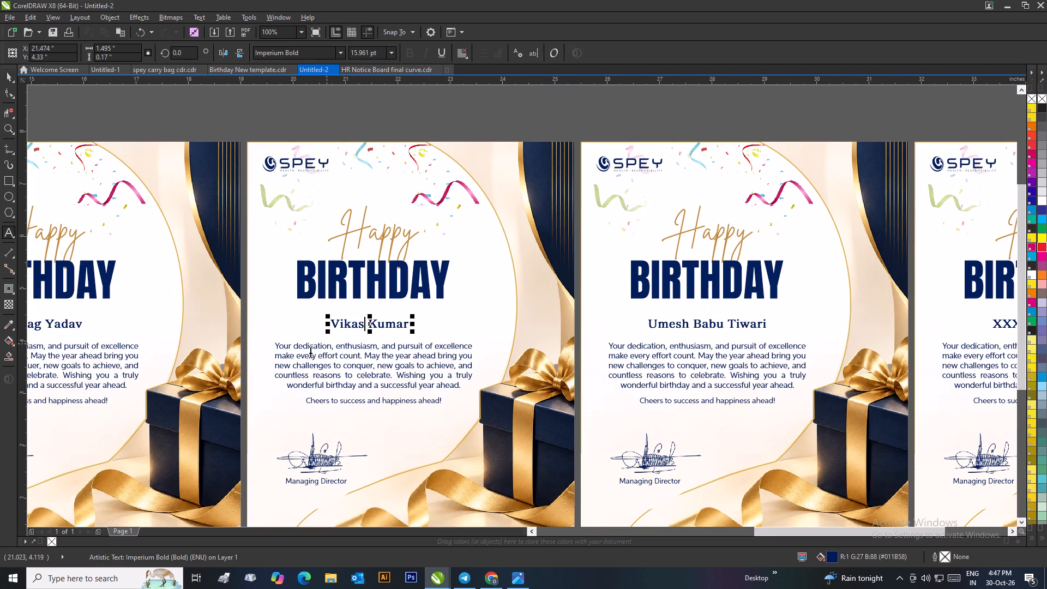
pyautogui.click(10, 75)
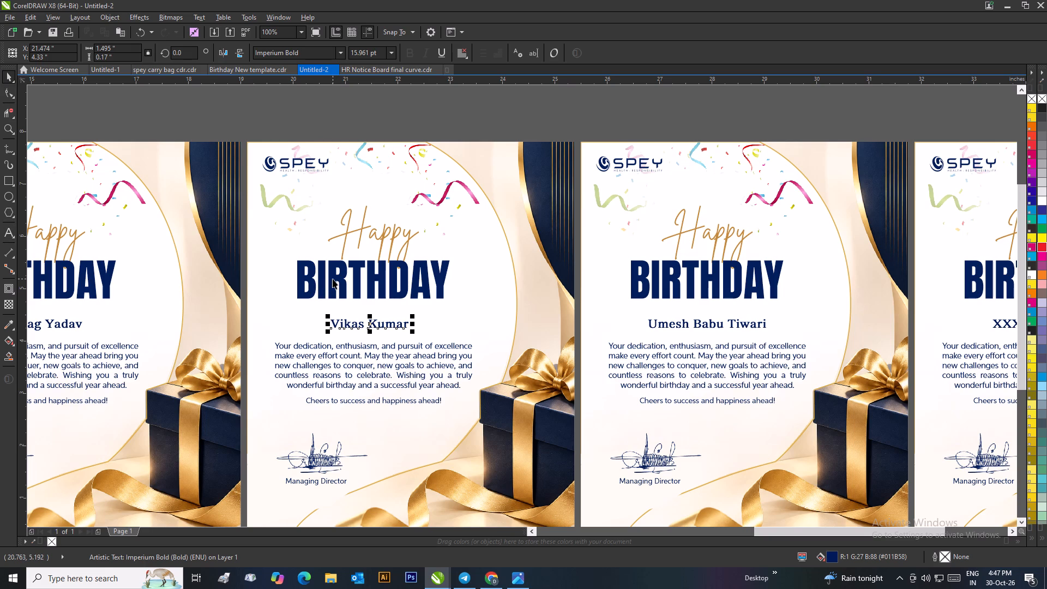
# Centre the corrected name on the fourth card horizontally on its BIRTHDAY heading and deselect both.
pyautogui.keyDown('shift'); pyautogui.click(333, 279); pyautogui.keyUp('shift')
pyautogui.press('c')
pyautogui.scroll(-3, 330, 298)
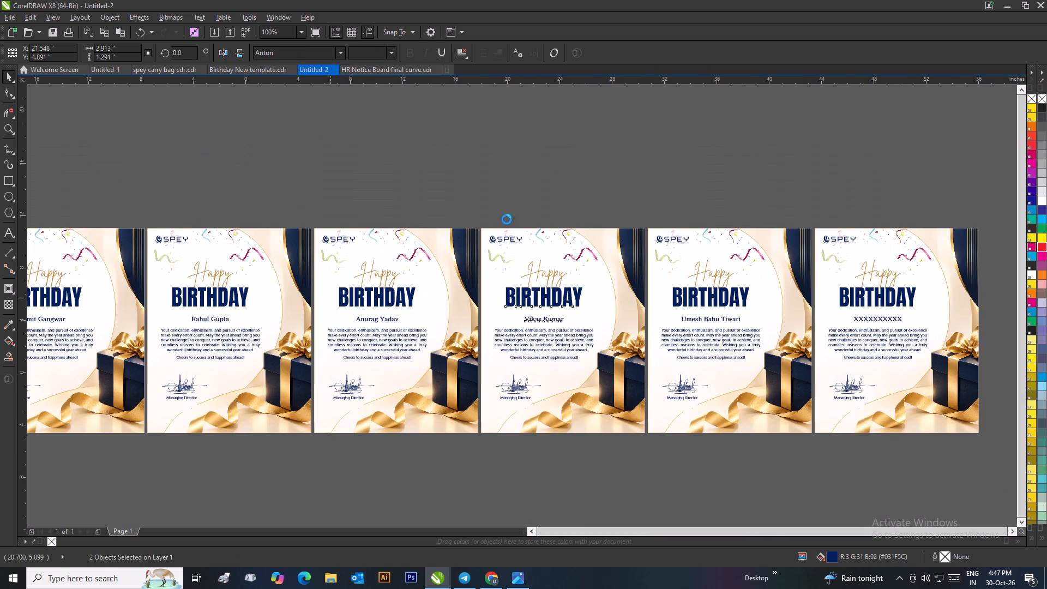
pyautogui.click(504, 203)
# Replace the XXXXXXXXXX placeholder on the sixth card with the full name listed for the 29 Nov birthday.
pyautogui.scroll(2, 227, 341)
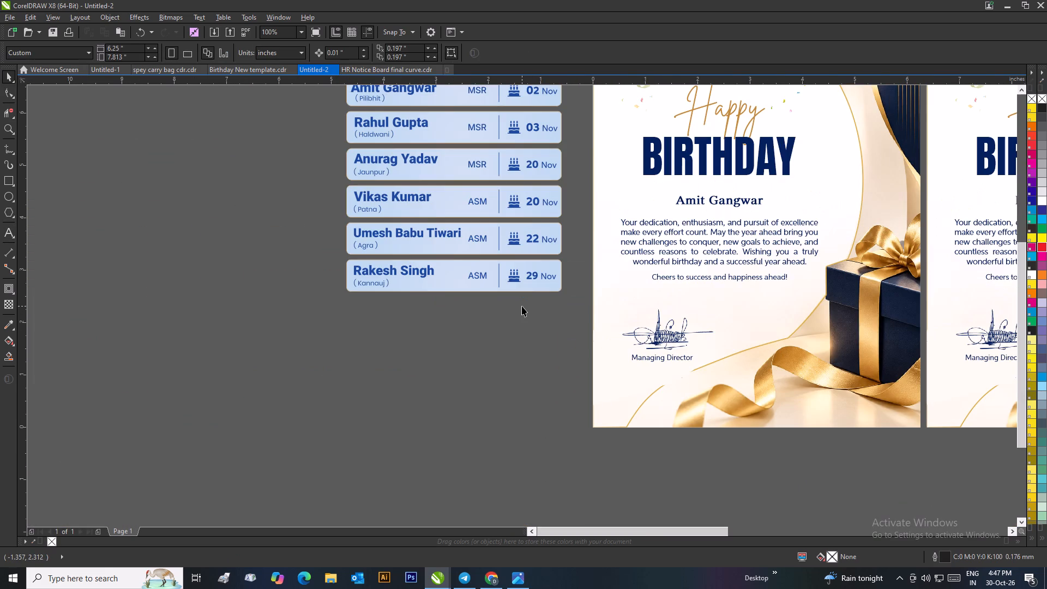
pyautogui.scroll(-2, 495, 308)
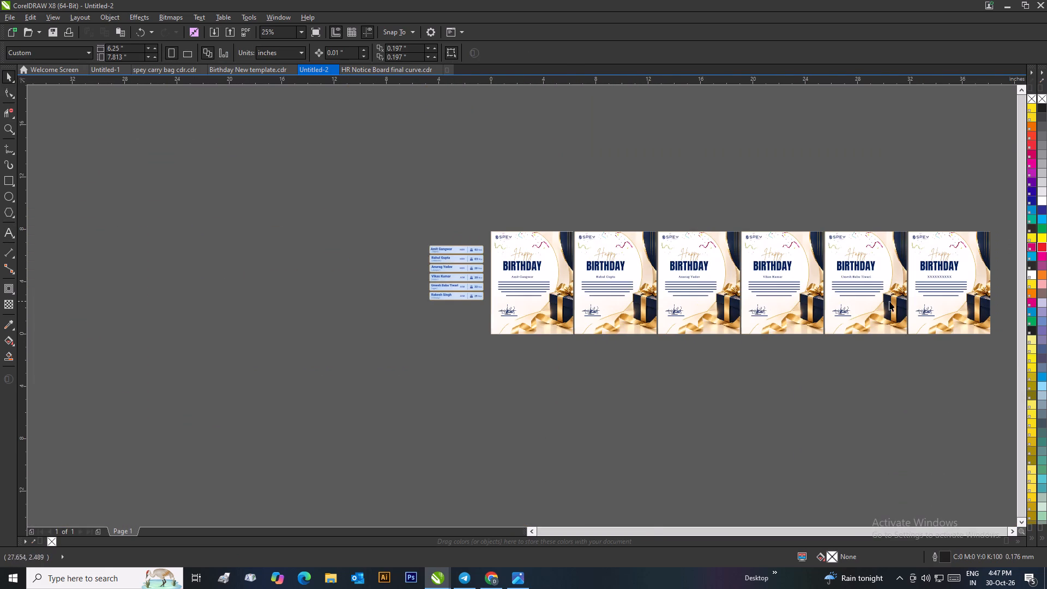
pyautogui.scroll(3, 934, 289)
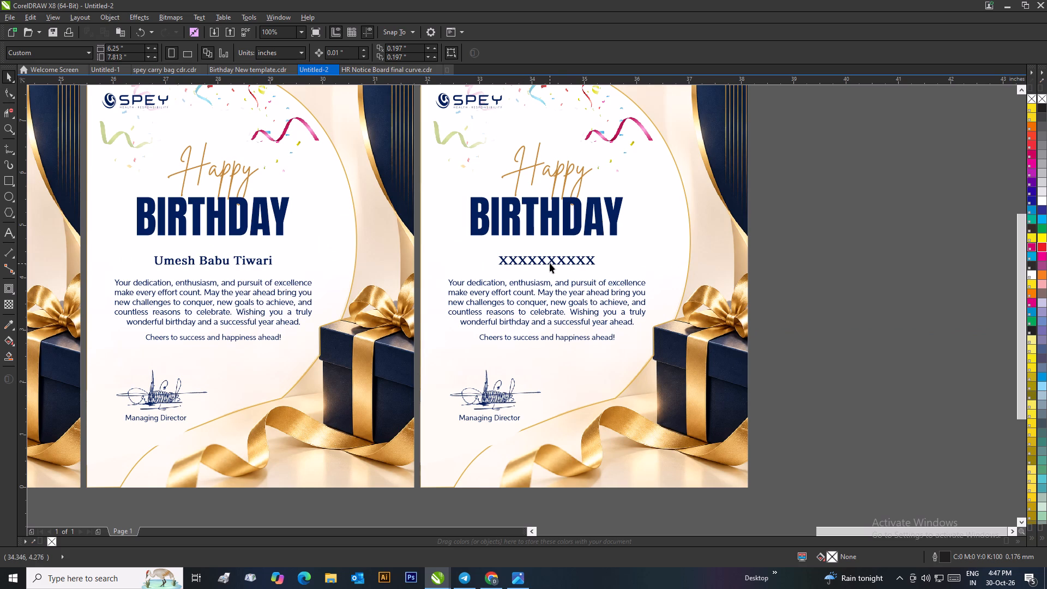
pyautogui.doubleClick(552, 261)
pyautogui.hotkey('ctrl', 'a')
pyautogui.press('BackSpace')
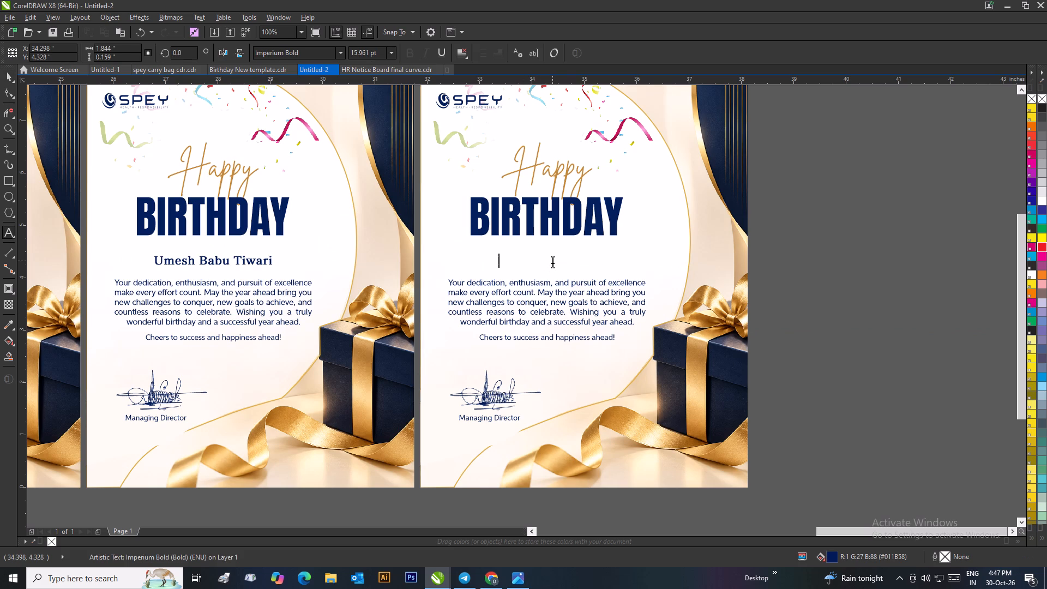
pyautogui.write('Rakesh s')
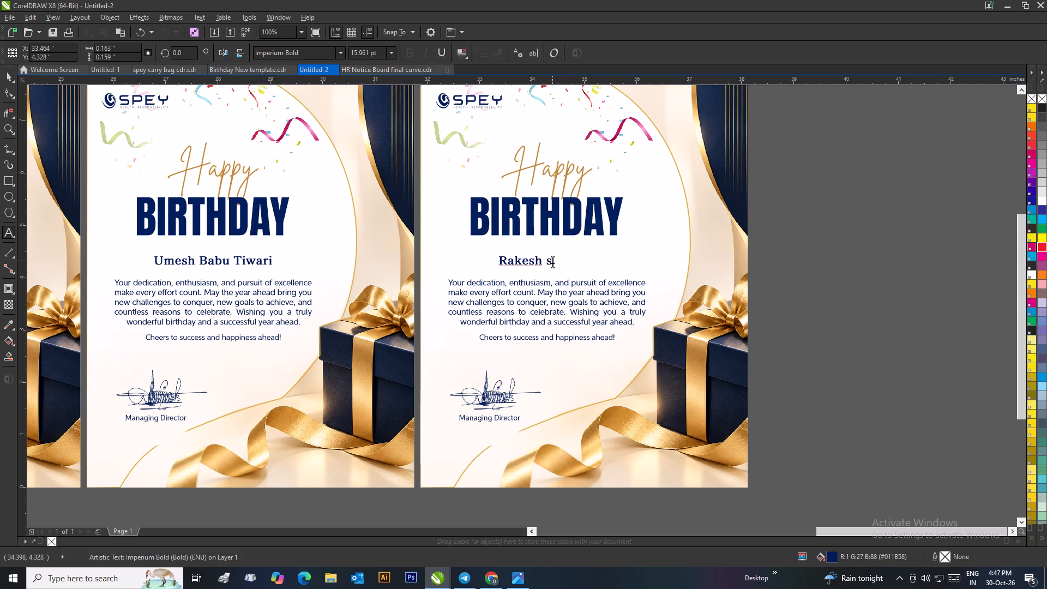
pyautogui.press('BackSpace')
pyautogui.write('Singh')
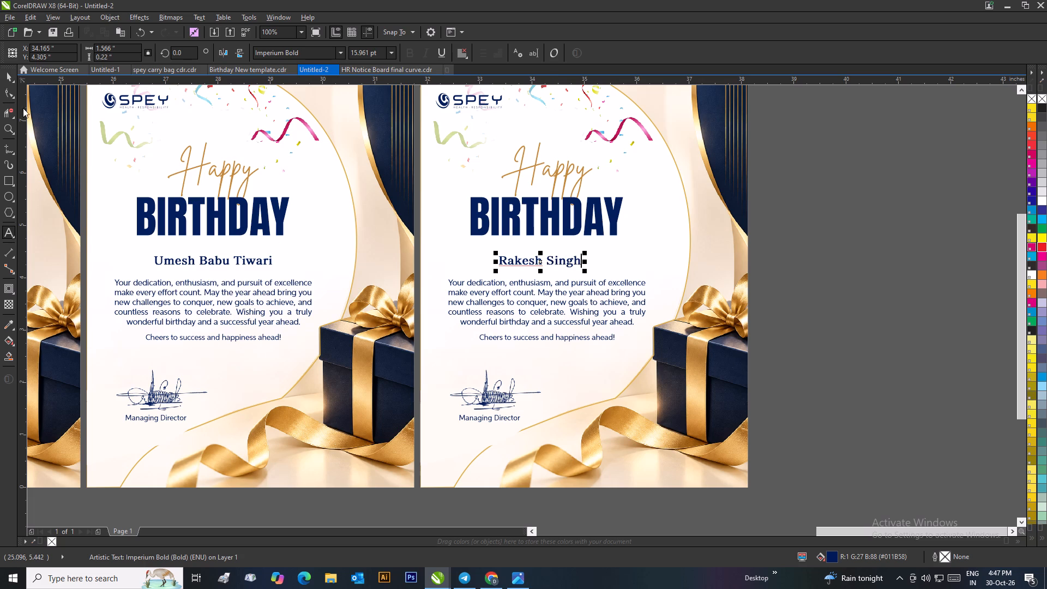
pyautogui.click(10, 77)
# Centre the name on the sixth card horizontally on its BIRTHDAY heading and deselect both.
pyautogui.keyDown('shift'); pyautogui.click(511, 217); pyautogui.keyUp('shift')
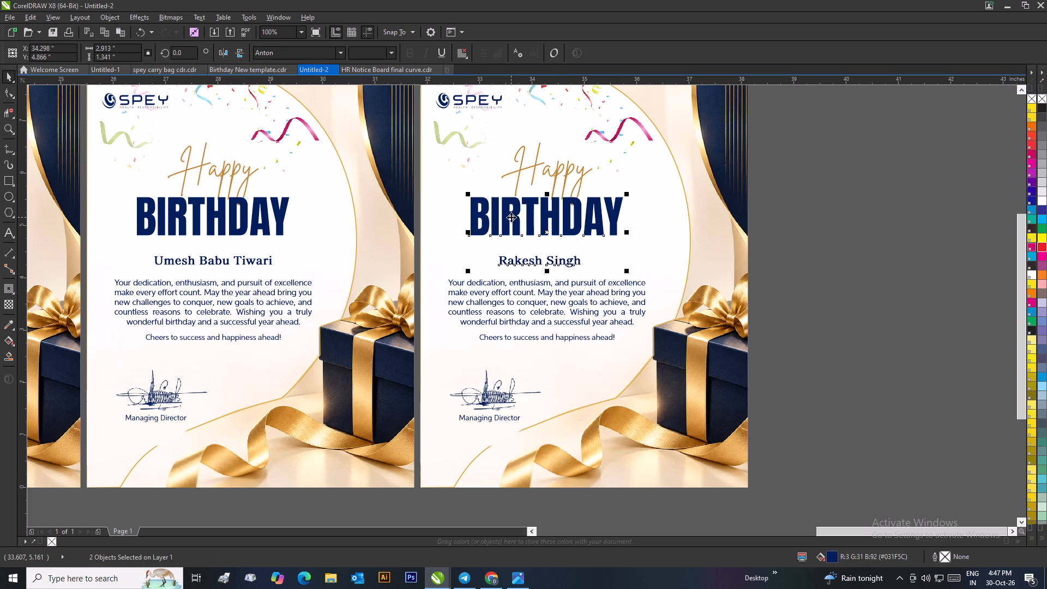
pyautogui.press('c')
pyautogui.click(841, 301)
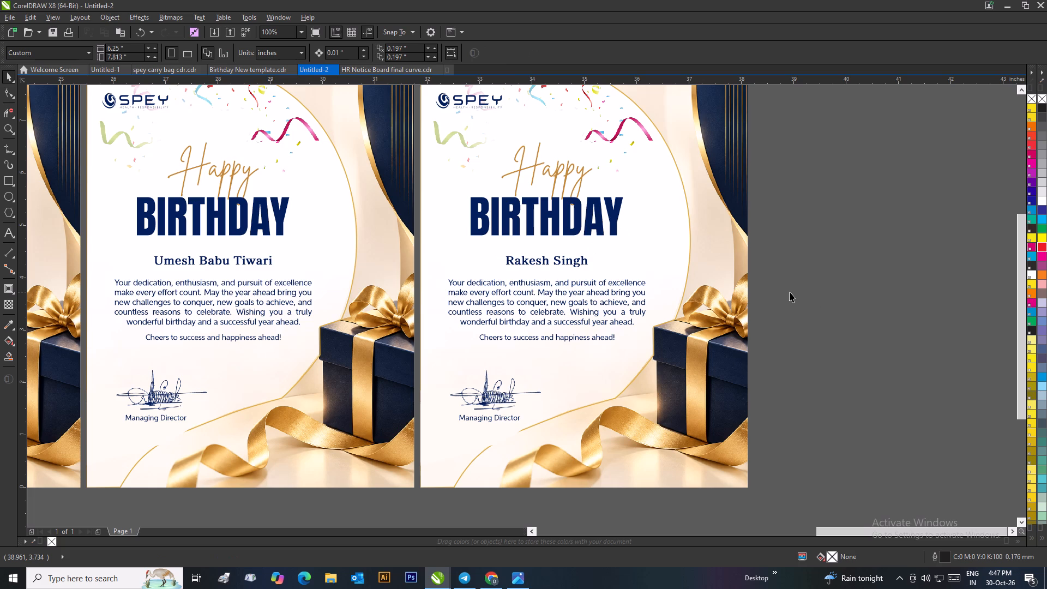
# Group all the objects of the first card into one group and deselect it.
pyautogui.scroll(-2, 298, 298)
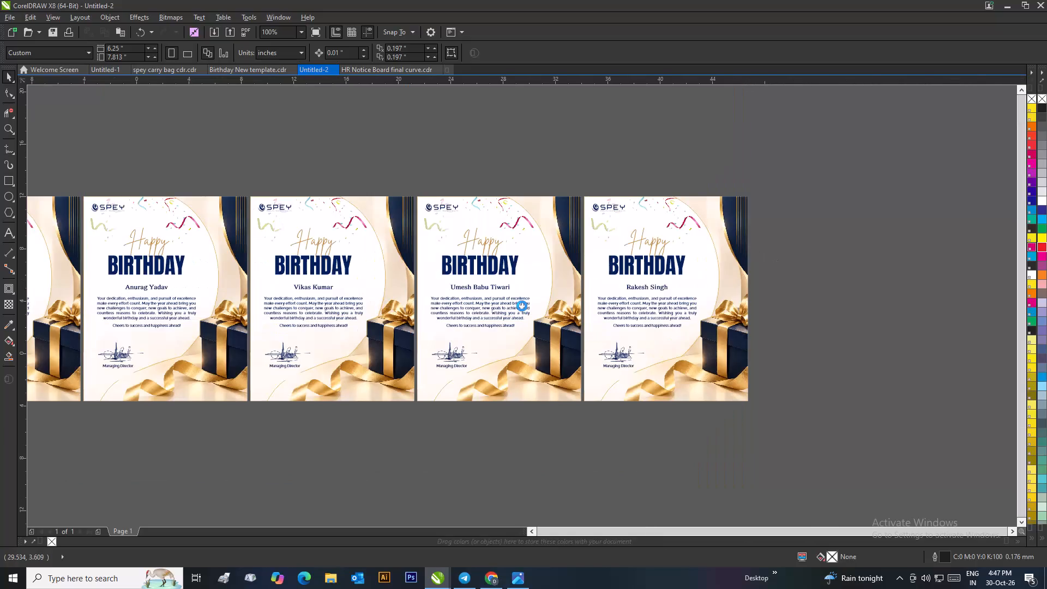
pyautogui.scroll(1, 421, 306)
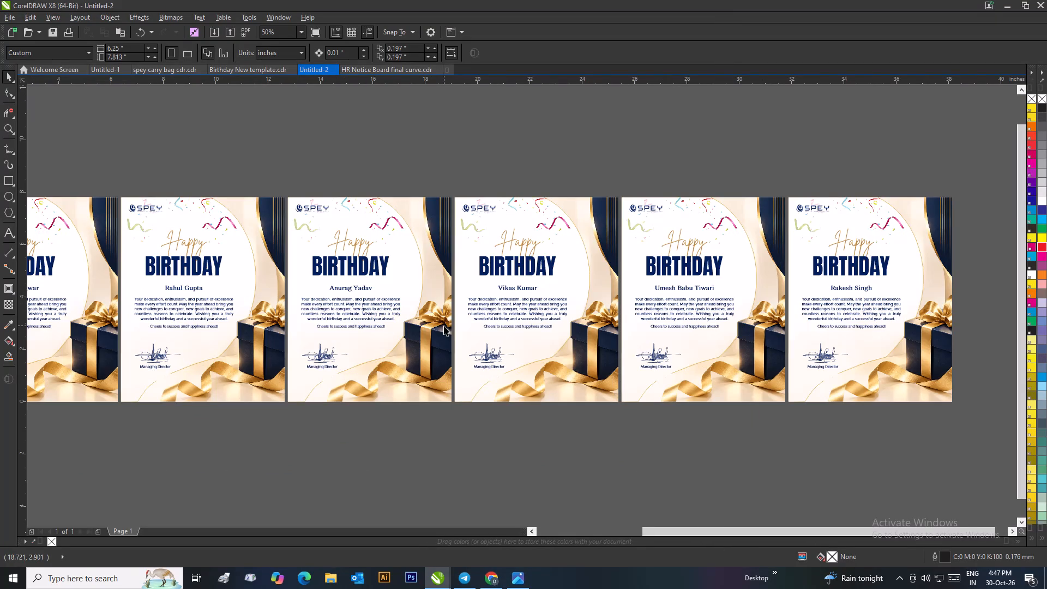
pyautogui.scroll(-1, 434, 320)
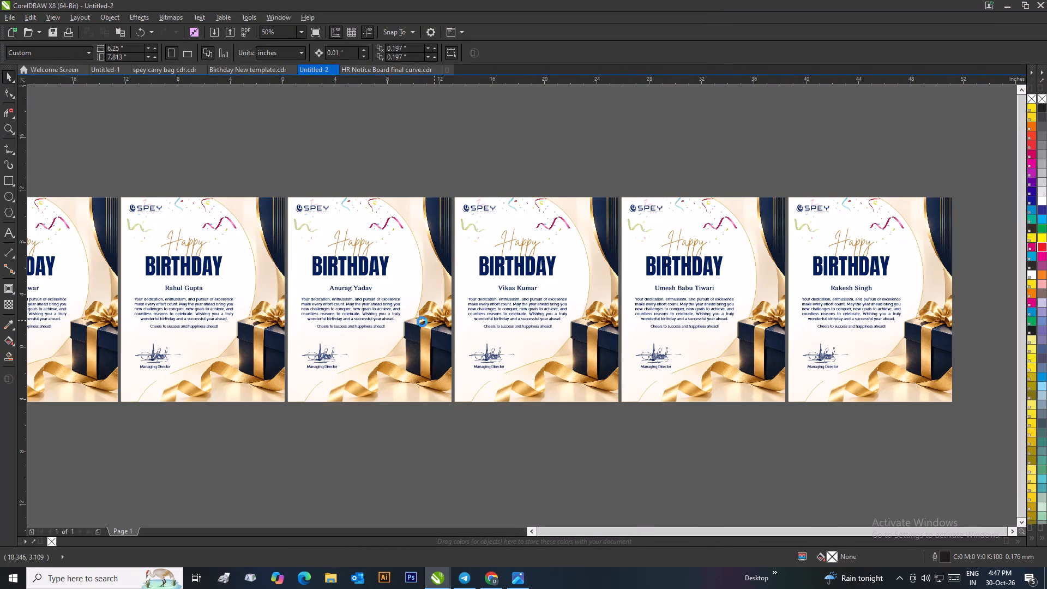
pyautogui.scroll(1, 270, 293)
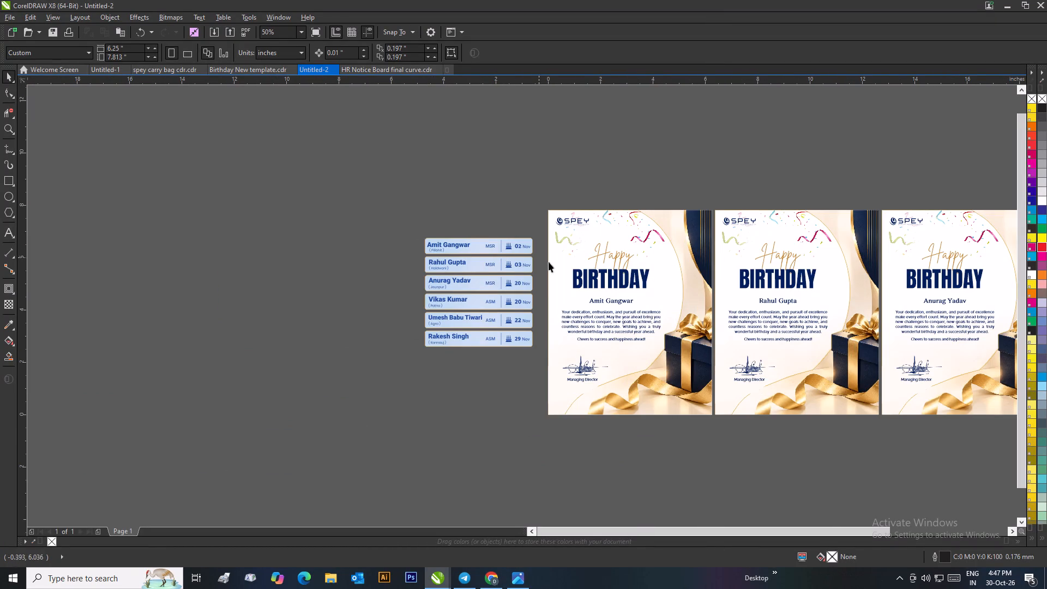
pyautogui.moveTo(545, 205); pyautogui.dragTo(711, 444)
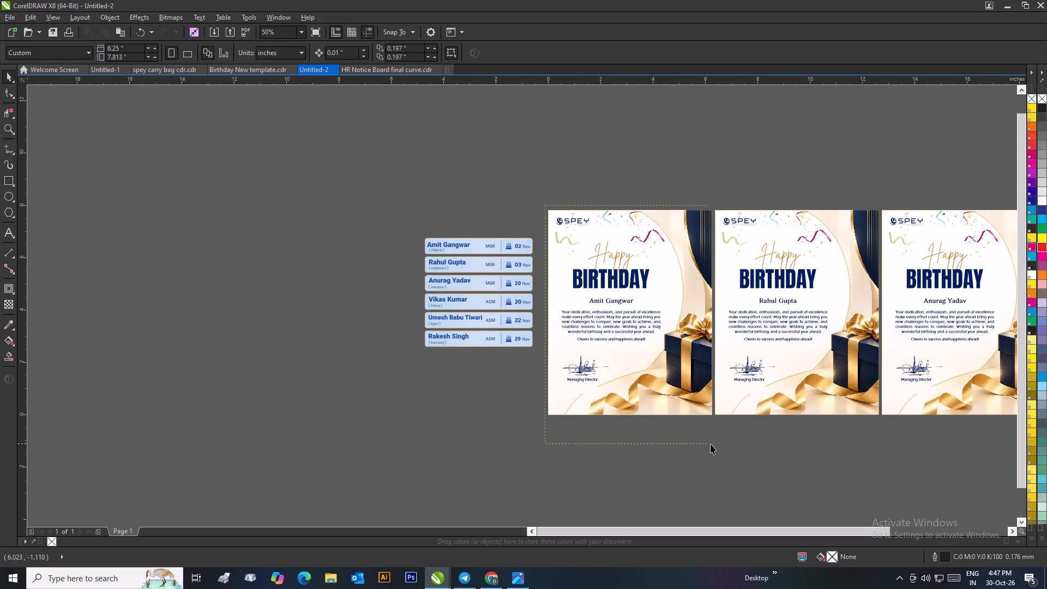
pyautogui.moveTo(711, 444); pyautogui.dragTo(715, 447)
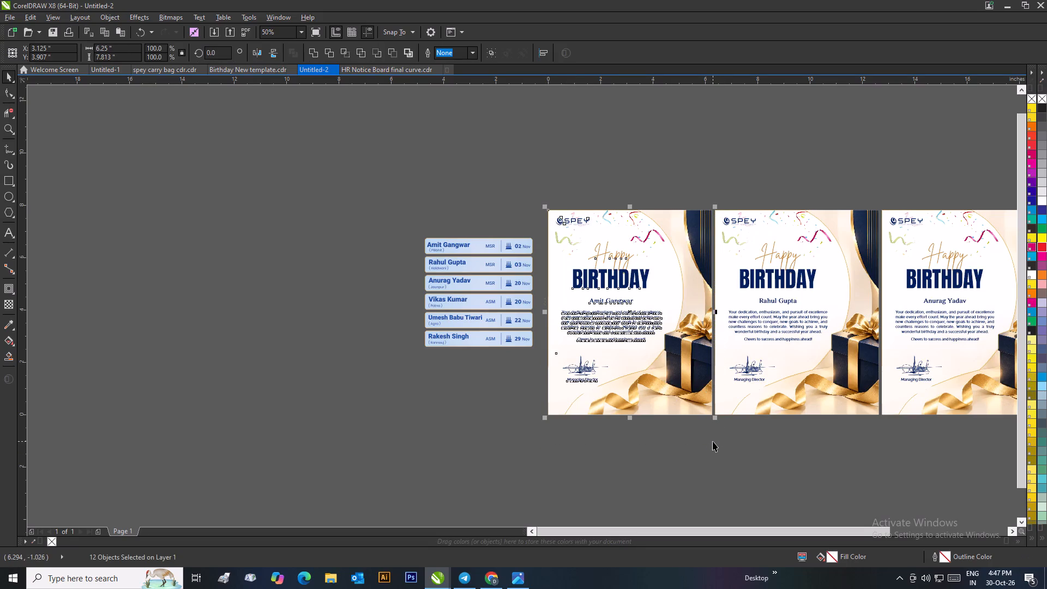
pyautogui.hotkey('ctrl', 'g')
pyautogui.click(713, 453)
# Group all the objects of the second card into one group and deselect it.
pyautogui.moveTo(715, 195); pyautogui.dragTo(841, 414)
pyautogui.moveTo(712, 201); pyautogui.dragTo(888, 443)
pyautogui.hotkey('ctrl', 'g')
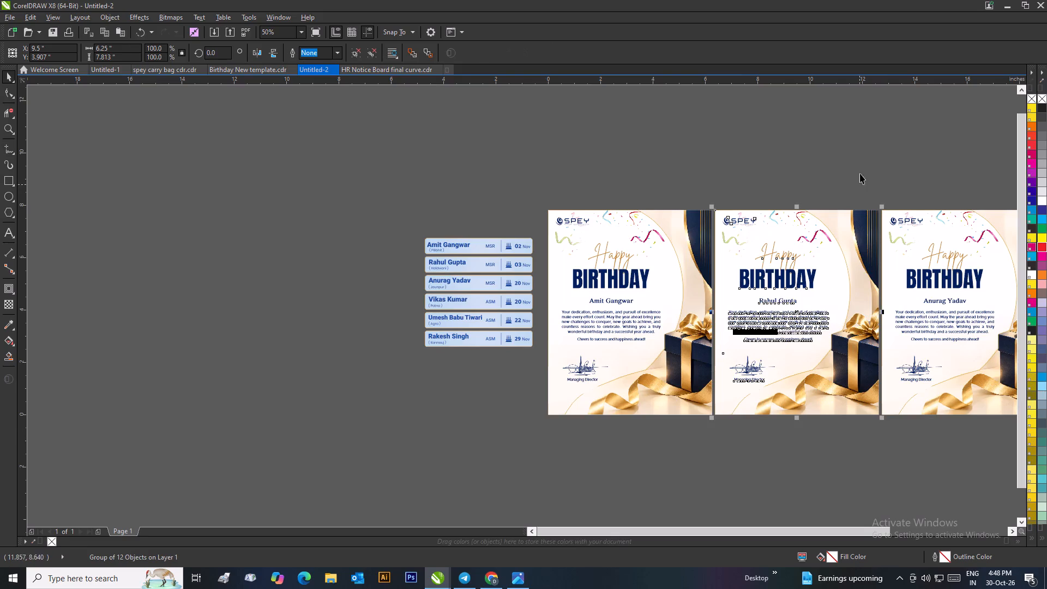
pyautogui.click(862, 161)
# Group the third, fourth, fifth and sixth cards, each as its own separate group, and deselect.
pyautogui.scroll(-1, 776, 163)
pyautogui.scroll(1, 691, 362)
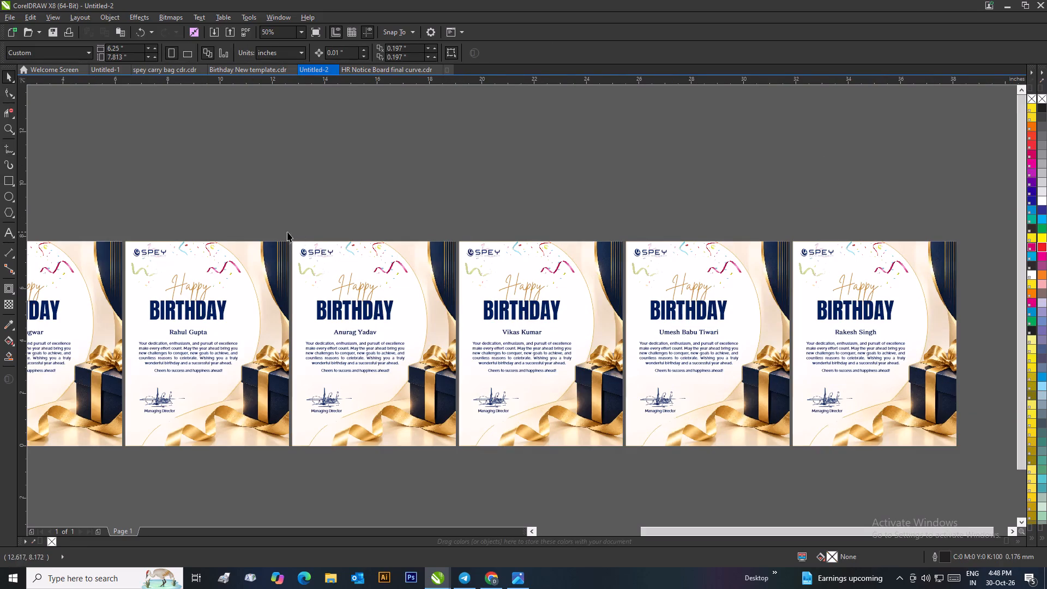
pyautogui.moveTo(287, 236); pyautogui.dragTo(465, 471)
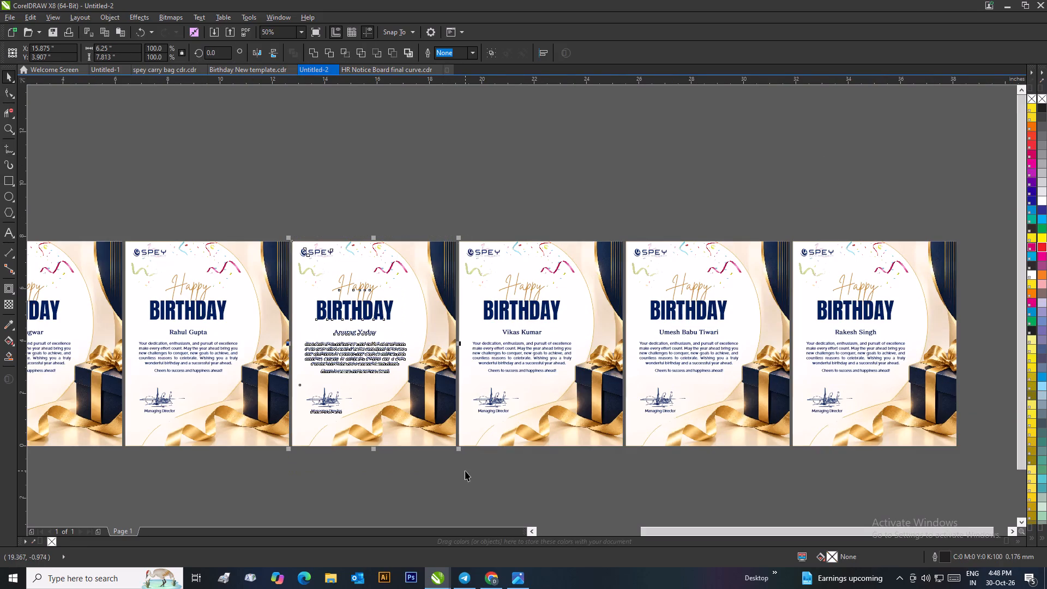
pyautogui.hotkey('ctrl', 'g')
pyautogui.moveTo(456, 212); pyautogui.dragTo(630, 478)
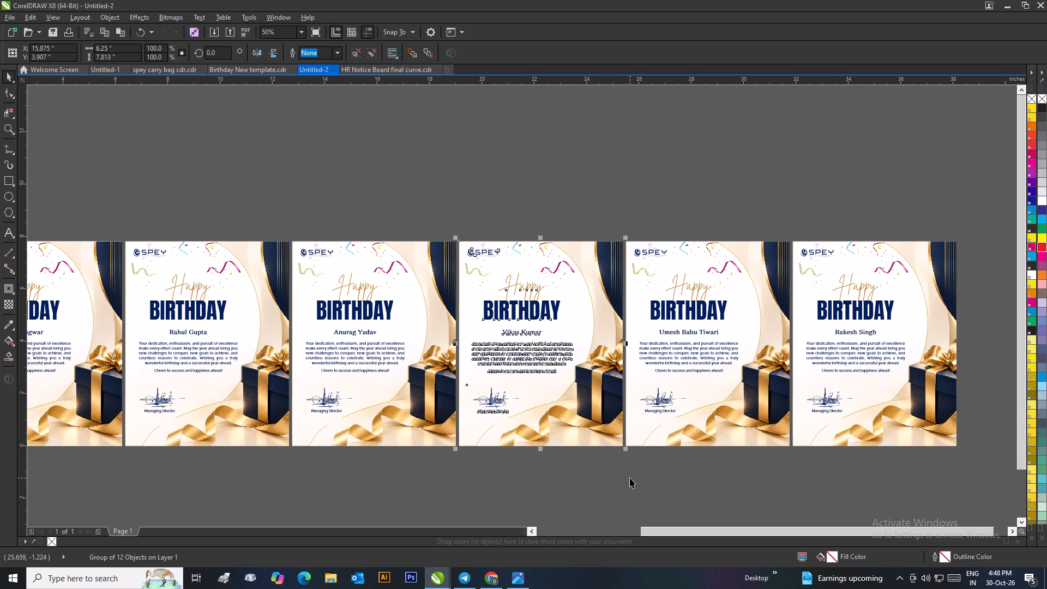
pyautogui.hotkey('ctrl', 'g')
pyautogui.moveTo(610, 214); pyautogui.dragTo(801, 482)
pyautogui.hotkey('ctrl', 'g')
pyautogui.moveTo(790, 211); pyautogui.dragTo(920, 449)
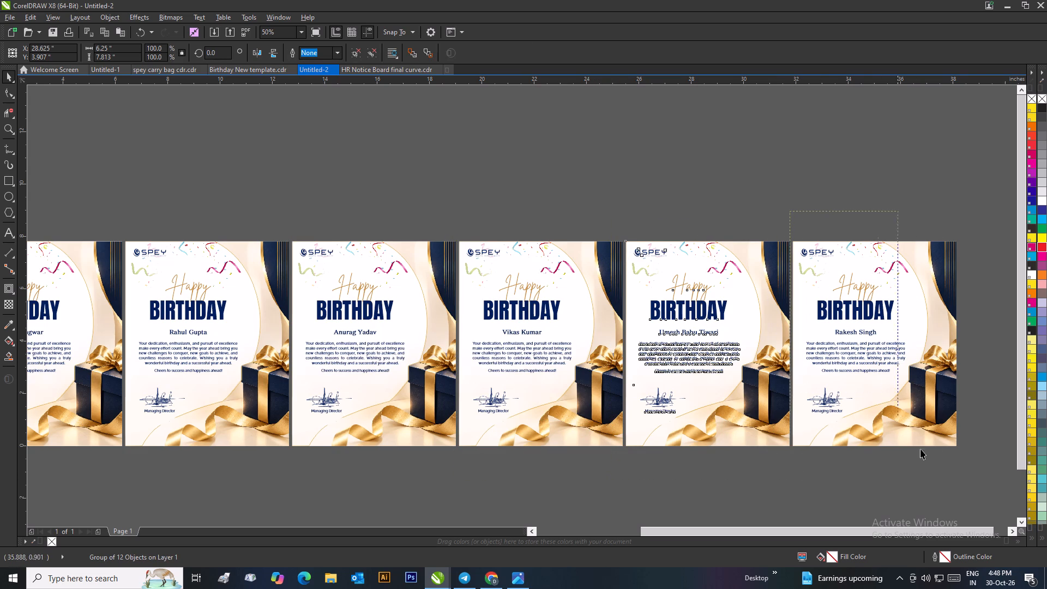
pyautogui.moveTo(920, 449); pyautogui.dragTo(976, 521)
pyautogui.hotkey('ctrl', 'g')
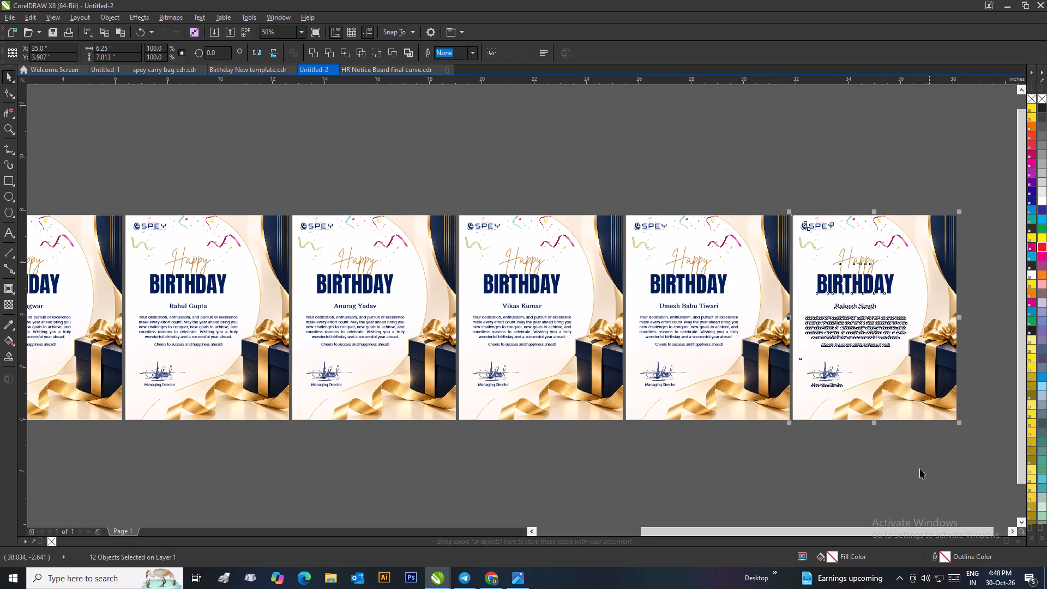
pyautogui.click(874, 445)
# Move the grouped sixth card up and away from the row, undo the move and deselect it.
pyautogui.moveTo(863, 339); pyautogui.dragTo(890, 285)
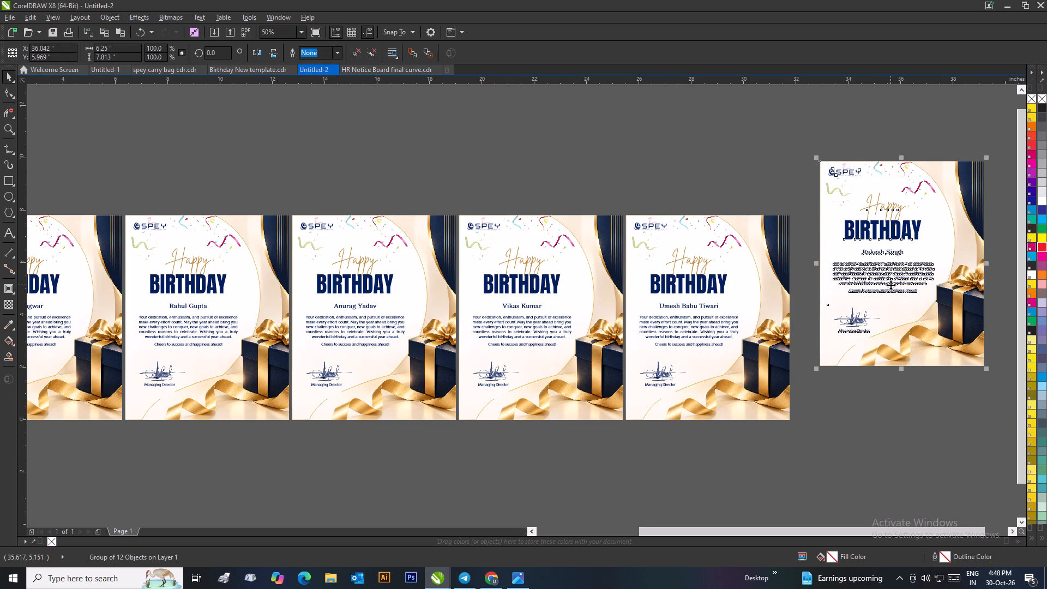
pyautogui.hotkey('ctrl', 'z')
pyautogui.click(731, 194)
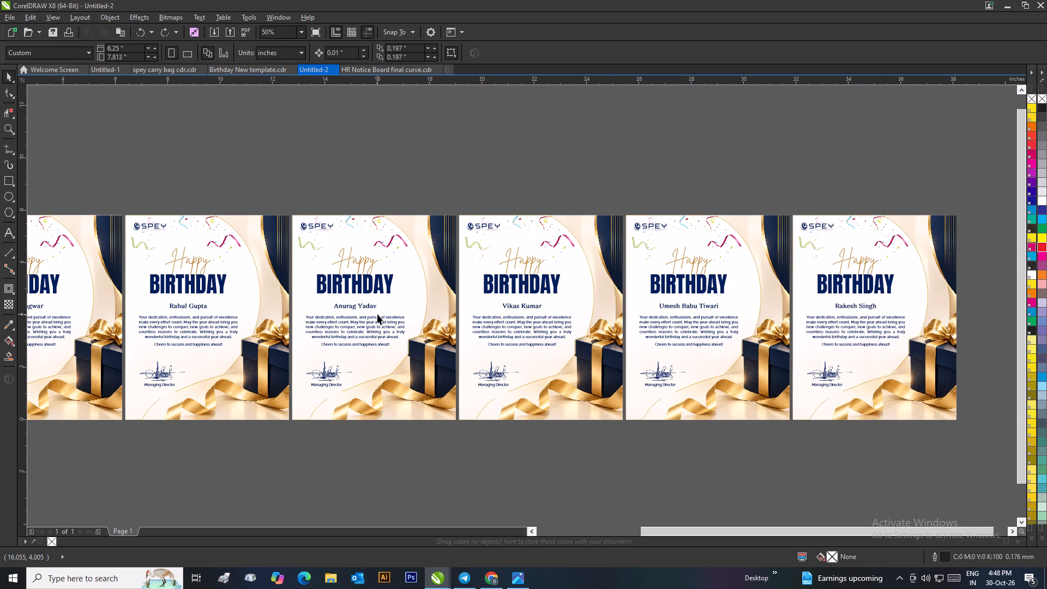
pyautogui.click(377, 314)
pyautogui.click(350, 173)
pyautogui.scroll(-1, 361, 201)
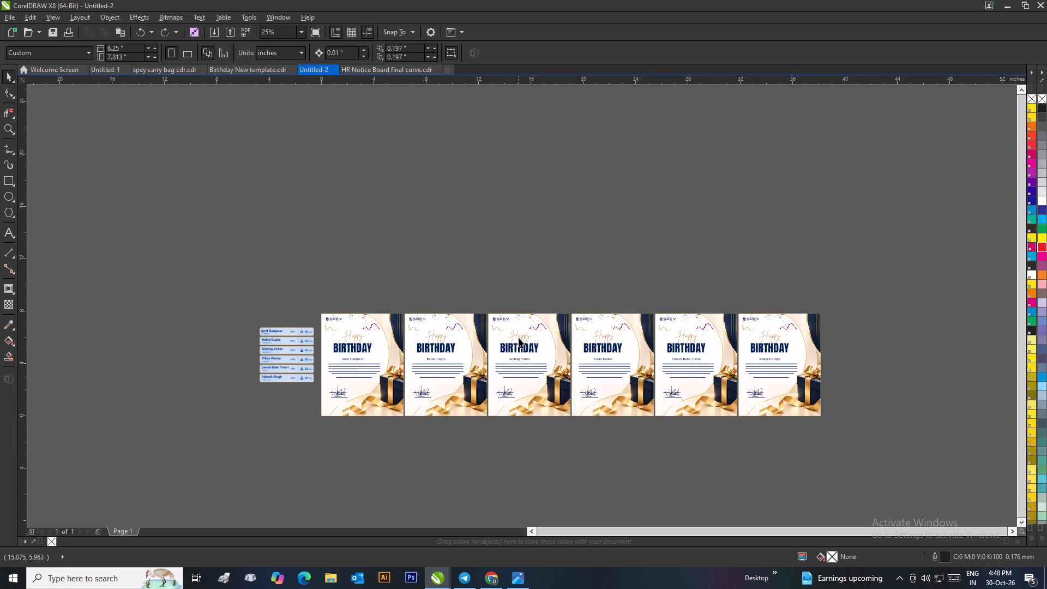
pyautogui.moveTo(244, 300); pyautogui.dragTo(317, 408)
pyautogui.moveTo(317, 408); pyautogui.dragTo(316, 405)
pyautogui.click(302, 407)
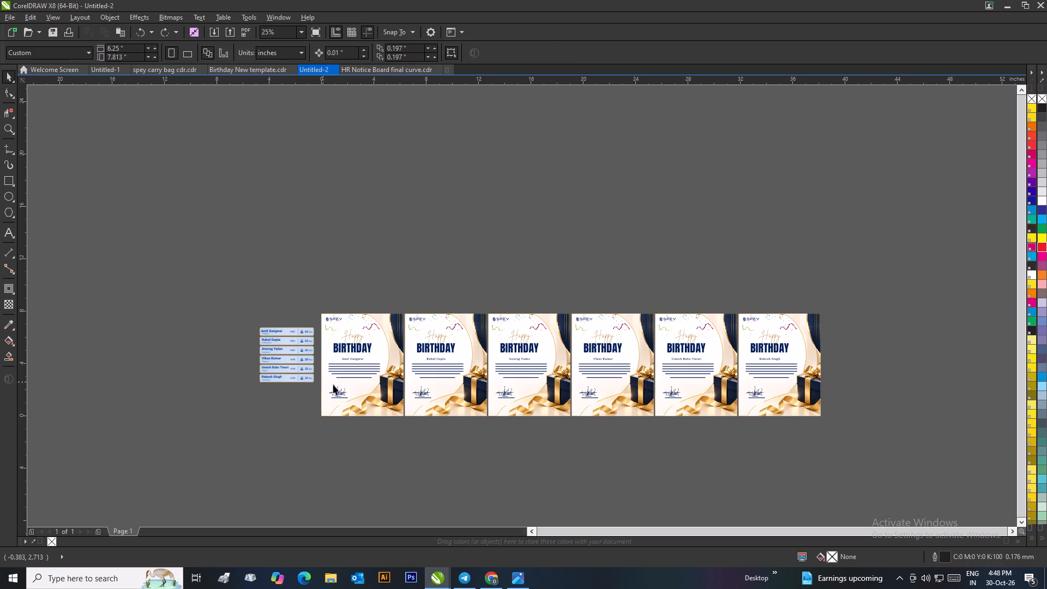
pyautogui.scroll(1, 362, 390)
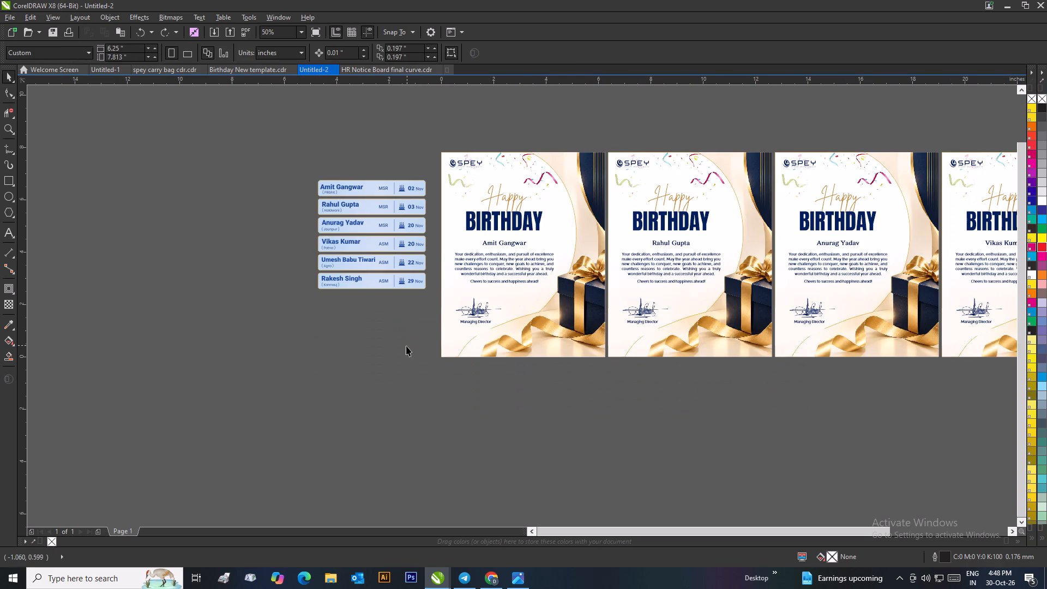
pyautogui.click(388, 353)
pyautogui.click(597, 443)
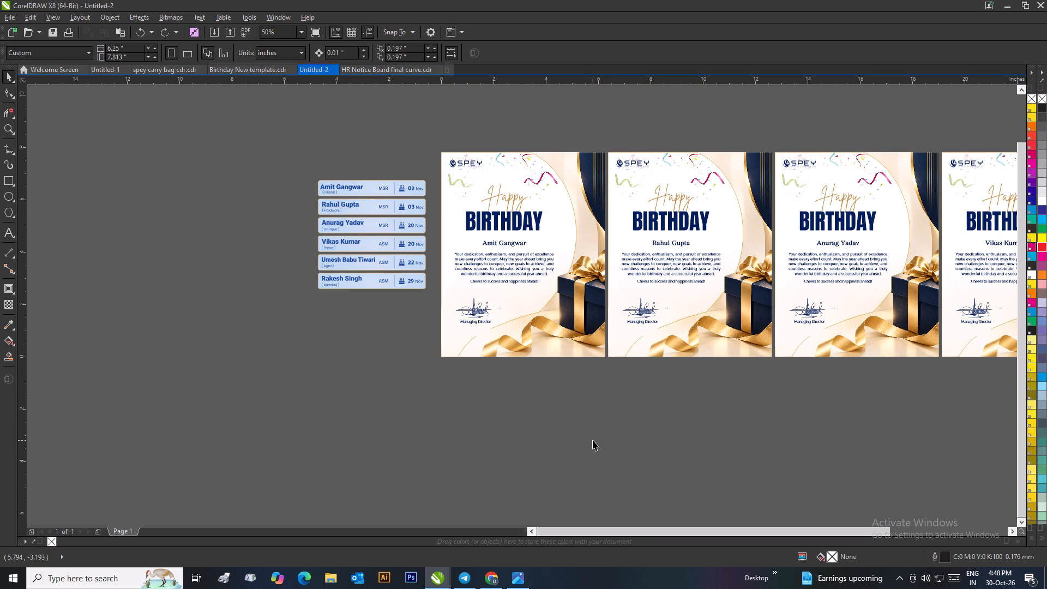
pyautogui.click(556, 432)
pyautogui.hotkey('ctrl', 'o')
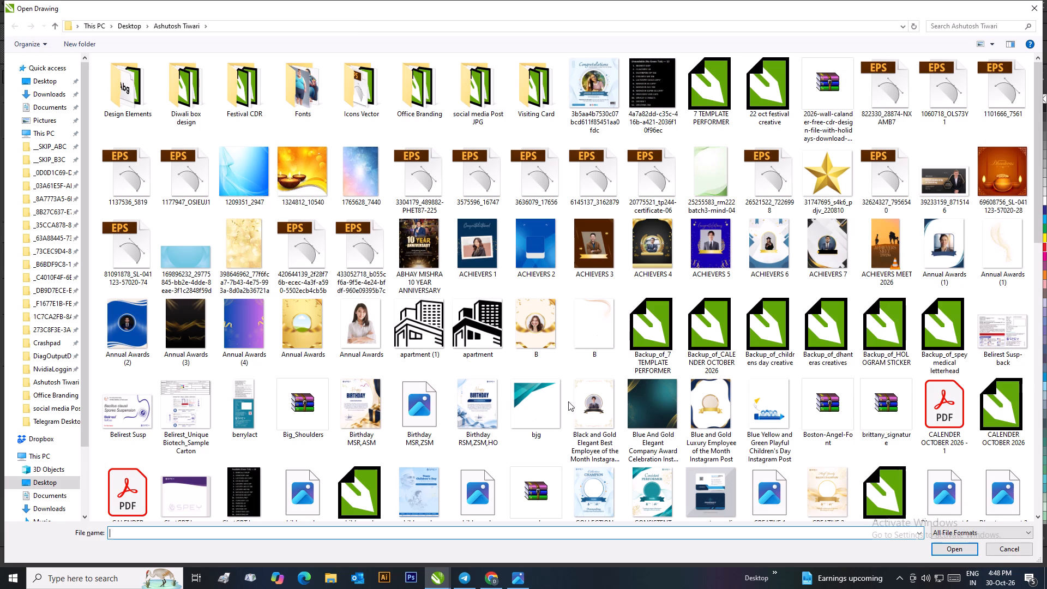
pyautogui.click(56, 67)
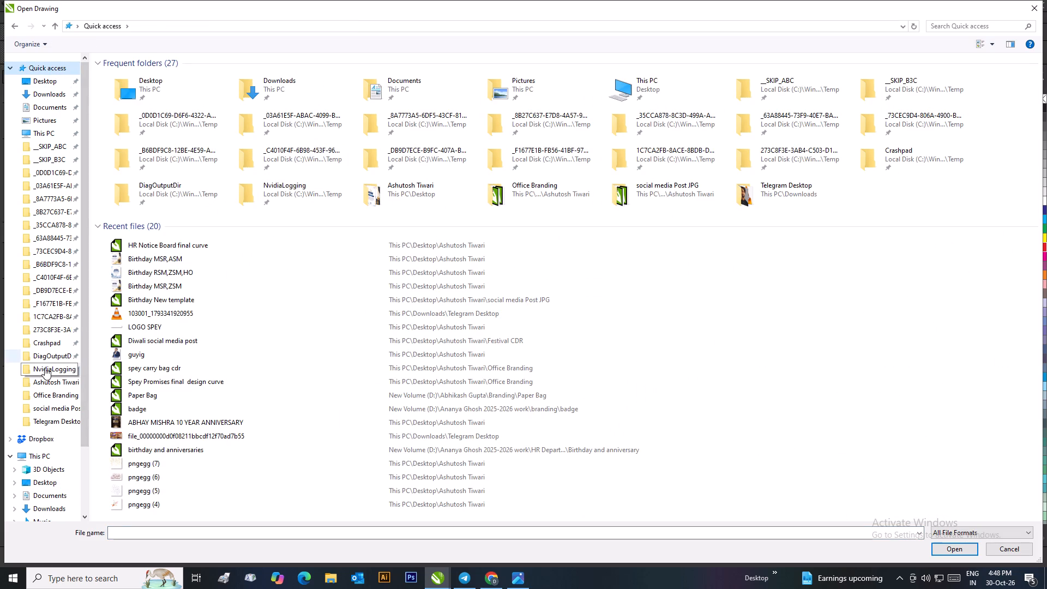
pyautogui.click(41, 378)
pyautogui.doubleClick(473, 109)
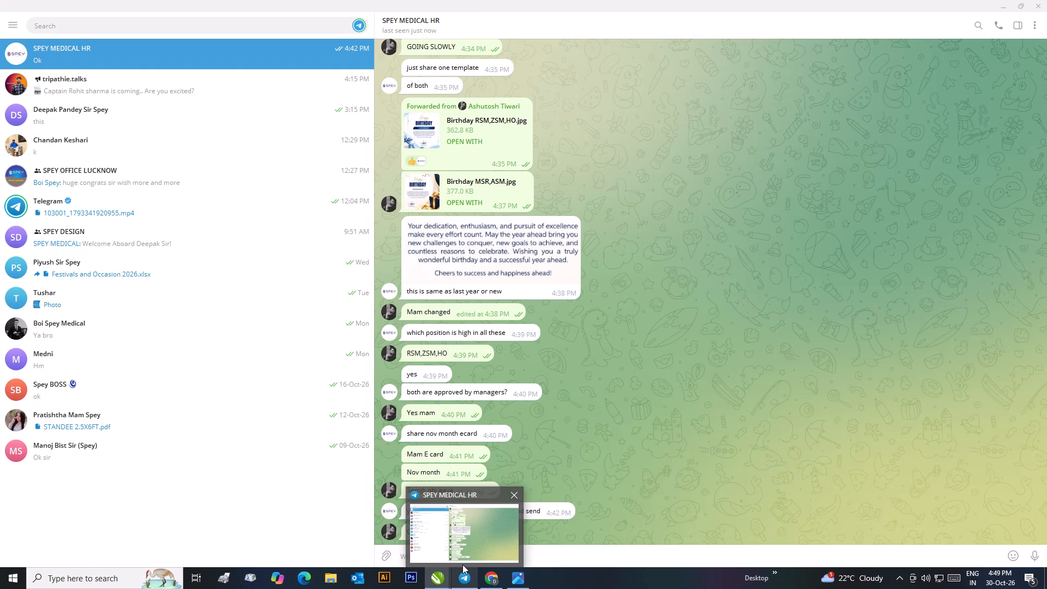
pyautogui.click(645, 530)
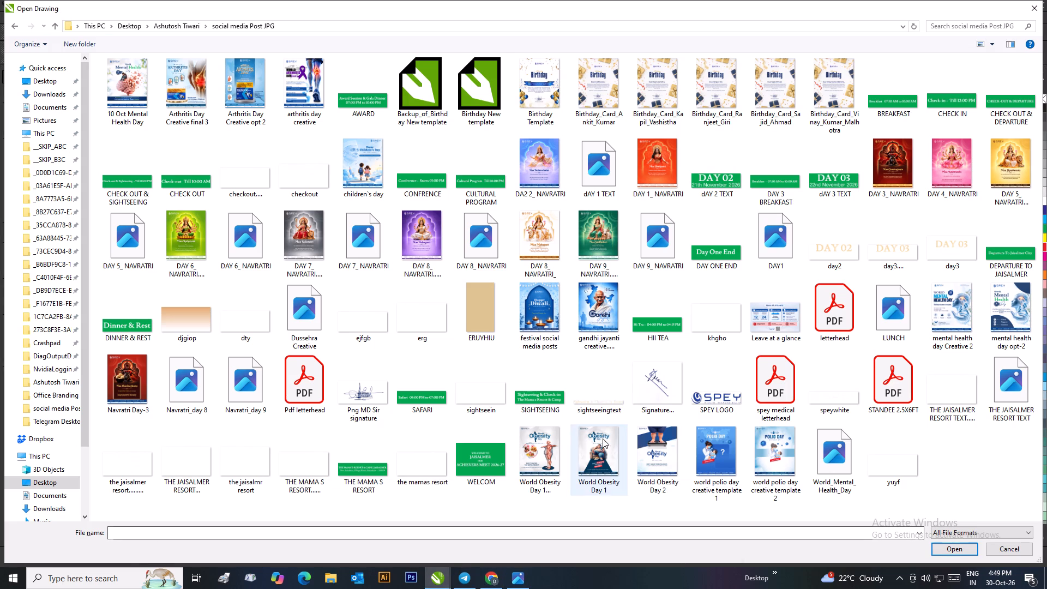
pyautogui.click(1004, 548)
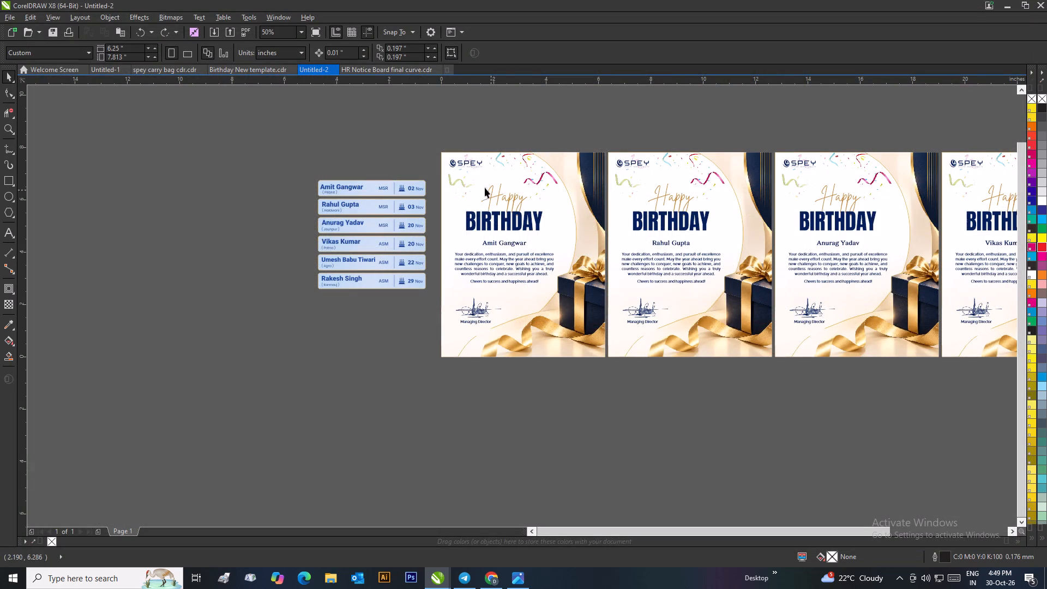
# Close the HR Notice Board final curve.cdr document.
pyautogui.scroll(-1, 453, 178)
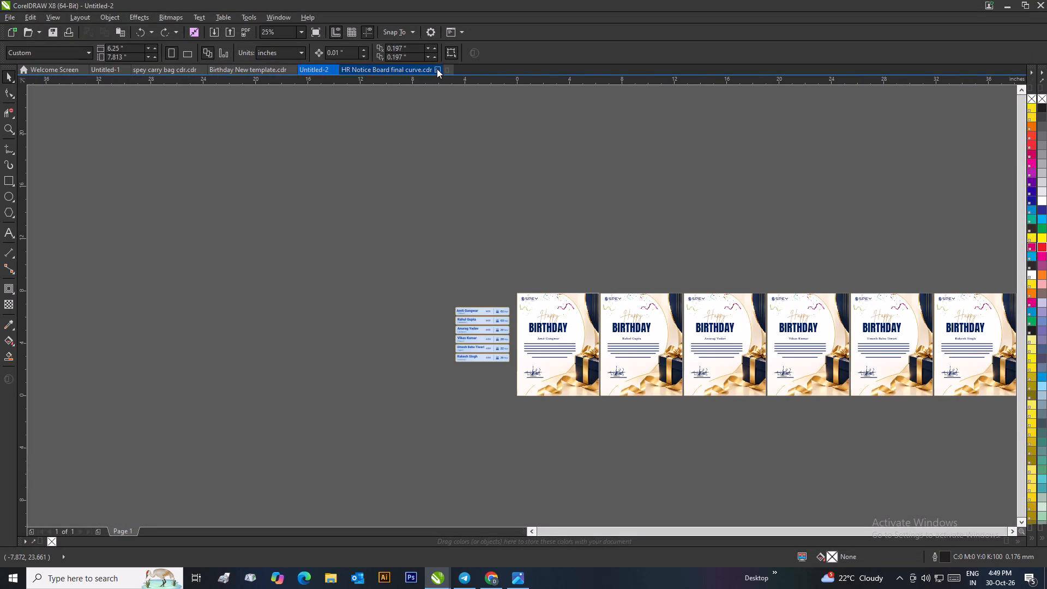
pyautogui.click(437, 69)
pyautogui.click(547, 316)
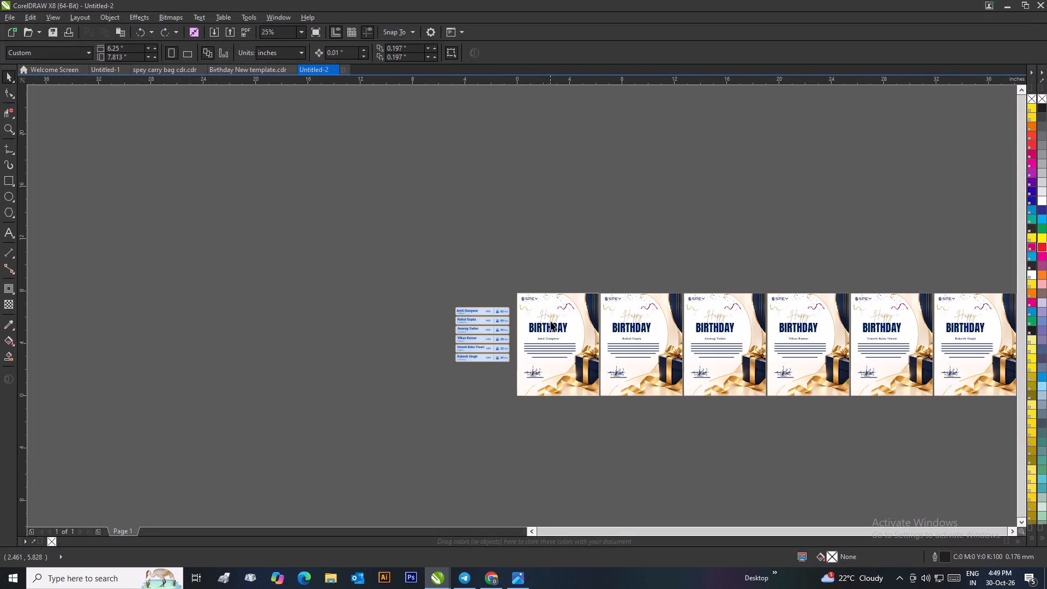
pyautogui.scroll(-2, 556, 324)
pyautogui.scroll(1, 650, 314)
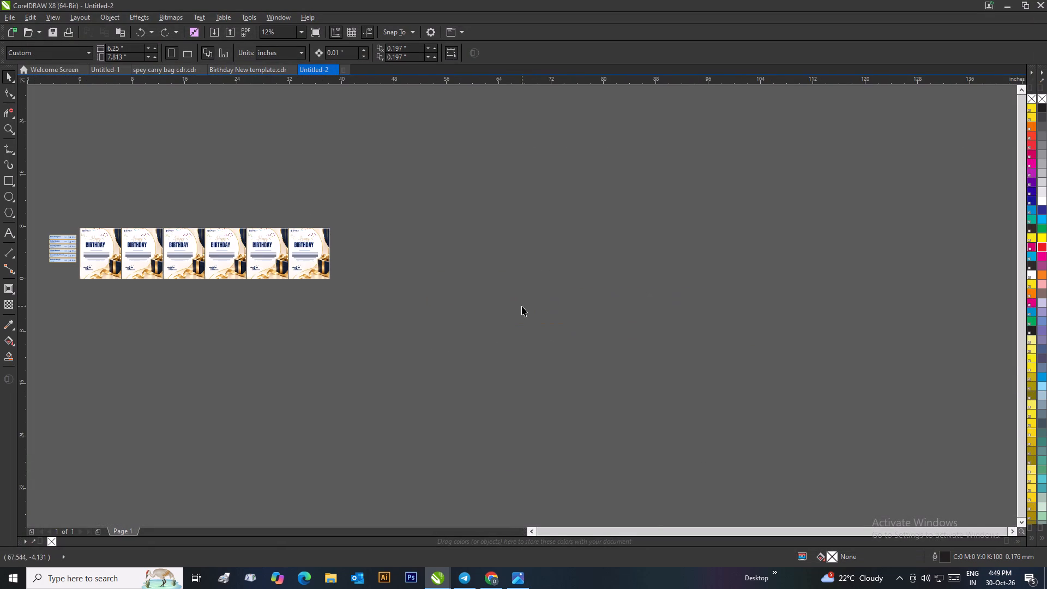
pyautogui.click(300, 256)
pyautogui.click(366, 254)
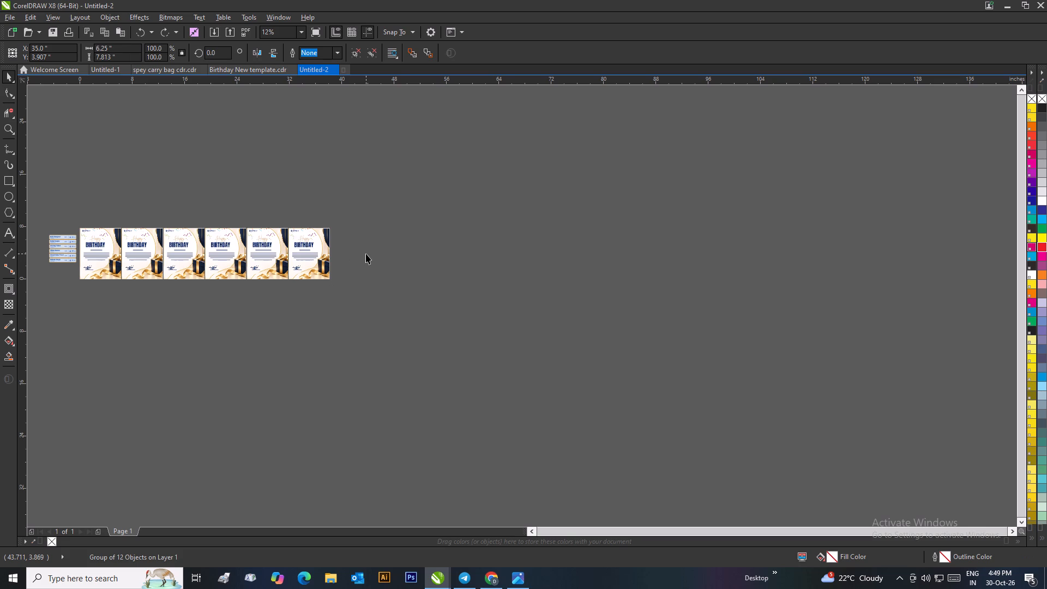
# Create a new document and set its page size to 6.25 by 7.813 inches, matching the cards in Untitled-2.
pyautogui.hotkey('ctrl', 'n')
pyautogui.click(316, 67)
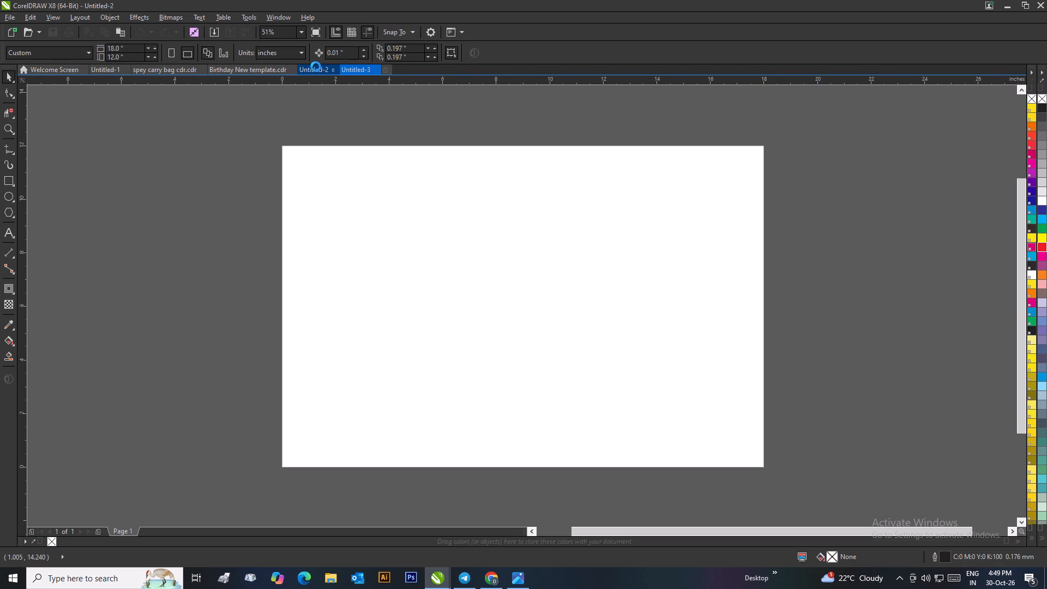
pyautogui.click(443, 218)
pyautogui.click(317, 248)
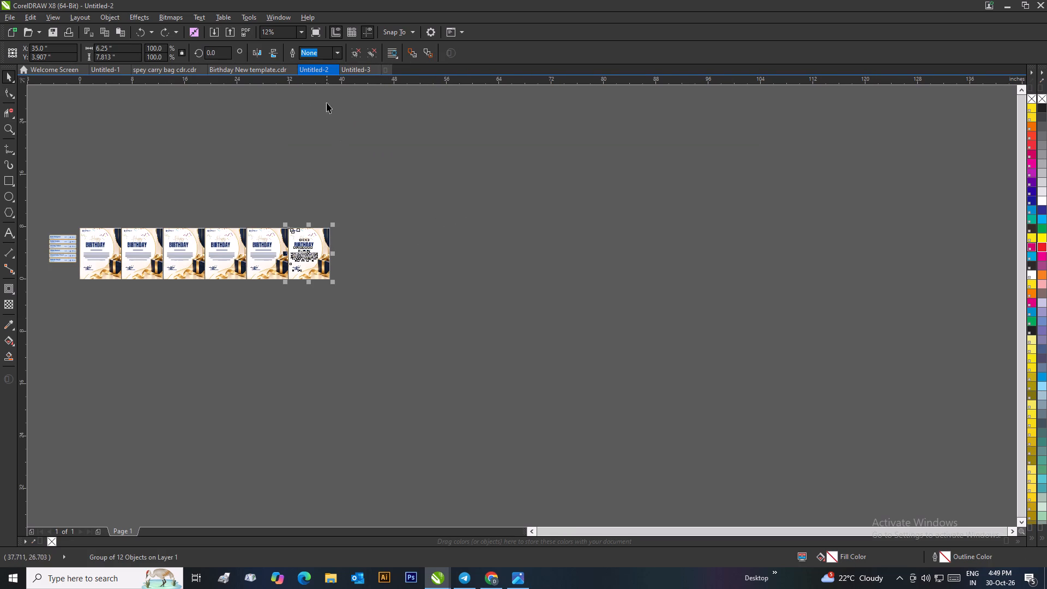
pyautogui.click(304, 139)
pyautogui.click(357, 73)
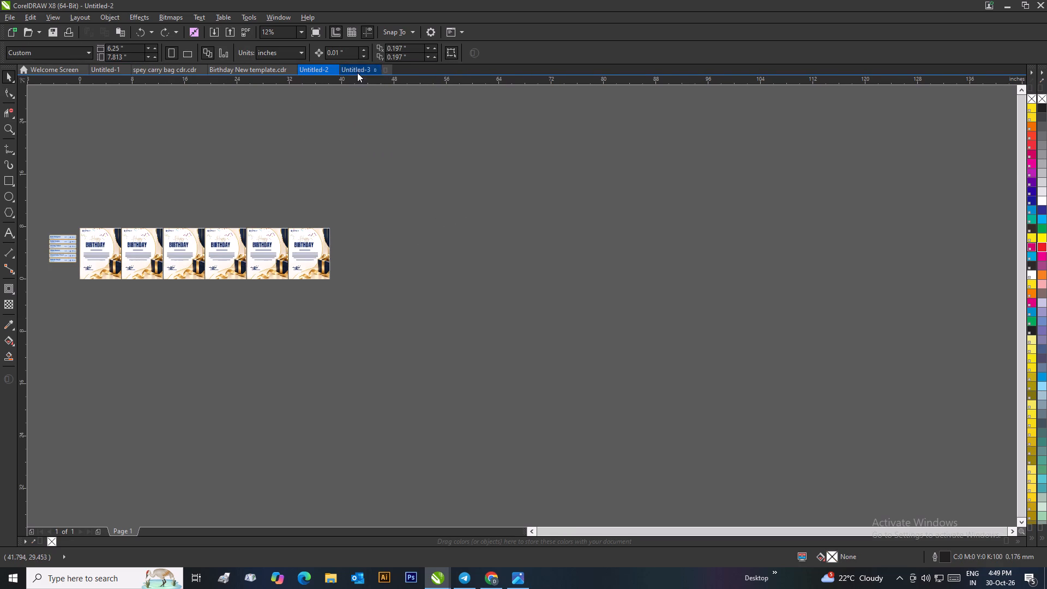
pyautogui.moveTo(128, 47); pyautogui.dragTo(108, 49)
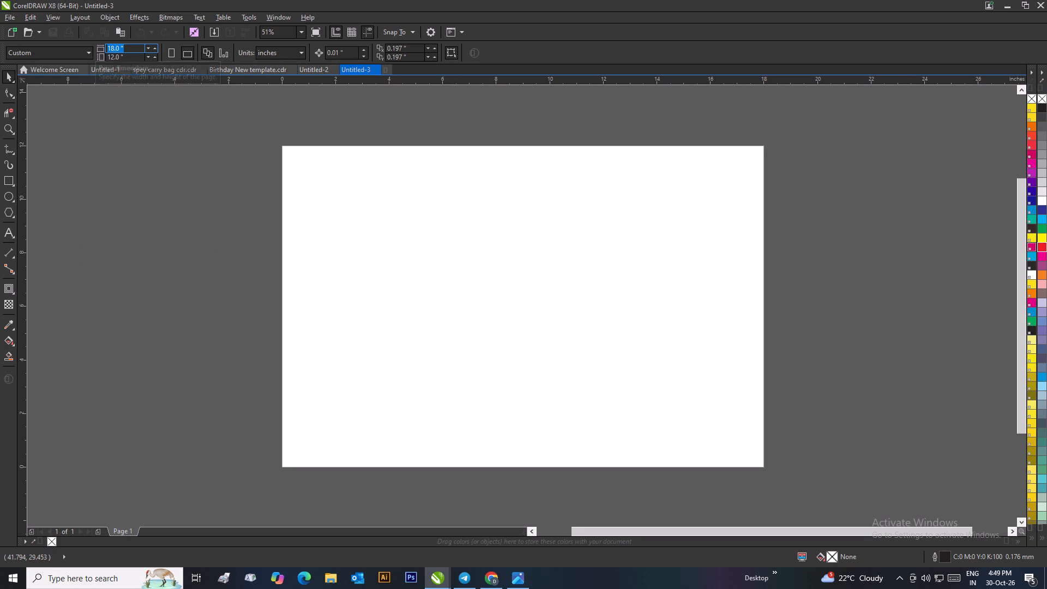
pyautogui.press('BackSpace')
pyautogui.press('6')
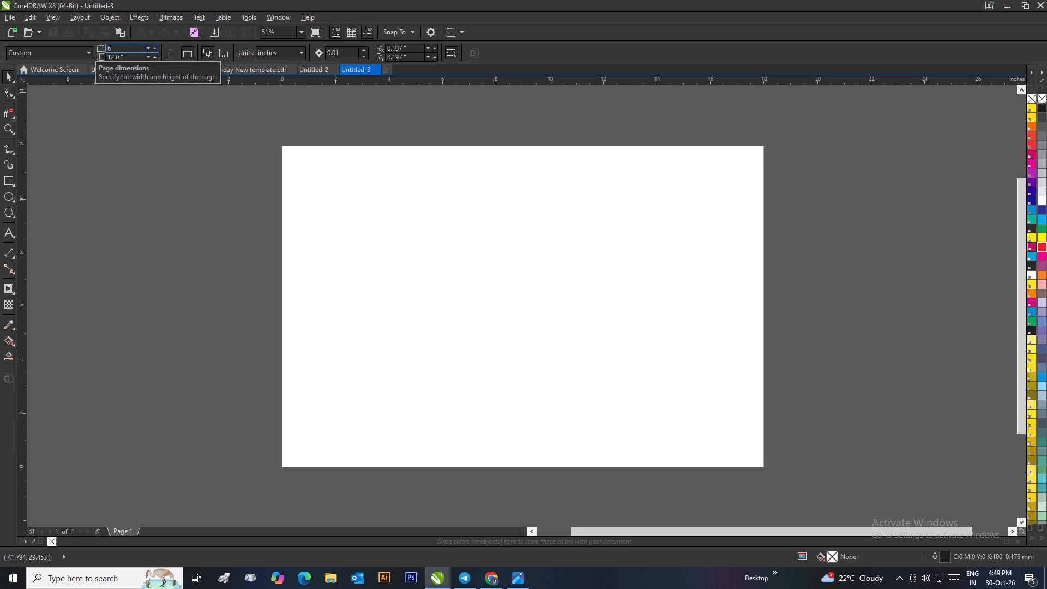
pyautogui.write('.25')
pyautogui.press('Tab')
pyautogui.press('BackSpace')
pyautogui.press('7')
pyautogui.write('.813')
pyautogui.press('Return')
pyautogui.click(340, 244)
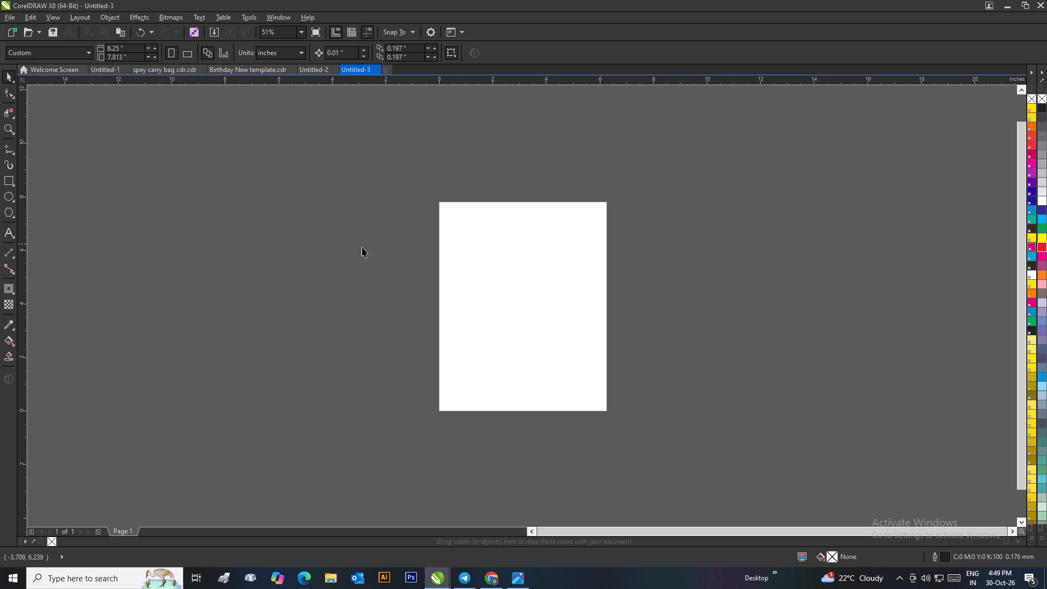
pyautogui.click(453, 251)
# Copy the grouped first card from Untitled-2, paste it into Untitled-3 centred on the page, and deselect it.
pyautogui.click(310, 69)
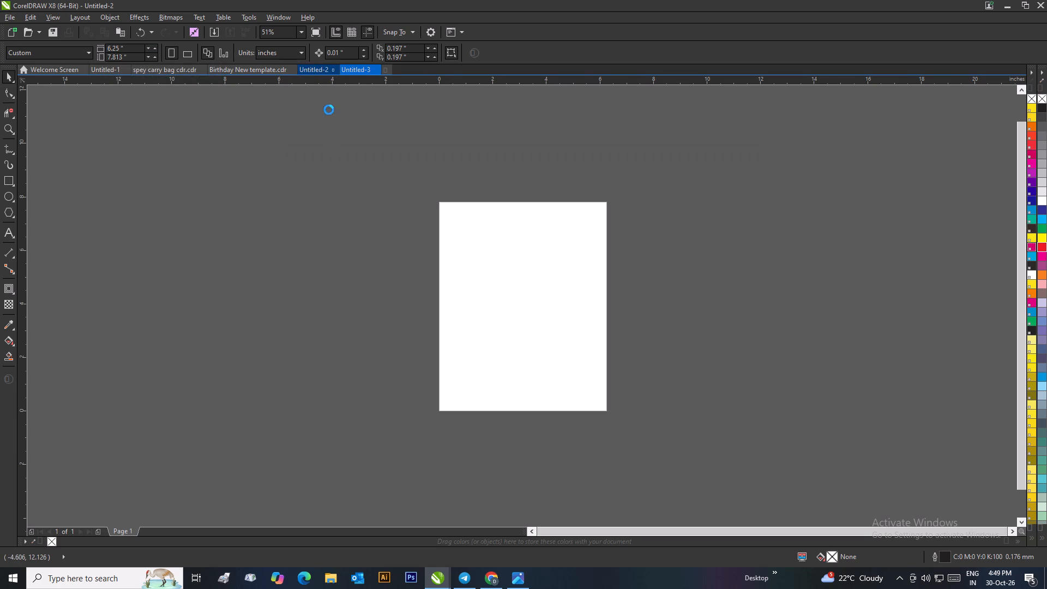
pyautogui.click(358, 170)
pyautogui.click(98, 250)
pyautogui.rightClick(99, 249)
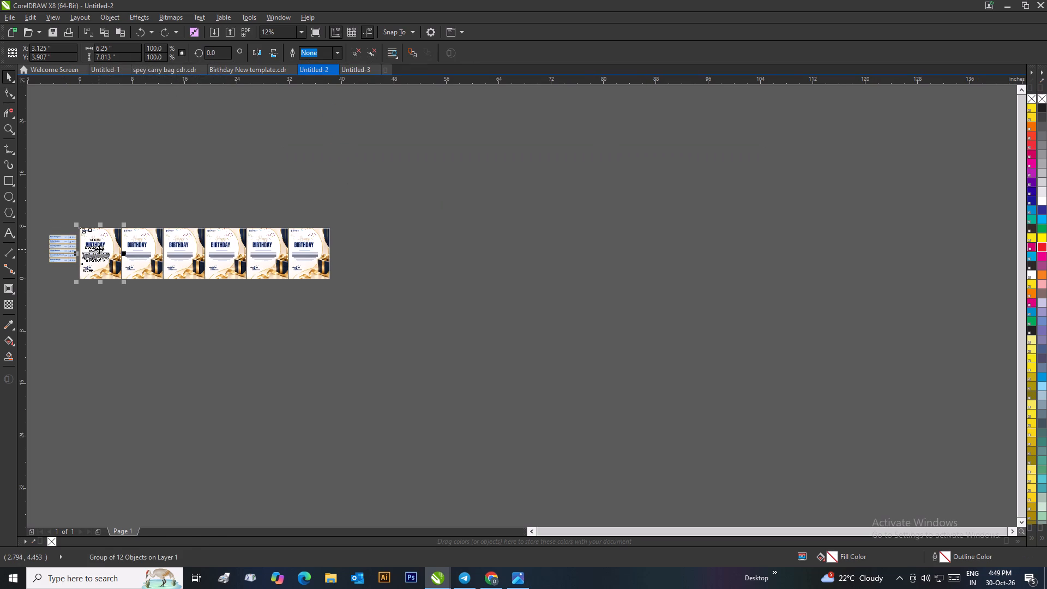
pyautogui.click(141, 368)
pyautogui.click(355, 68)
pyautogui.hotkey('ctrl', 'v')
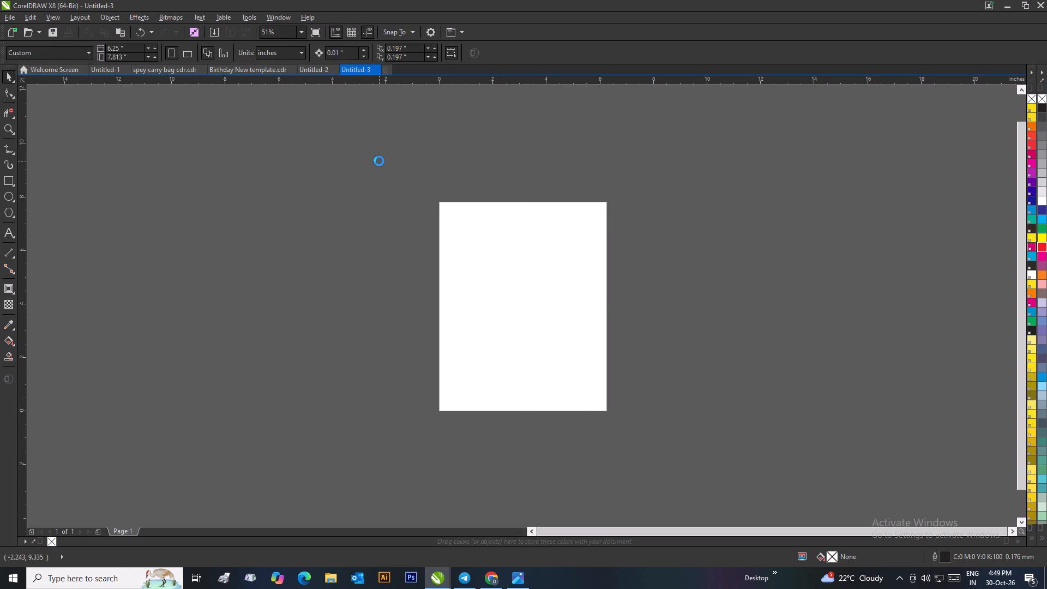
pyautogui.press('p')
pyautogui.click(646, 233)
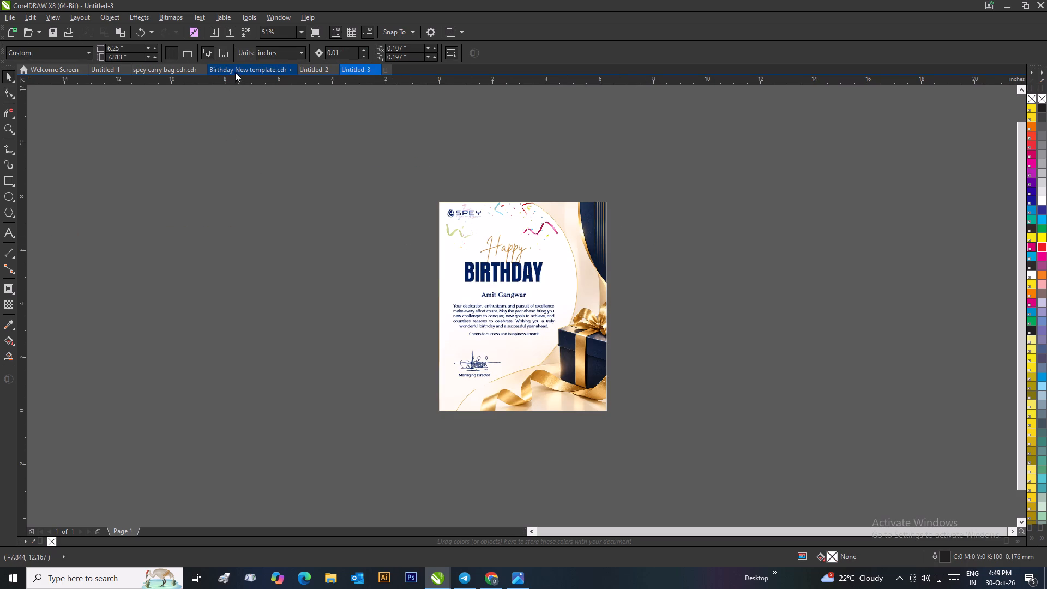
# Start a JPG export of the first card from Untitled-3, naming it Birthday_card_ followed by the recipient's first and last names joined by an underscore.
pyautogui.click(309, 68)
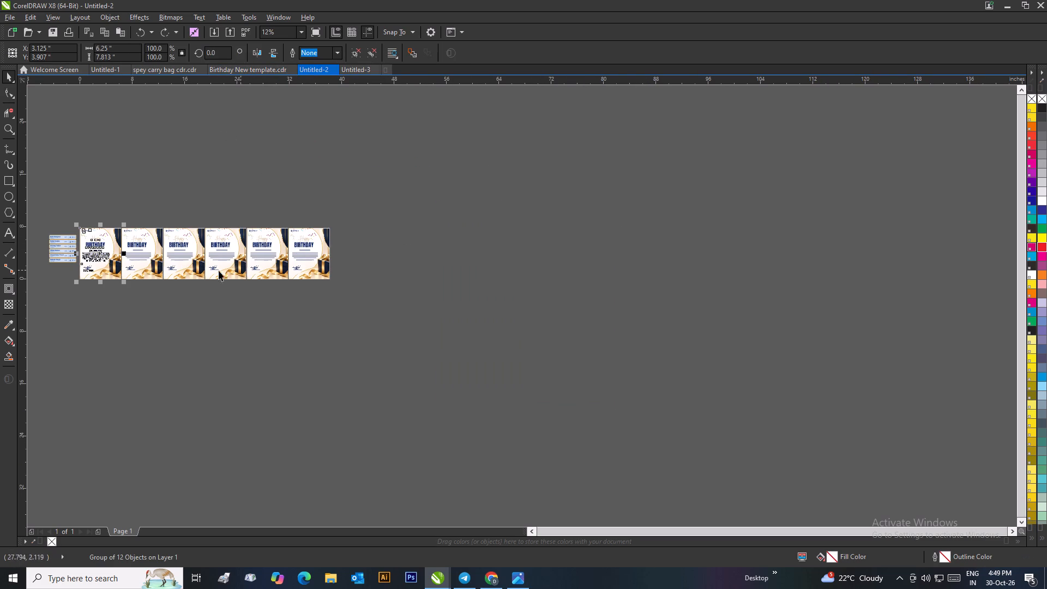
pyautogui.scroll(4, 76, 255)
pyautogui.scroll(2, 505, 301)
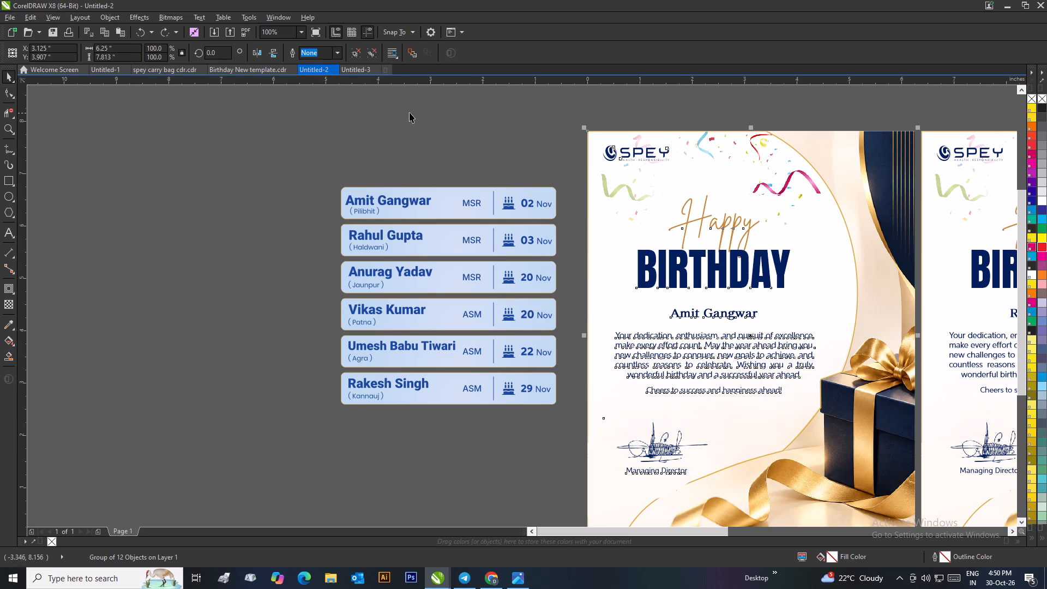
pyautogui.click(365, 72)
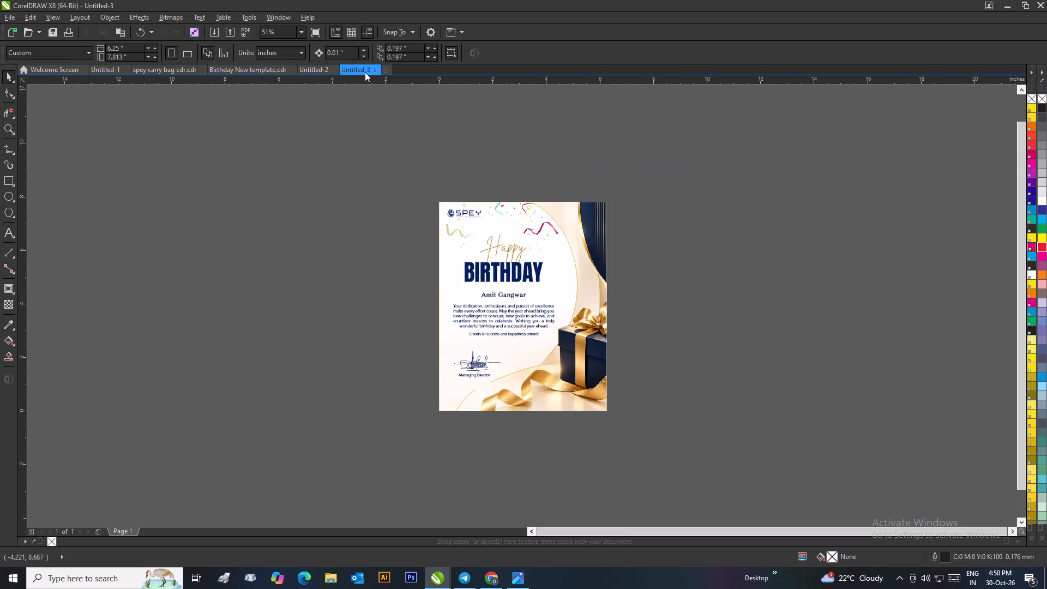
pyautogui.click(3, 16)
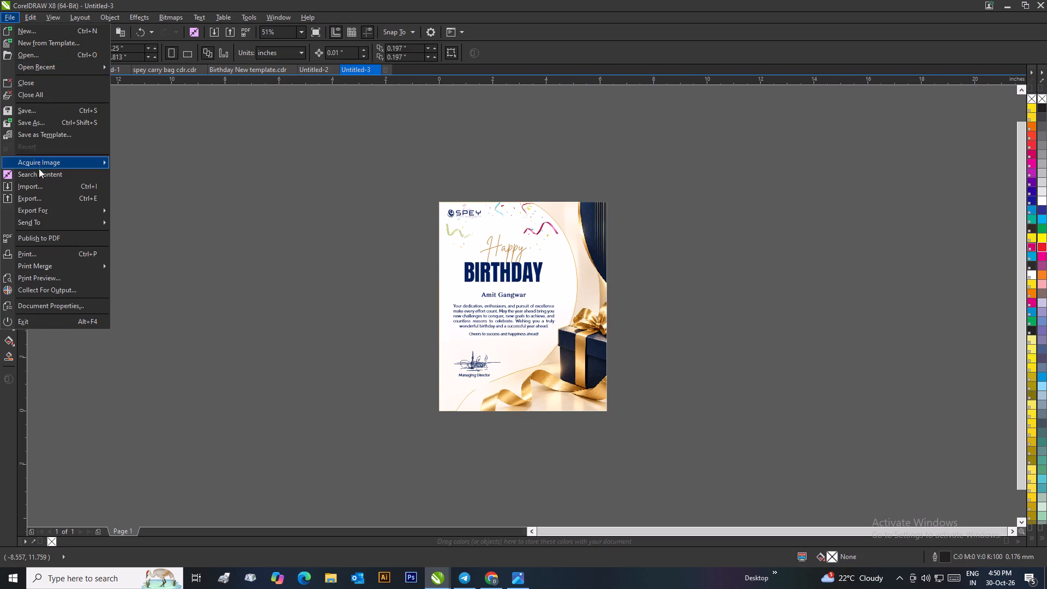
pyautogui.click(34, 194)
pyautogui.press('BackSpace')
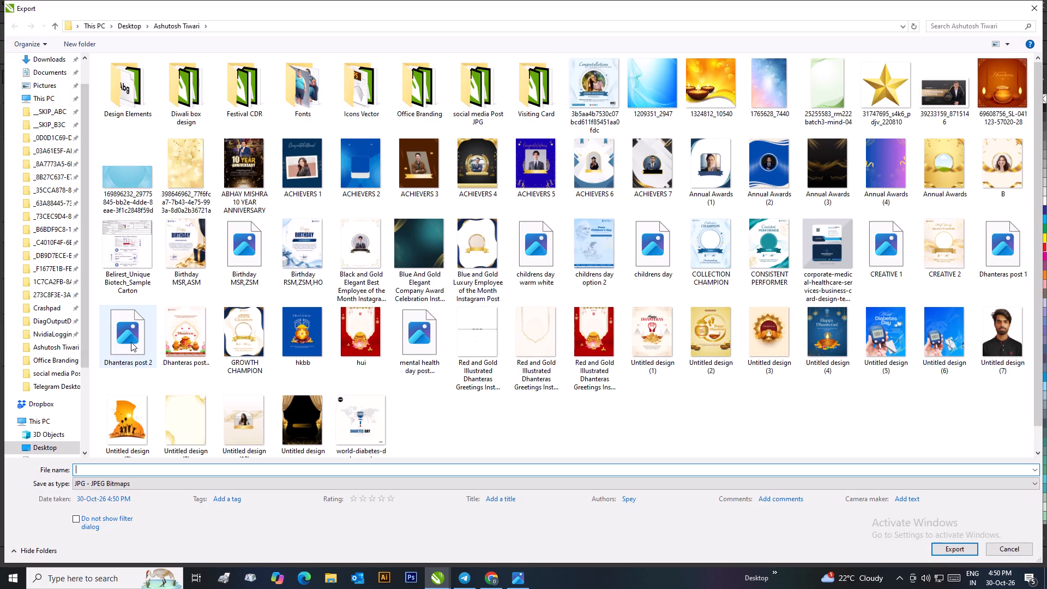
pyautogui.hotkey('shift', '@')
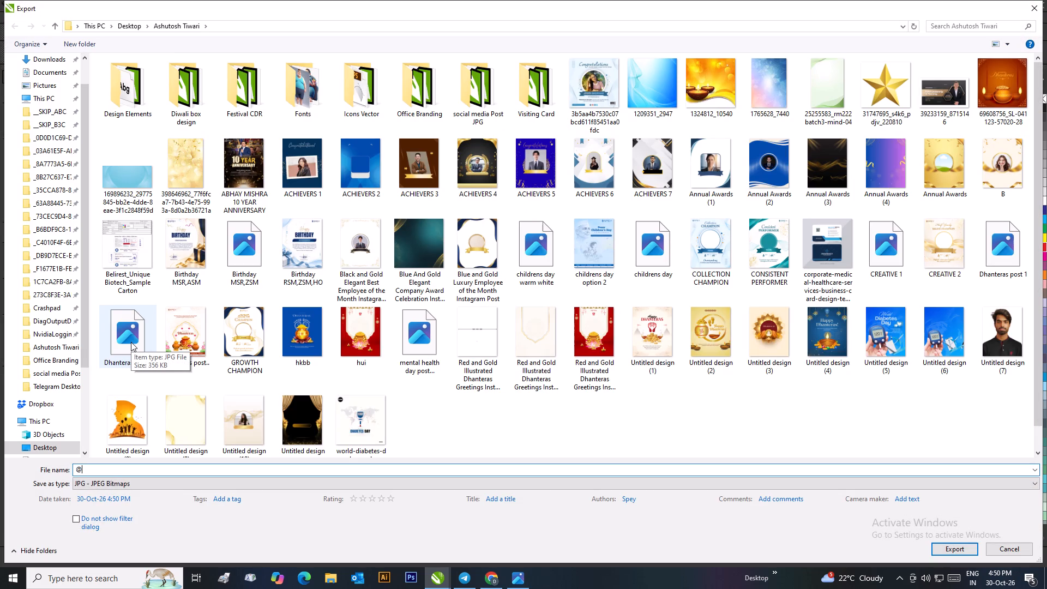
pyautogui.press('BackSpace')
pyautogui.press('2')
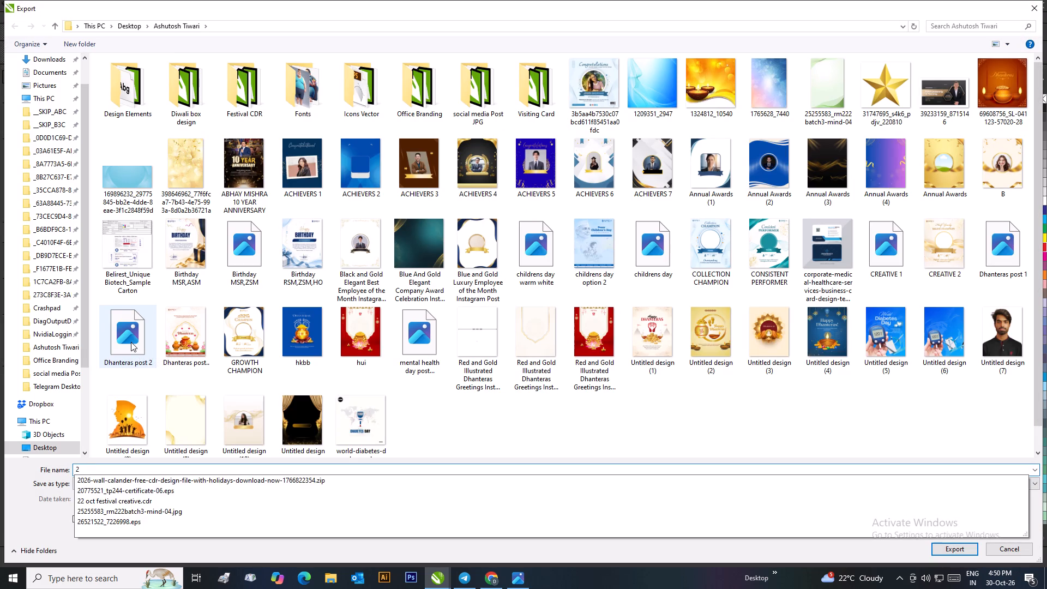
pyautogui.press('BackSpace')
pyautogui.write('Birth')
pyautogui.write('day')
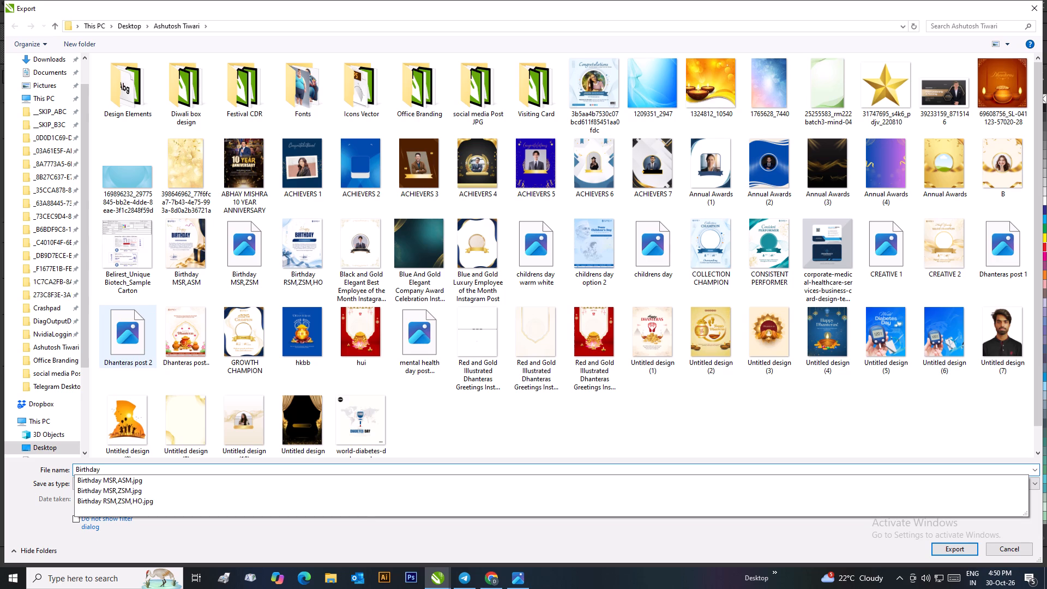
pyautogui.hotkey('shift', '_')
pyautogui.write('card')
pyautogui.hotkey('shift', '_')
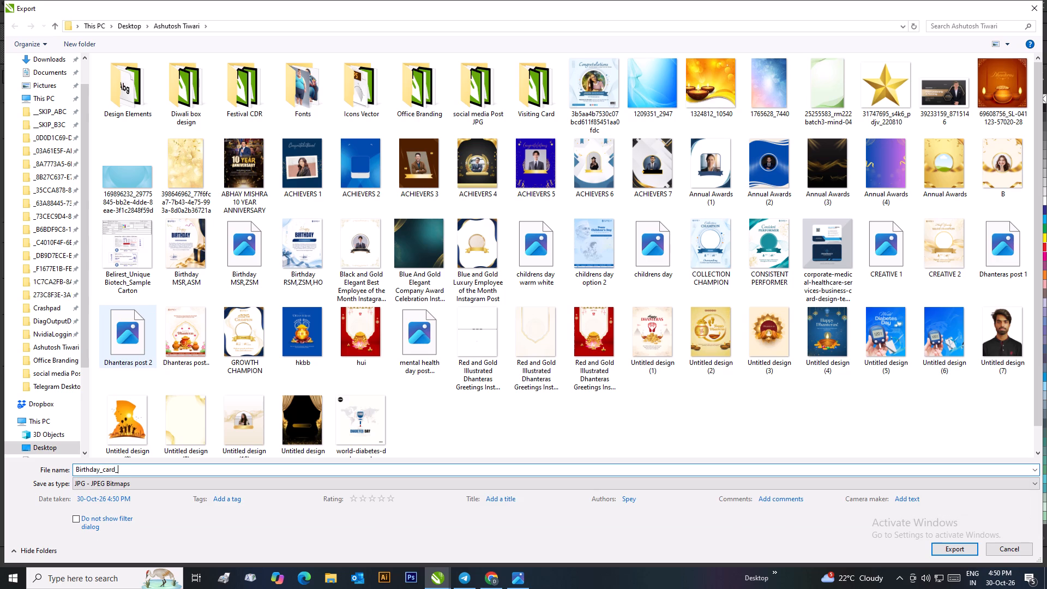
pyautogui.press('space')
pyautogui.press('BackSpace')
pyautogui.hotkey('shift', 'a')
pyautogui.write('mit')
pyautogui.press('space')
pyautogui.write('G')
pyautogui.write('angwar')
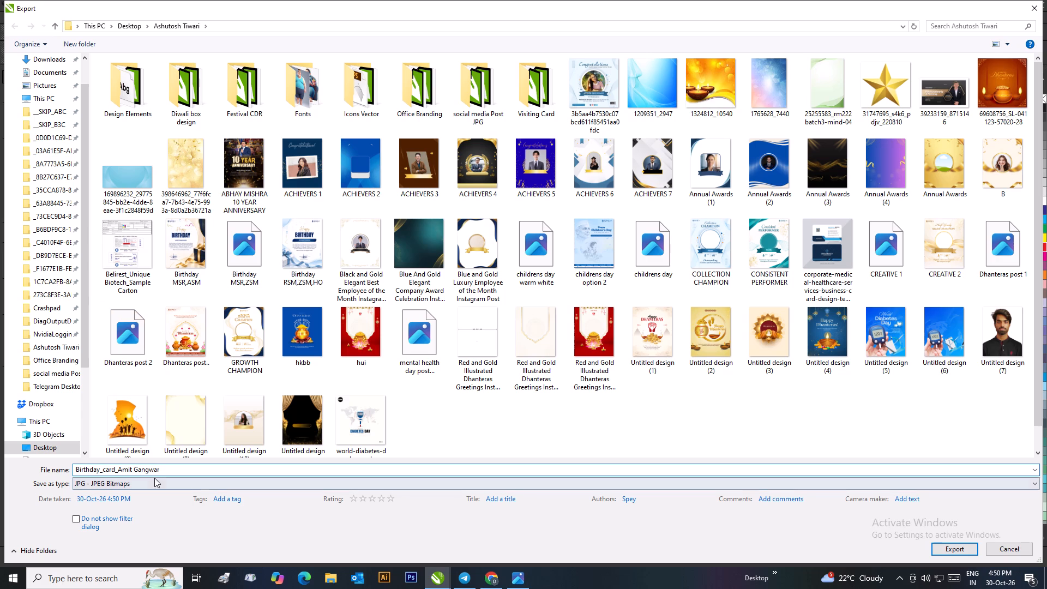
pyautogui.click(134, 469)
pyautogui.press('BackSpace')
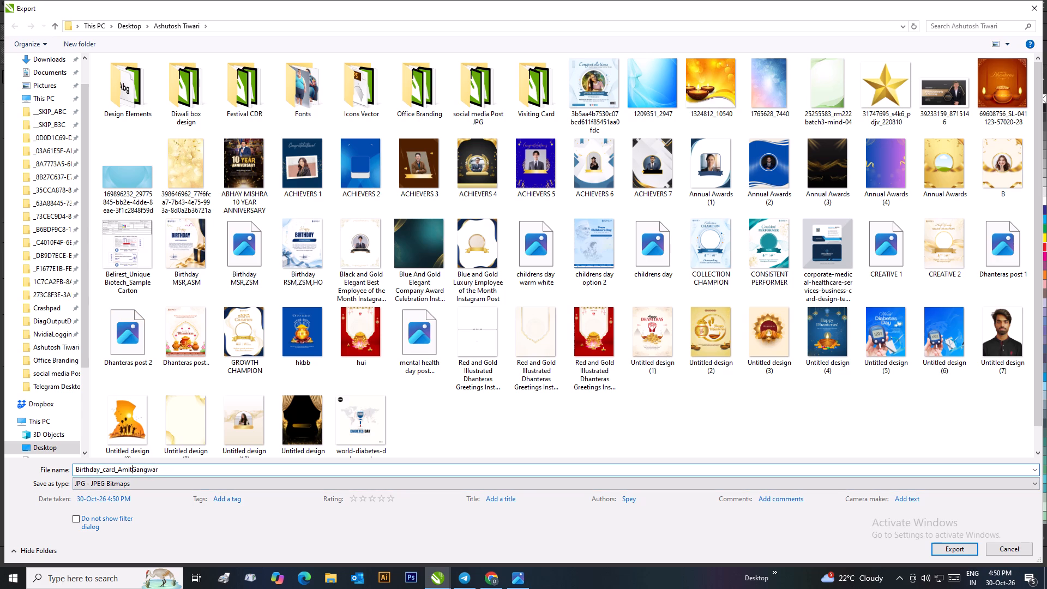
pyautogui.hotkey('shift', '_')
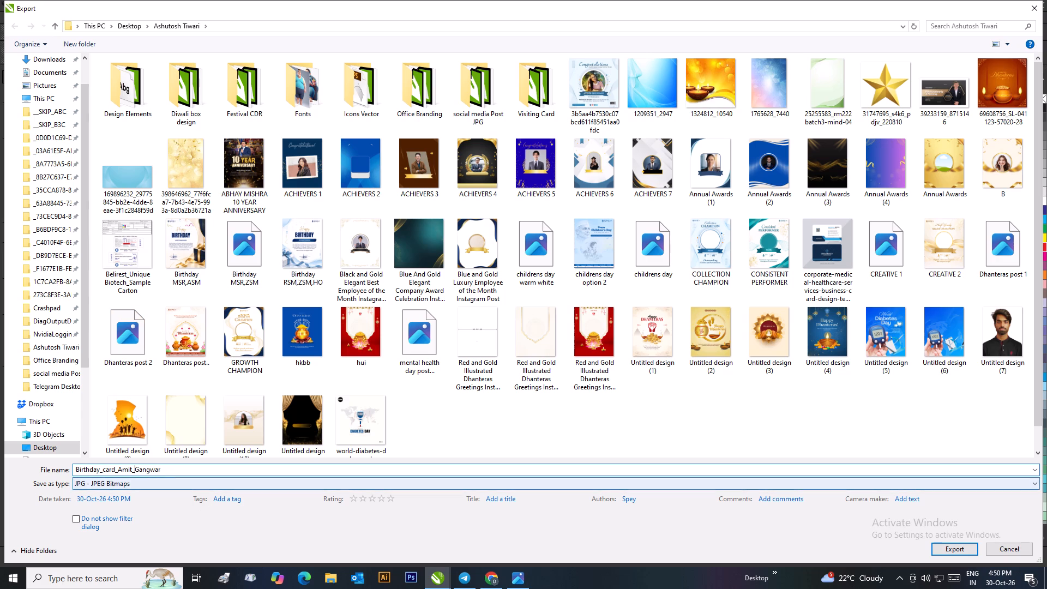
pyautogui.click(161, 470)
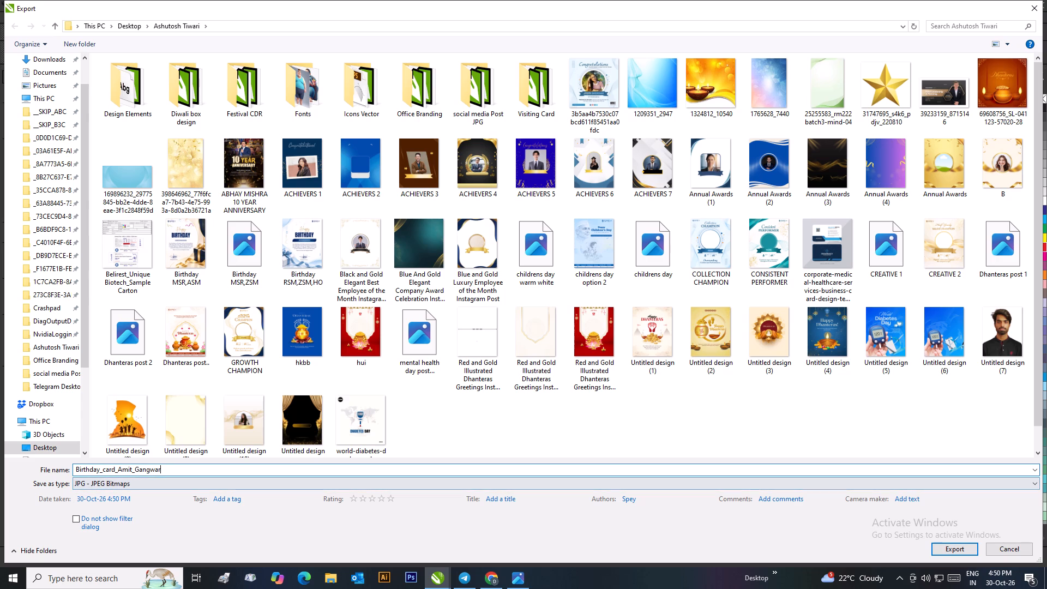
# Export the first card's JPEG with the colour mode set to RGB Color (24-bit).
pyautogui.click(952, 548)
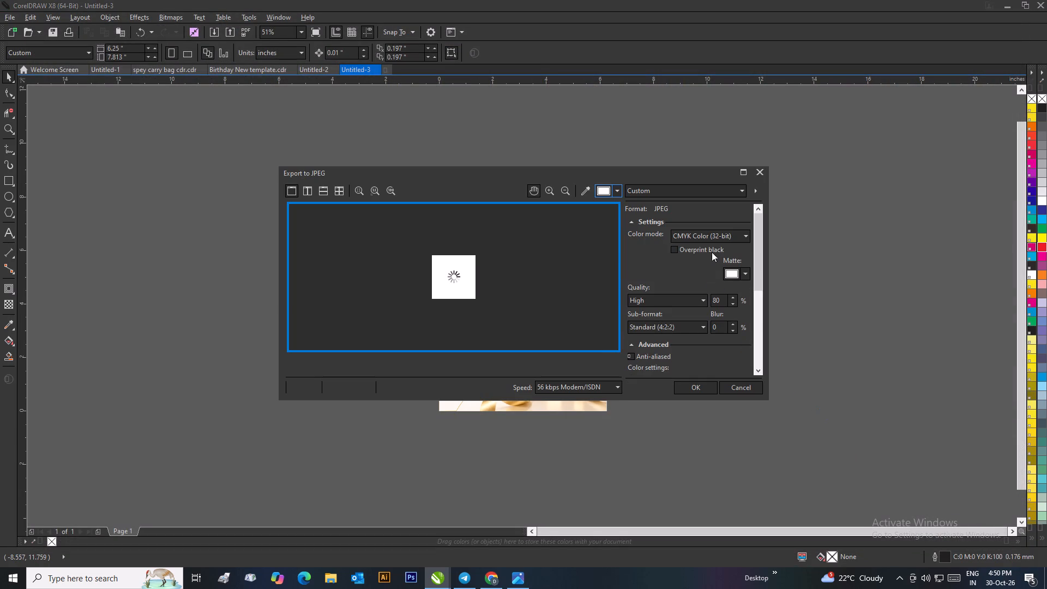
pyautogui.click(711, 233)
pyautogui.click(696, 253)
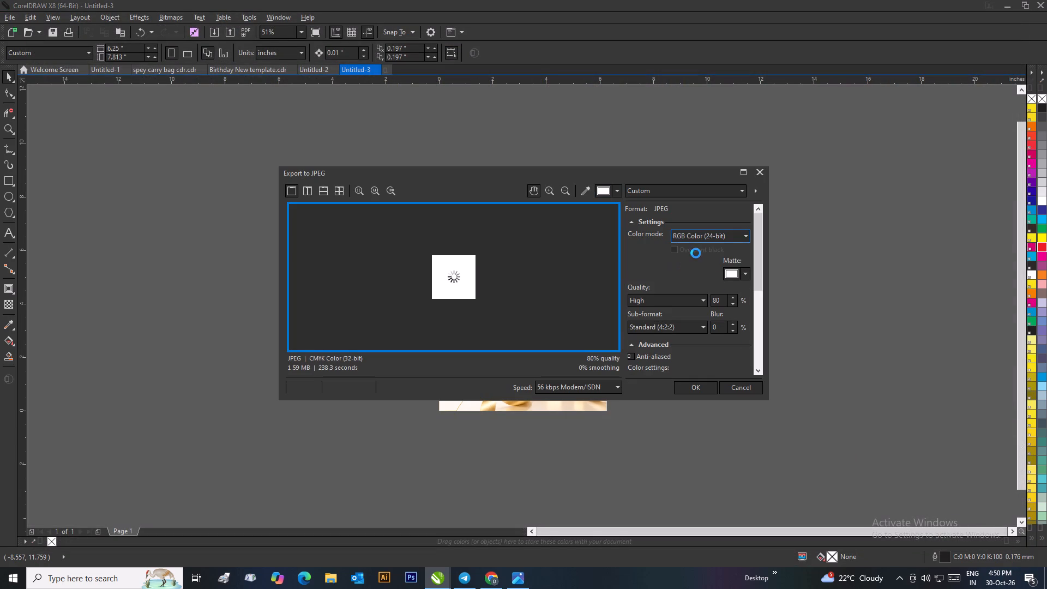
pyautogui.click(697, 384)
# Delete the grouped first card from the page in Untitled-3.
pyautogui.click(508, 300)
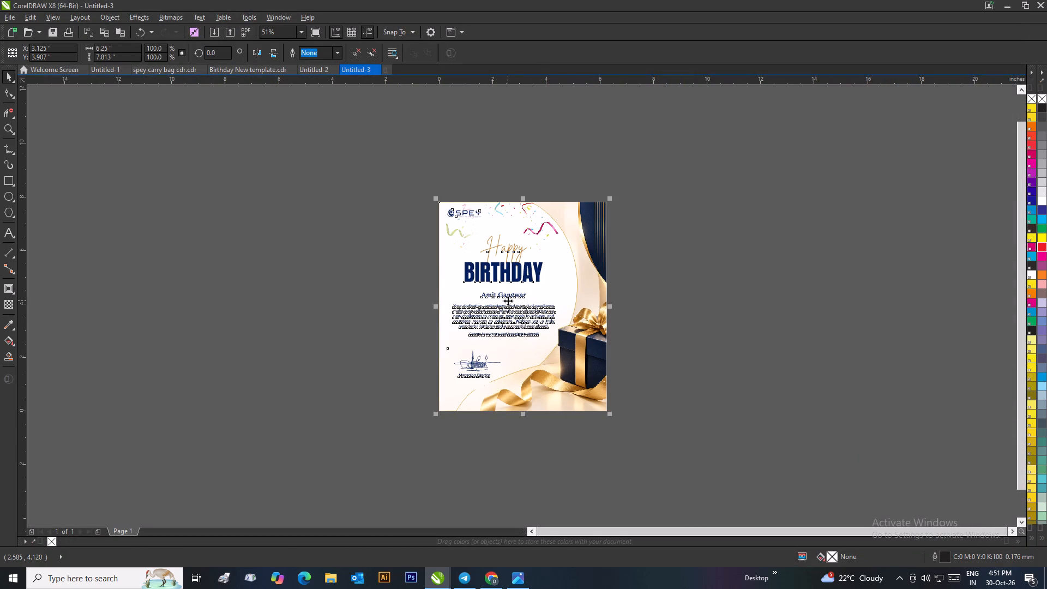
pyautogui.press('Delete')
# Copy the grouped second card from Untitled-2, paste it into Untitled-3 centred on the page, and deselect it.
pyautogui.click(311, 65)
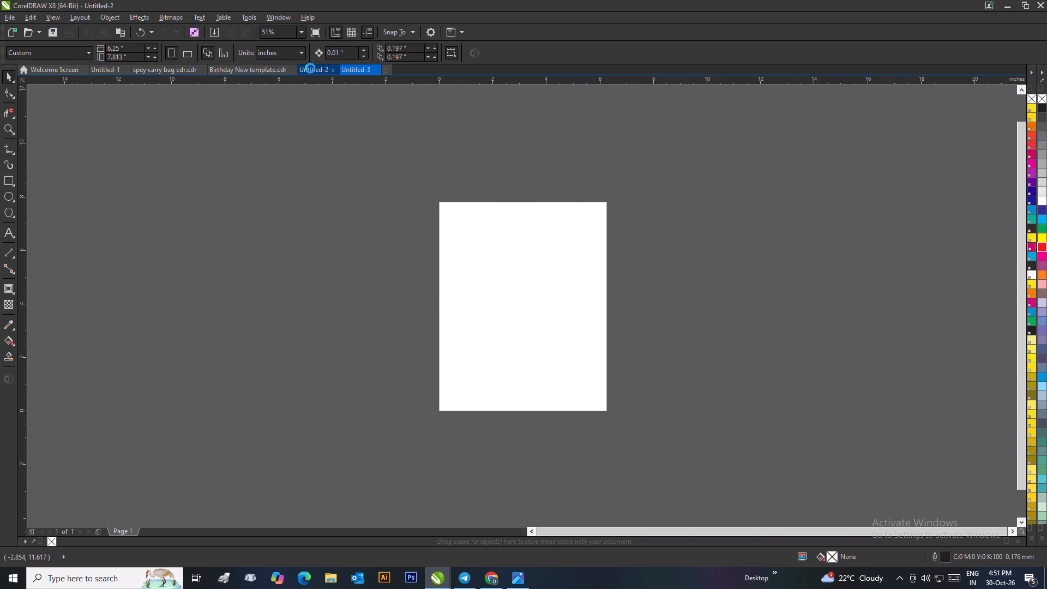
pyautogui.scroll(-3, 480, 189)
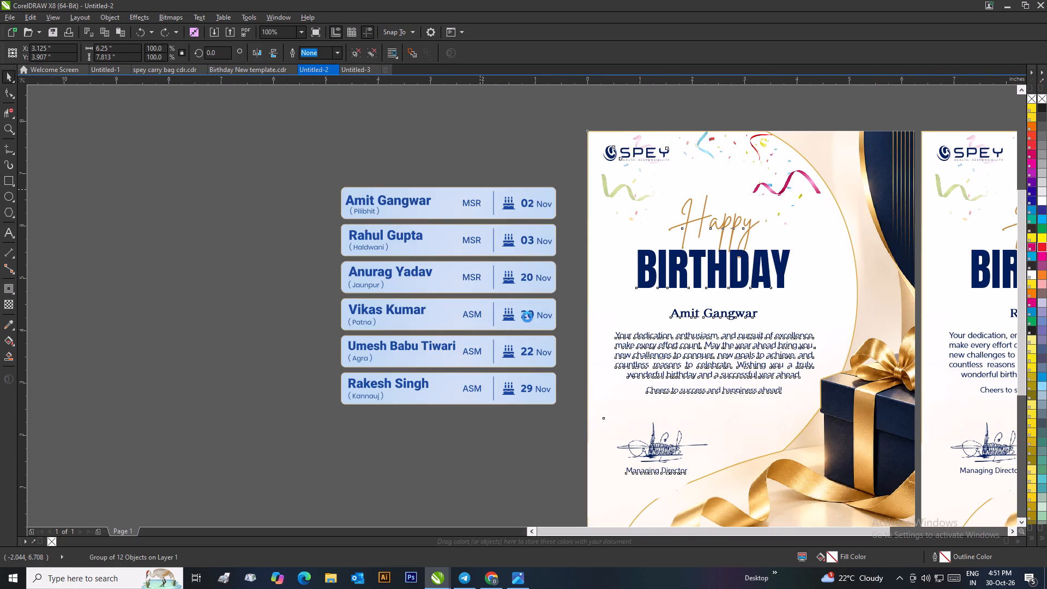
pyautogui.scroll(2, 667, 328)
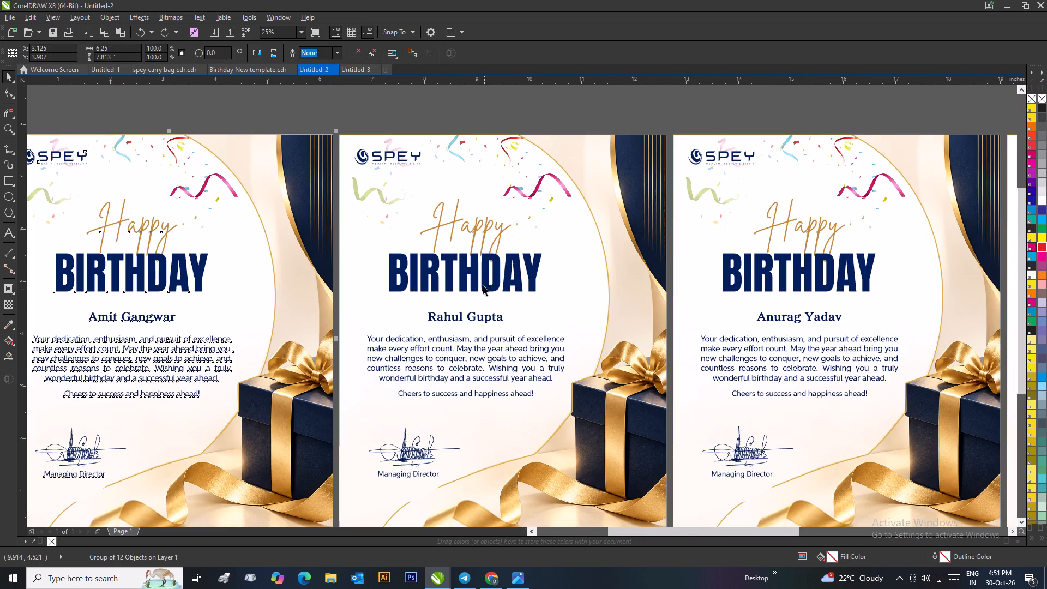
pyautogui.click(486, 272)
pyautogui.rightClick(486, 272)
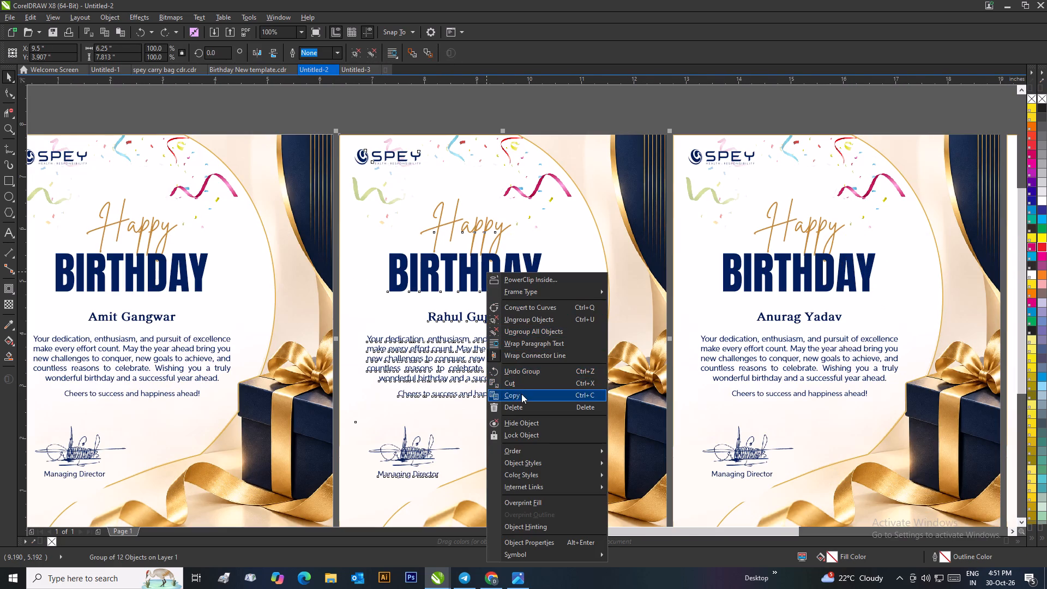
pyautogui.click(521, 394)
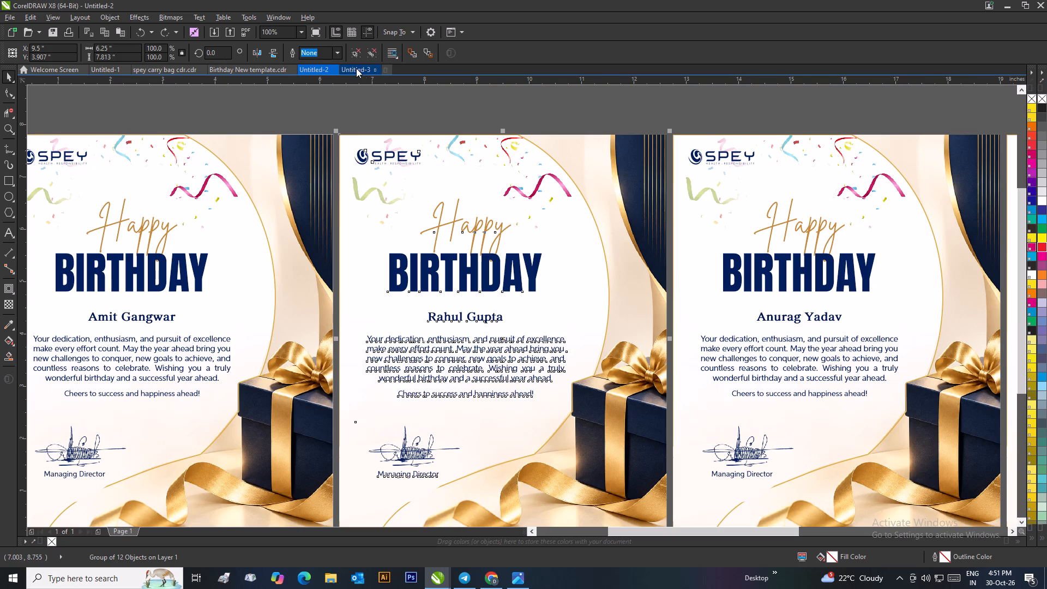
pyautogui.click(356, 68)
pyautogui.hotkey('ctrl', 'v')
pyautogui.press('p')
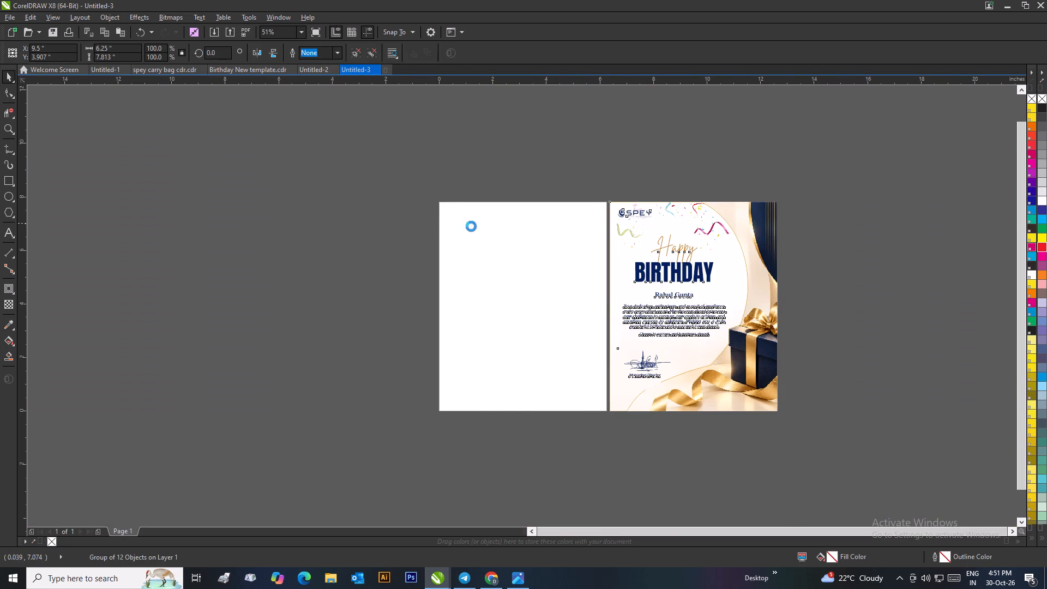
pyautogui.click(670, 275)
# Start a JPG export of the second card, naming it Birthday_Card_ followed by the recipient's first and last names joined by an underscore.
pyautogui.click(11, 15)
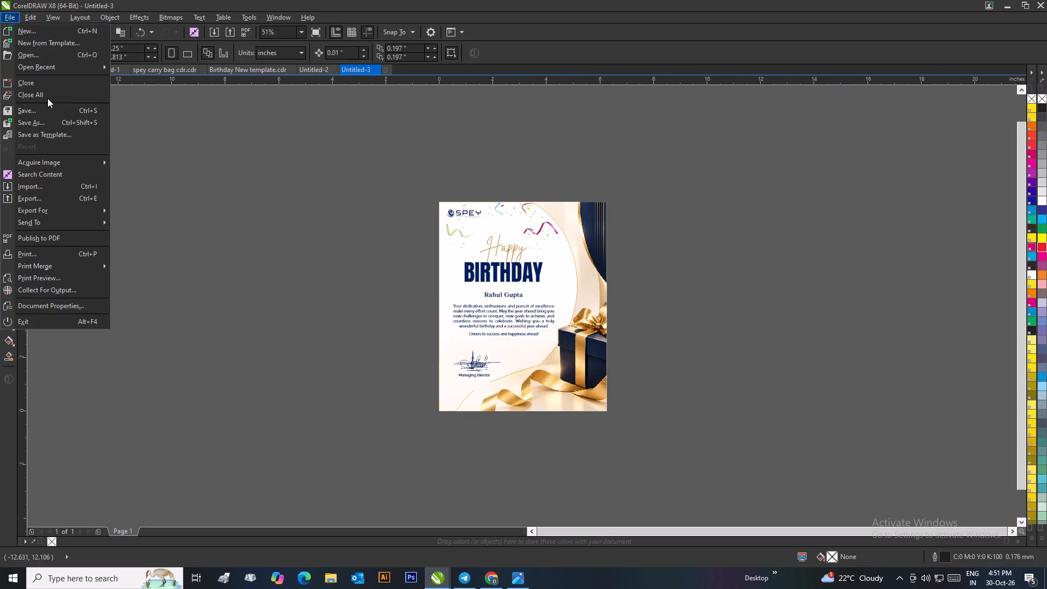
pyautogui.click(51, 196)
pyautogui.press('BackSpace')
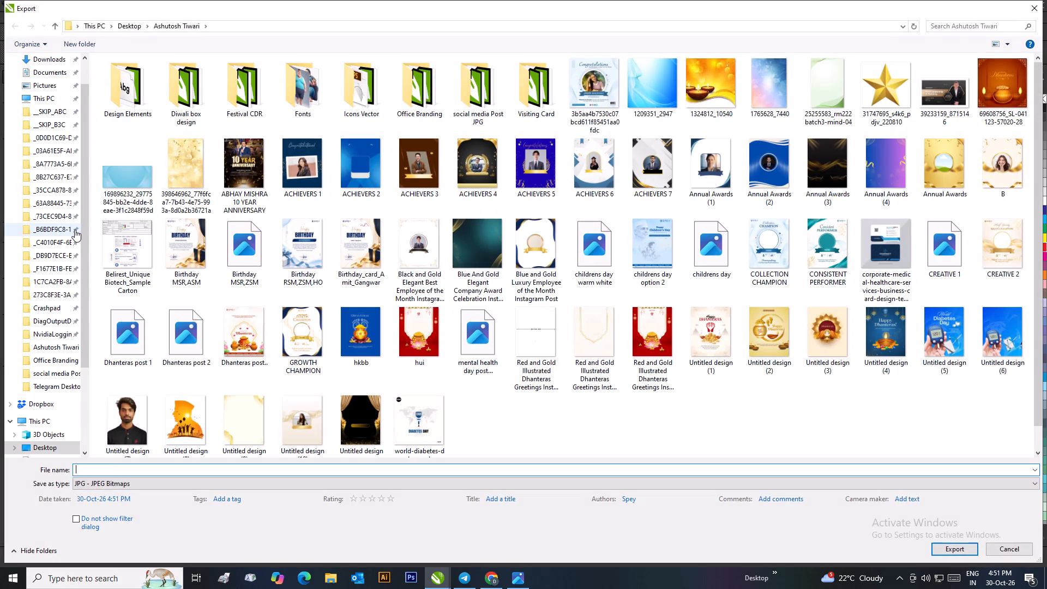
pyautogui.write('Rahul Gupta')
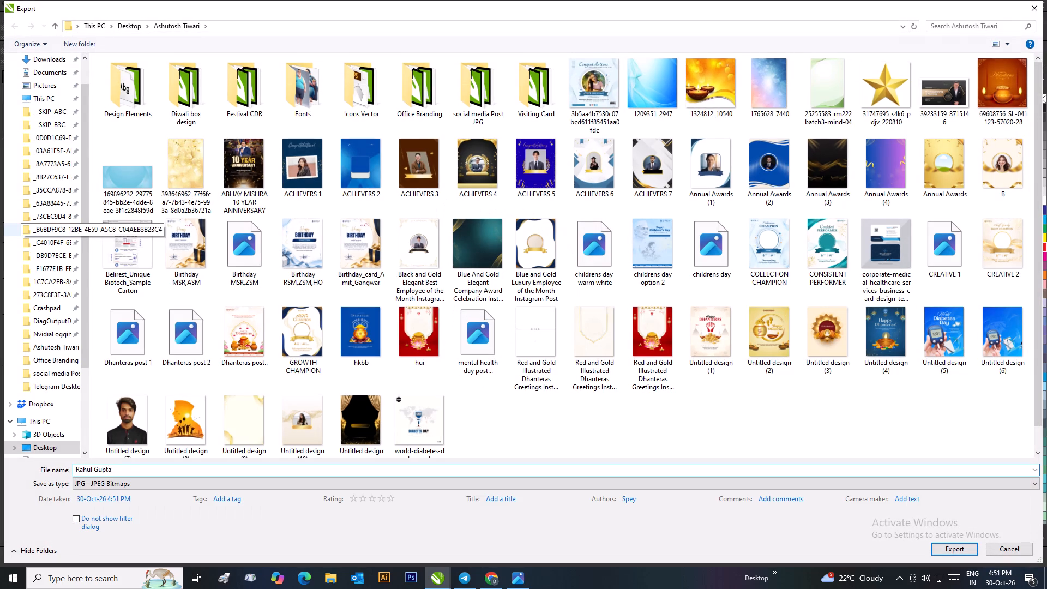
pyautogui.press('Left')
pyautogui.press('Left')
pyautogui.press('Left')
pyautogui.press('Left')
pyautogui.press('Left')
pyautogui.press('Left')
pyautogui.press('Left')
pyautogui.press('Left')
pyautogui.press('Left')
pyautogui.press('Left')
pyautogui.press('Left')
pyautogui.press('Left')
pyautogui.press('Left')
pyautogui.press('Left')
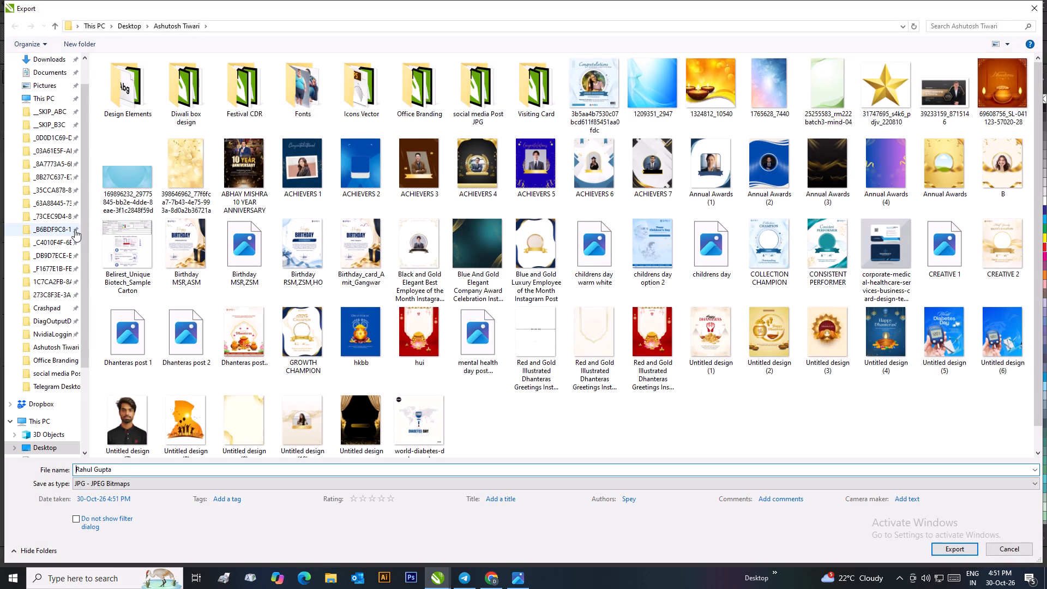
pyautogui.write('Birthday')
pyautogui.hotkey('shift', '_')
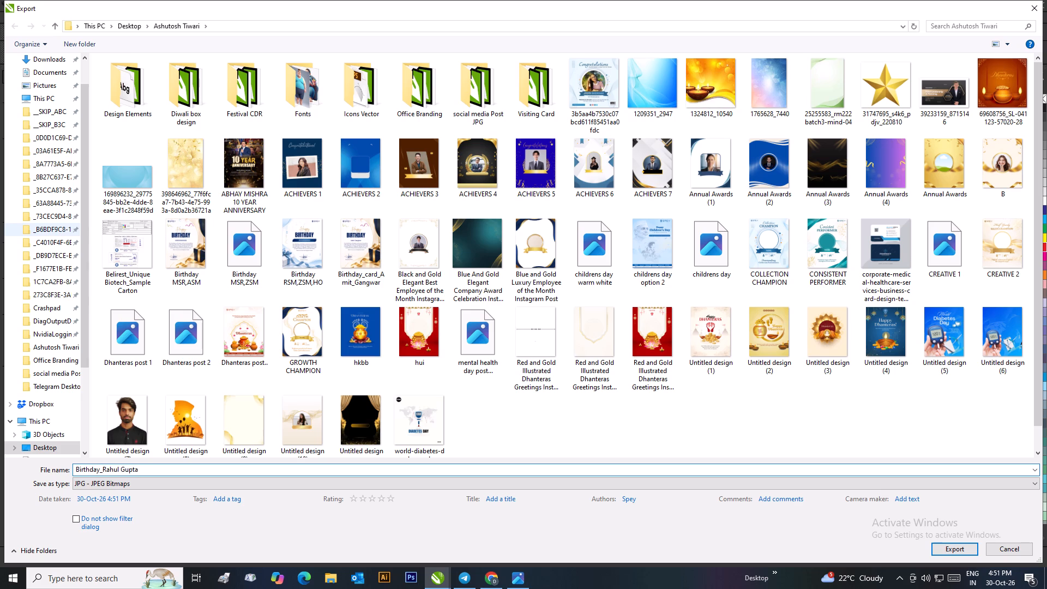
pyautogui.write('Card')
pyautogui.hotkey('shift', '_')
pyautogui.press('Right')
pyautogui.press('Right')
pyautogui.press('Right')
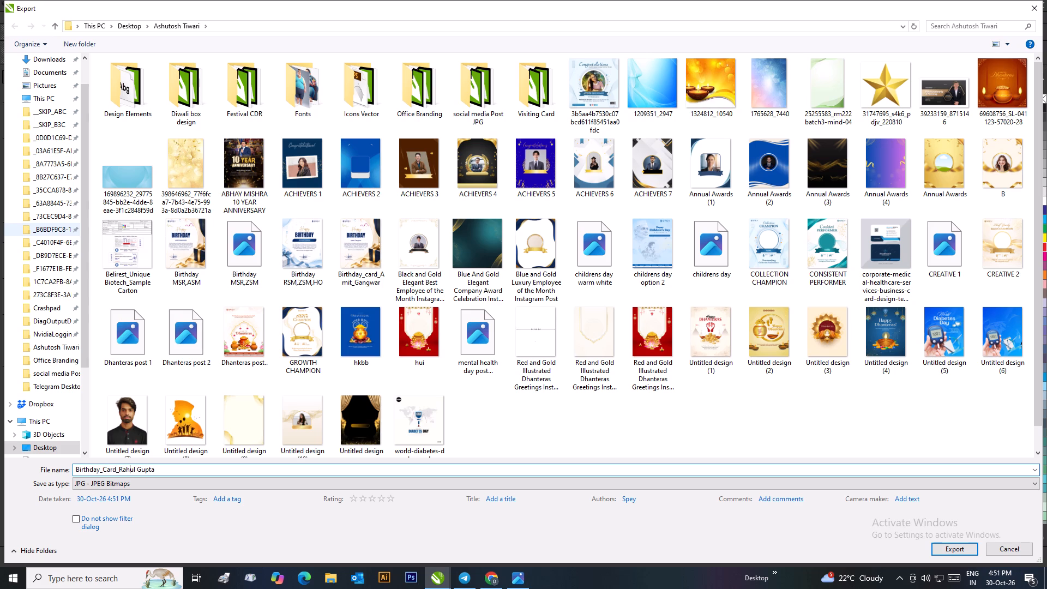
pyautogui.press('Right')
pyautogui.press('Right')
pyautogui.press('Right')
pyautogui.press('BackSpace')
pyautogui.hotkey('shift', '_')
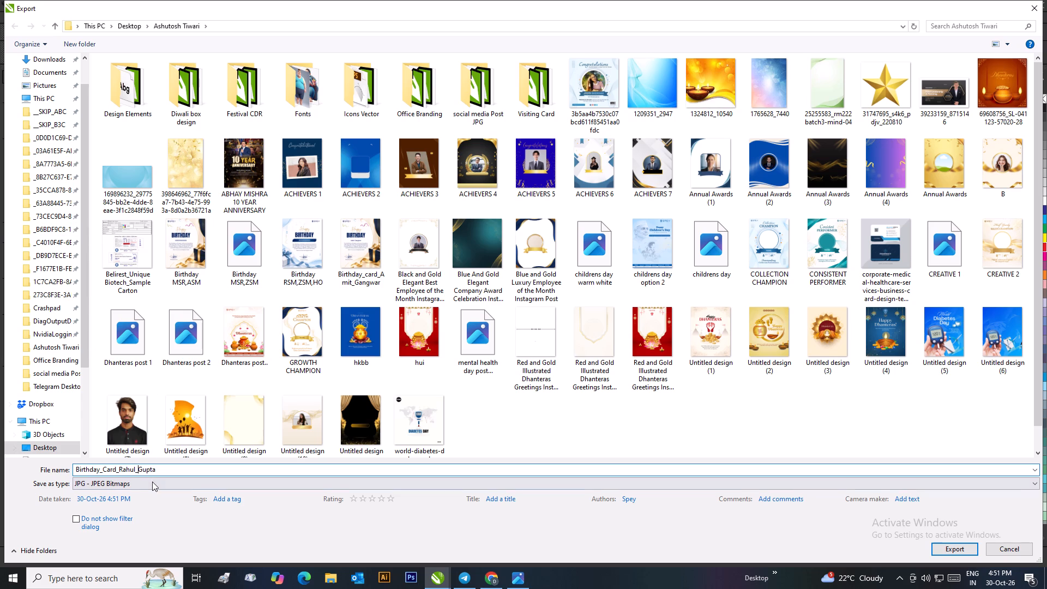
# Export the second card's JPEG with the colour mode set to RGB Color (24-bit).
pyautogui.click(945, 546)
pyautogui.click(702, 240)
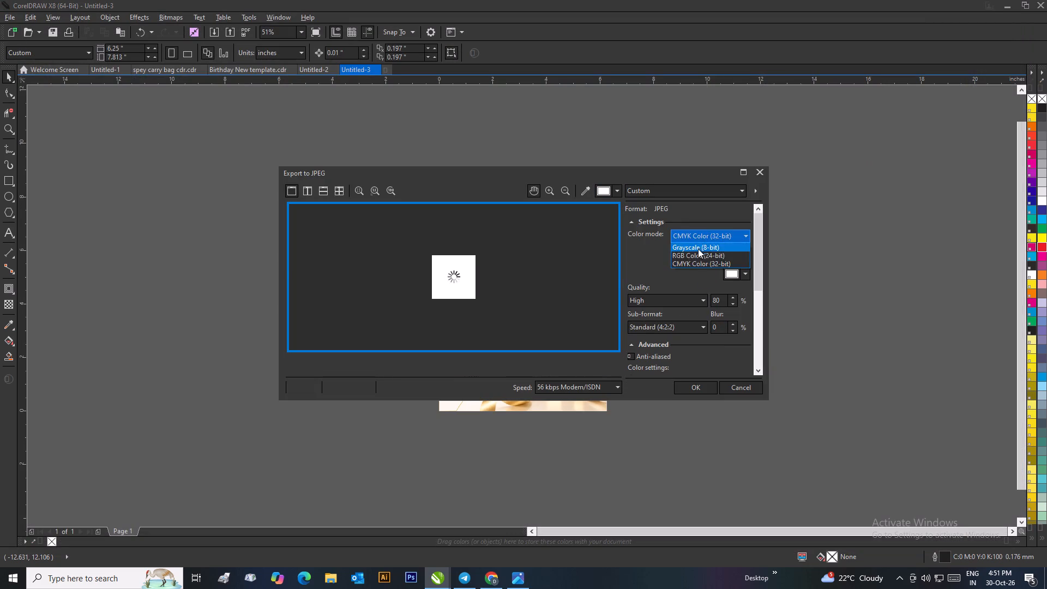
pyautogui.click(695, 258)
pyautogui.click(689, 384)
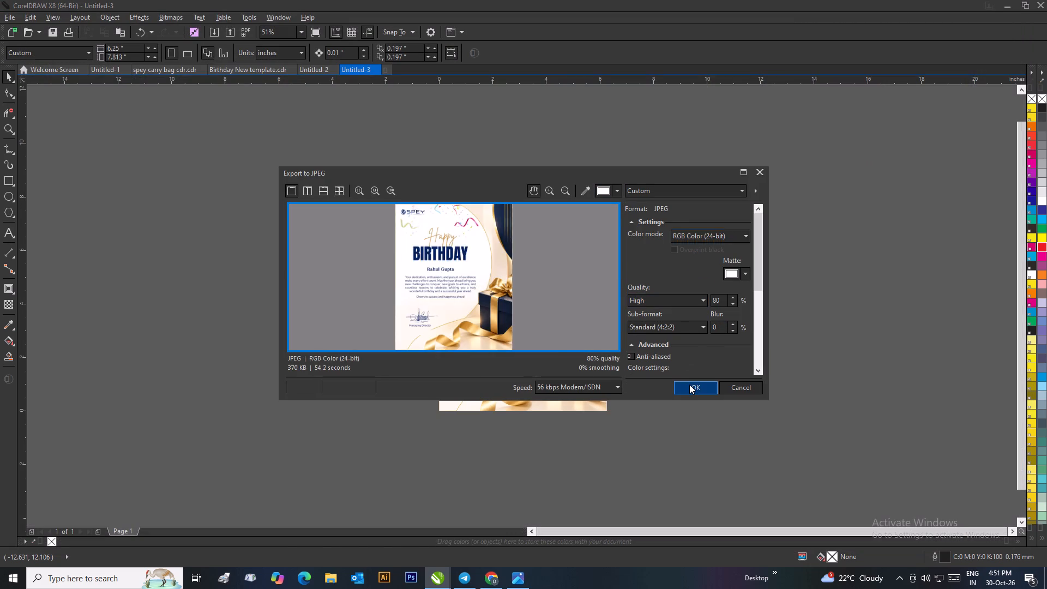
# Delete the grouped second card from the page in Untitled-3.
pyautogui.click(557, 321)
pyautogui.press('Delete')
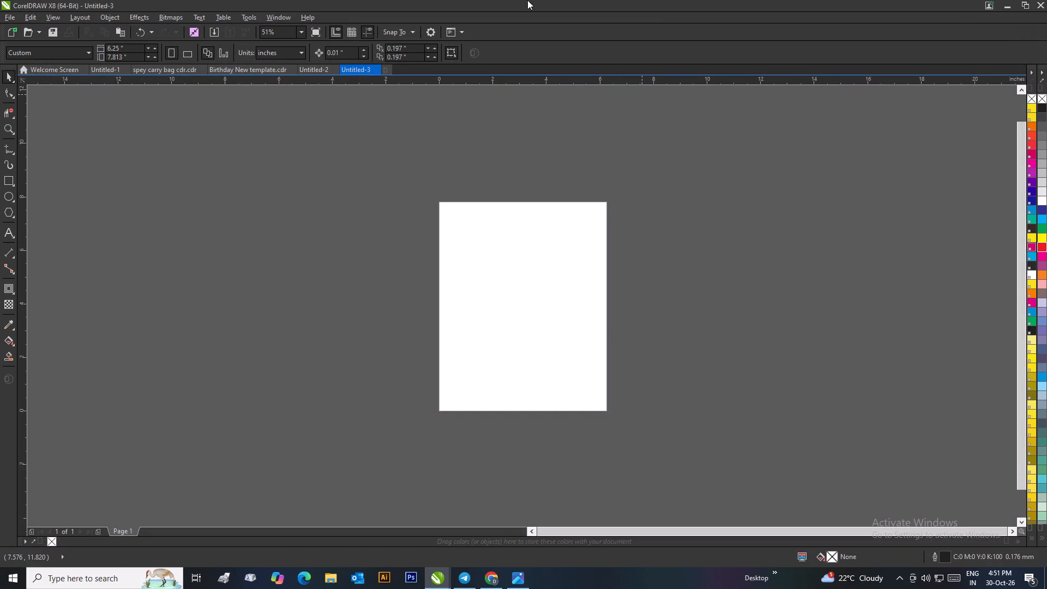
# Copy the grouped third card from Untitled-2, paste it into Untitled-3 centred on the page, and deselect it.
pyautogui.click(308, 68)
pyautogui.scroll(-1, 497, 239)
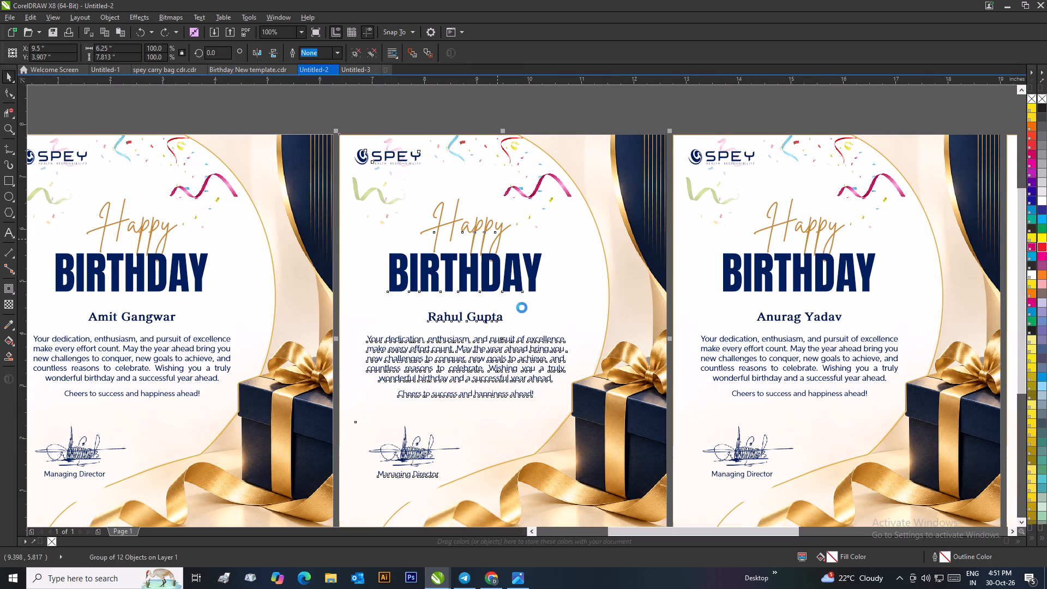
pyautogui.click(676, 322)
pyautogui.rightClick(676, 322)
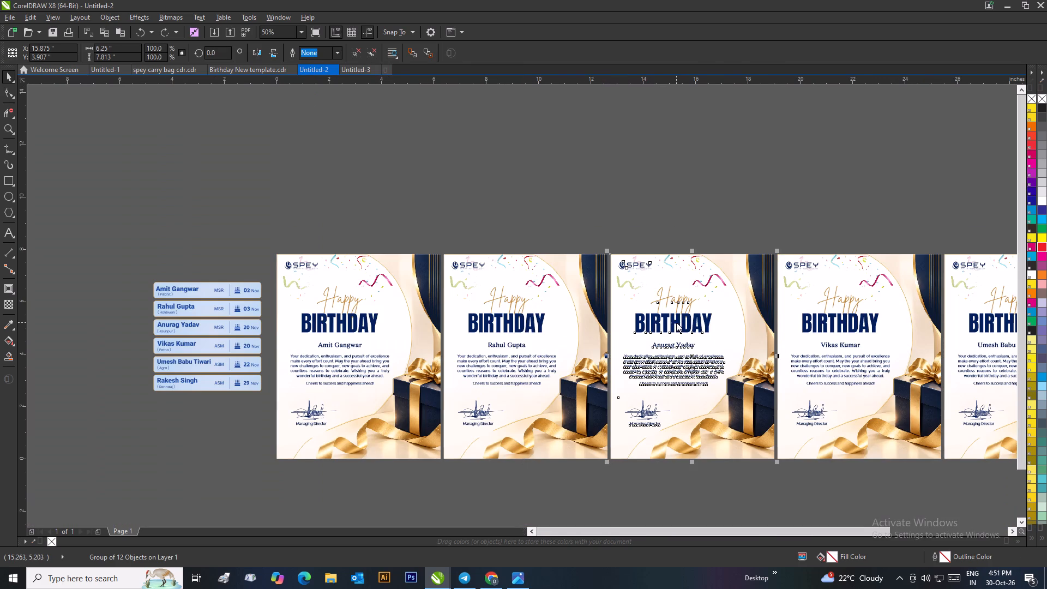
pyautogui.click(700, 159)
pyautogui.click(359, 69)
pyautogui.hotkey('ctrl', 'v')
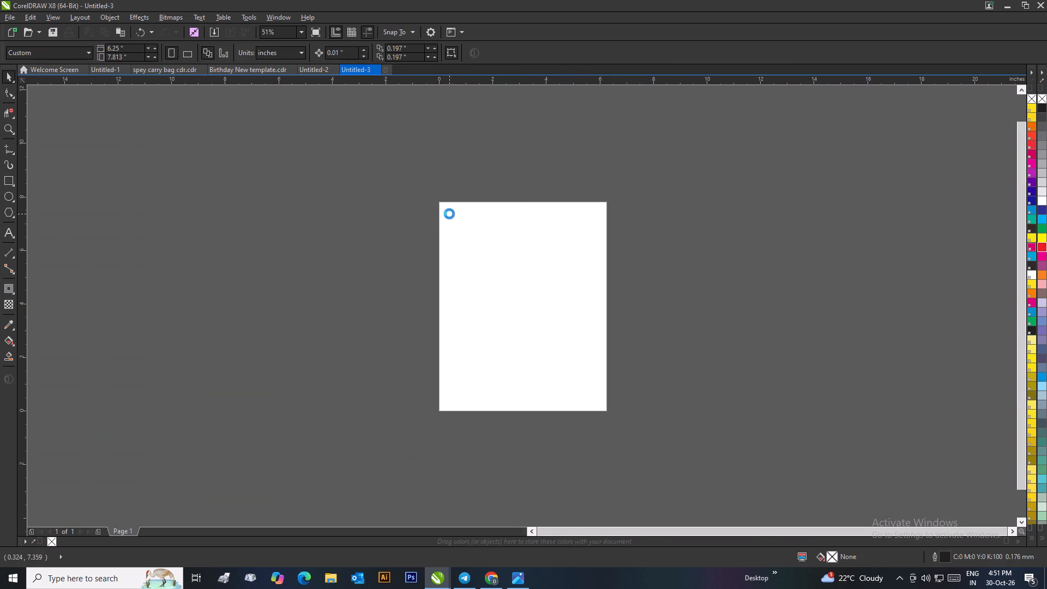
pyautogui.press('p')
pyautogui.click(701, 191)
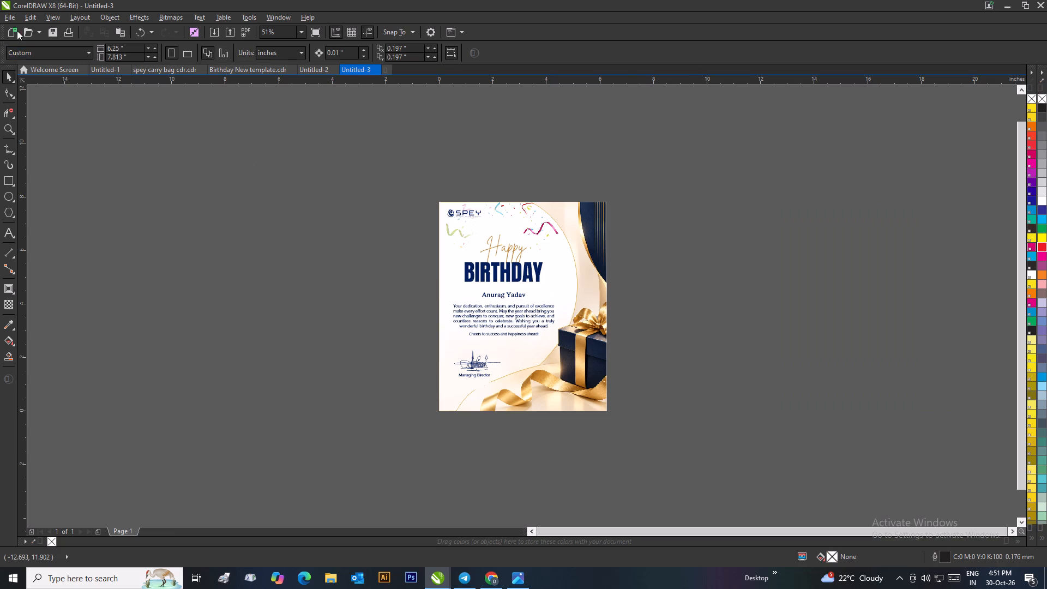
# Start a JPG export of the third card, naming it Birthday_card_ followed by the recipient's first and last names joined by an underscore.
pyautogui.click(8, 17)
pyautogui.click(45, 198)
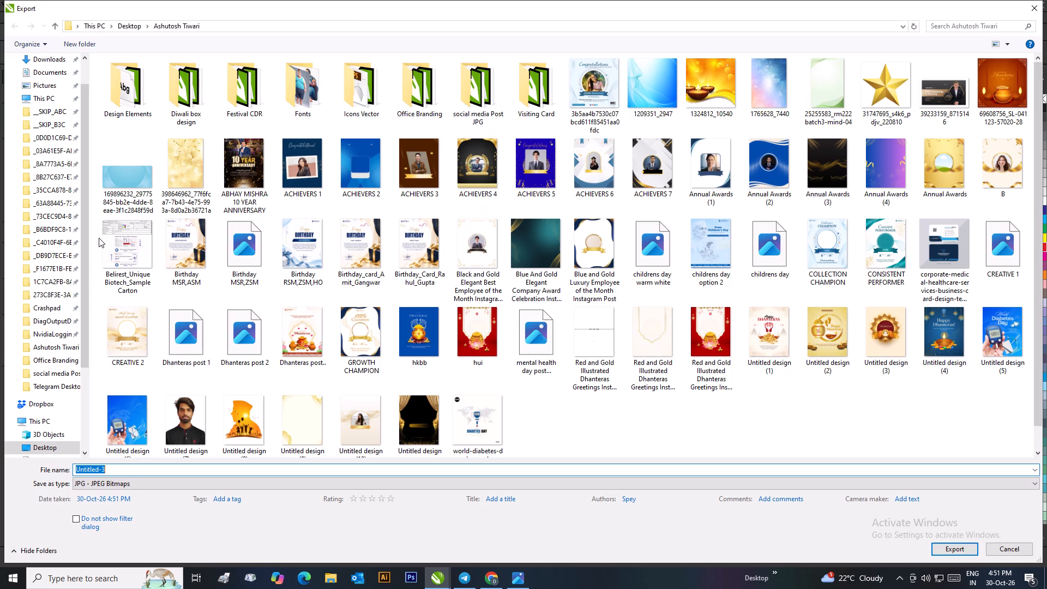
pyautogui.press('BackSpace')
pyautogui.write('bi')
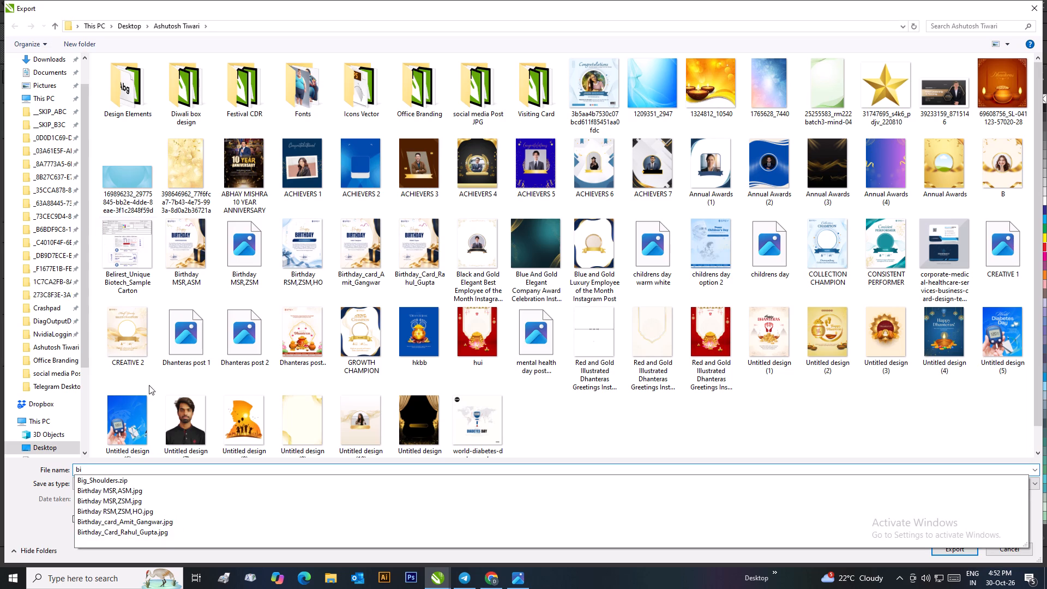
pyautogui.click(117, 517)
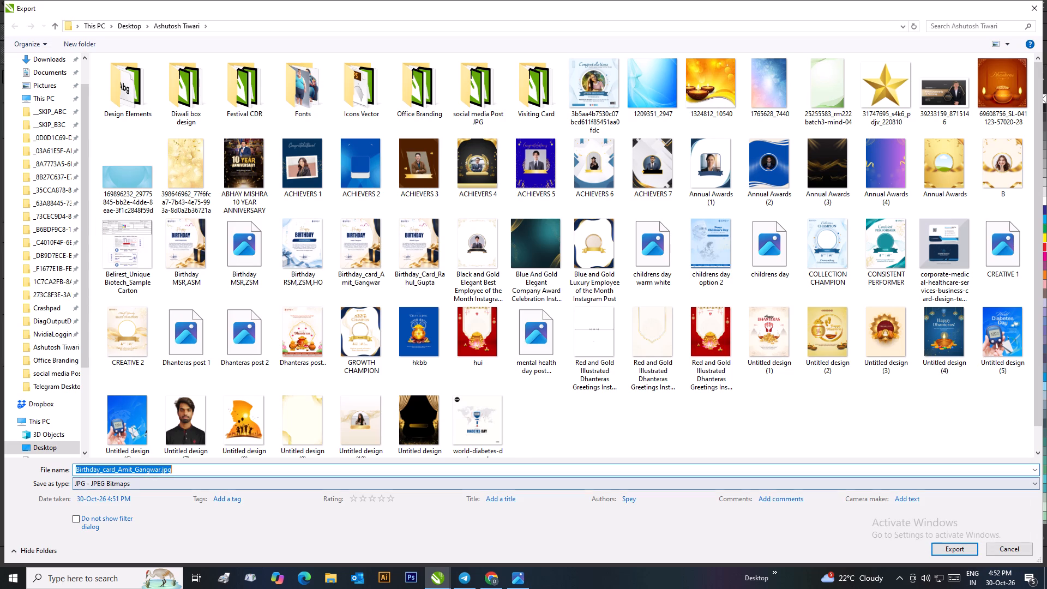
pyautogui.click(178, 469)
pyautogui.press('BackSpace')
pyautogui.press('BackSpace')
pyautogui.press('BackSpace')
pyautogui.press('BackSpace')
pyautogui.press('BackSpace')
pyautogui.press('BackSpace')
pyautogui.press('BackSpace')
pyautogui.press('BackSpace')
pyautogui.press('BackSpace')
pyautogui.press('BackSpace')
pyautogui.press('BackSpace')
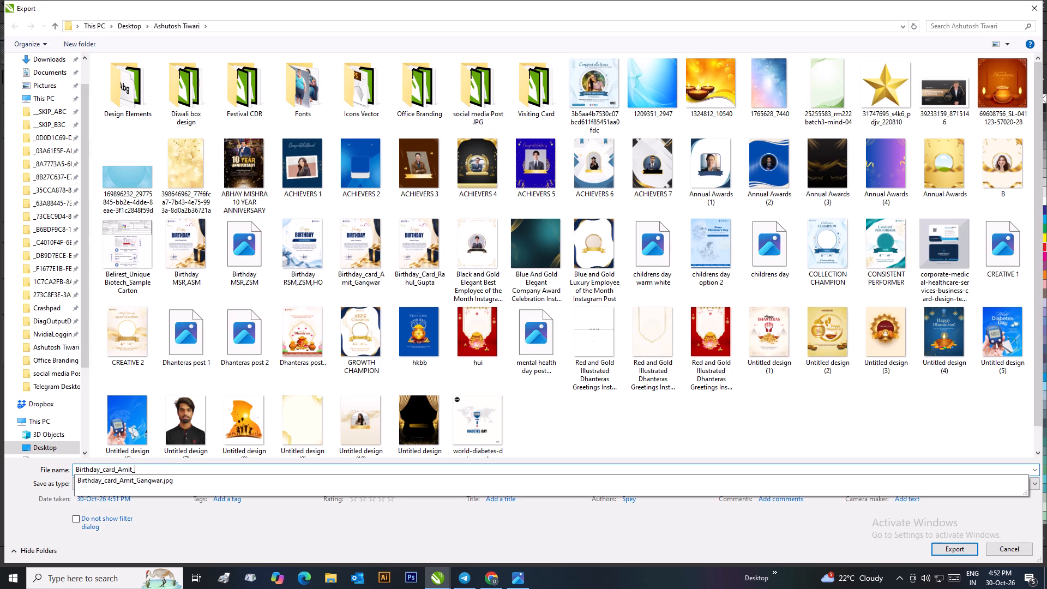
pyautogui.press('BackSpace')
pyautogui.press('BackSpace')
pyautogui.press('BackSpace')
pyautogui.press('BackSpace')
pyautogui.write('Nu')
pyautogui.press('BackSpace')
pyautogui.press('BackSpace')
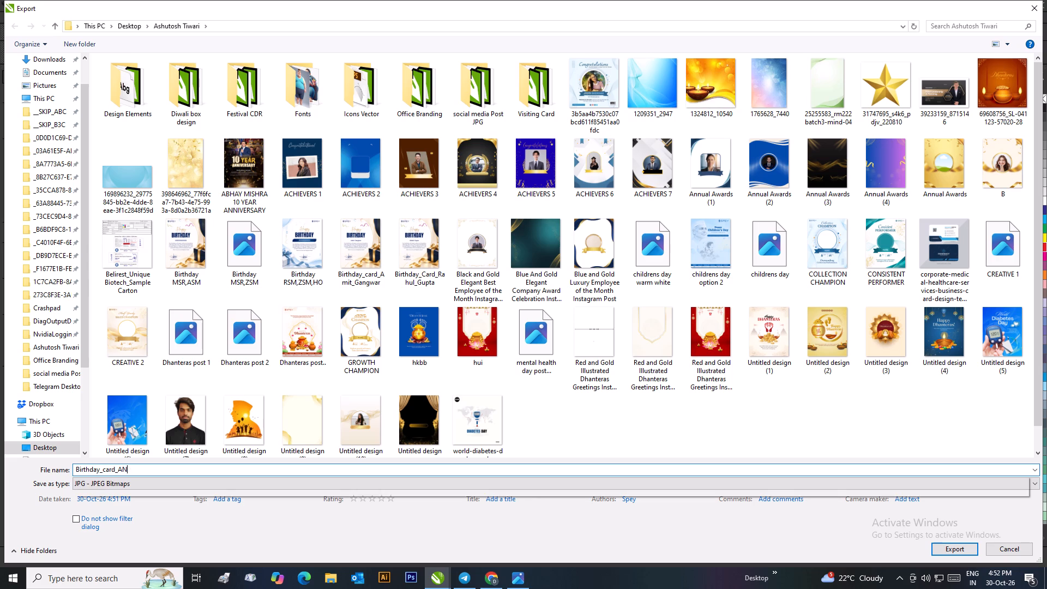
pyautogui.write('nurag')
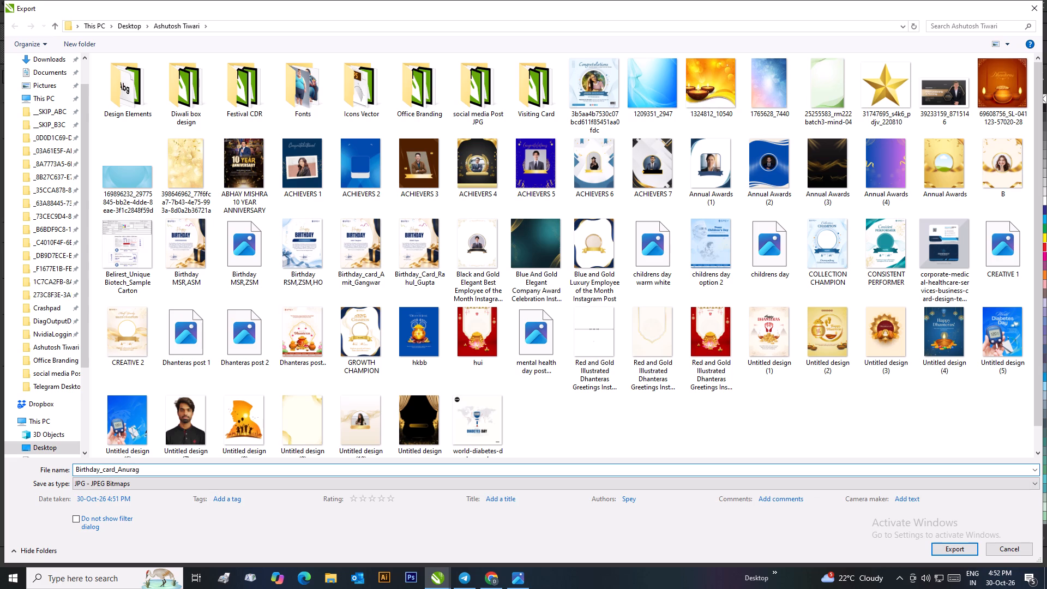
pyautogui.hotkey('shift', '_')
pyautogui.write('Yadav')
# Export the third card's JPEG with the colour mode set to RGB Color (24-bit).
pyautogui.click(941, 543)
pyautogui.click(698, 234)
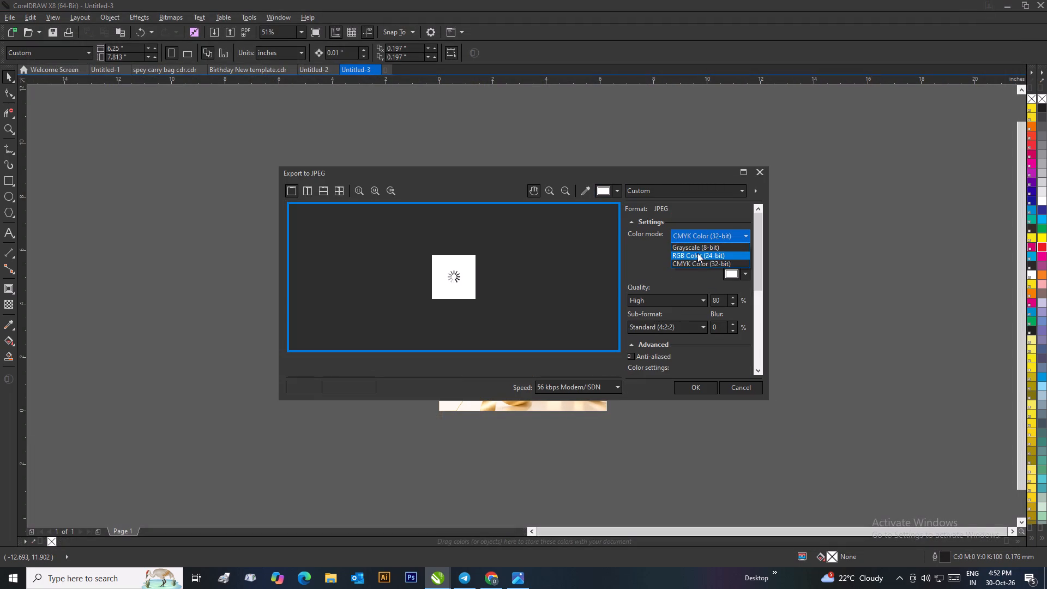
pyautogui.click(695, 256)
pyautogui.click(699, 387)
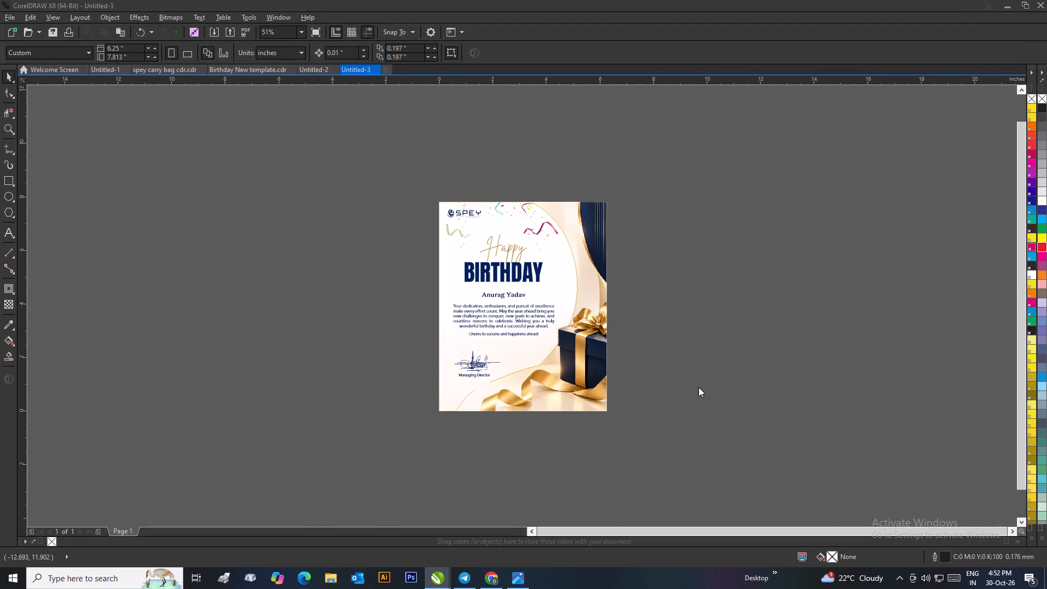
# Delete the grouped third card from the page in Untitled-3.
pyautogui.click(544, 317)
pyautogui.press('Delete')
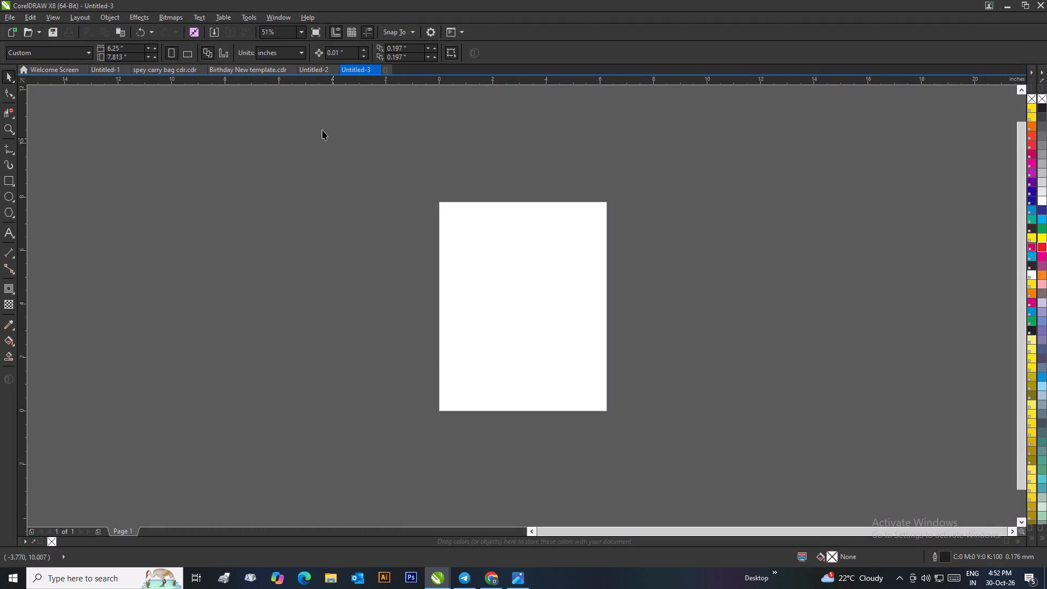
# Copy the grouped fourth card from Untitled-2, paste it into Untitled-3 centred on the page, and deselect it.
pyautogui.click(304, 66)
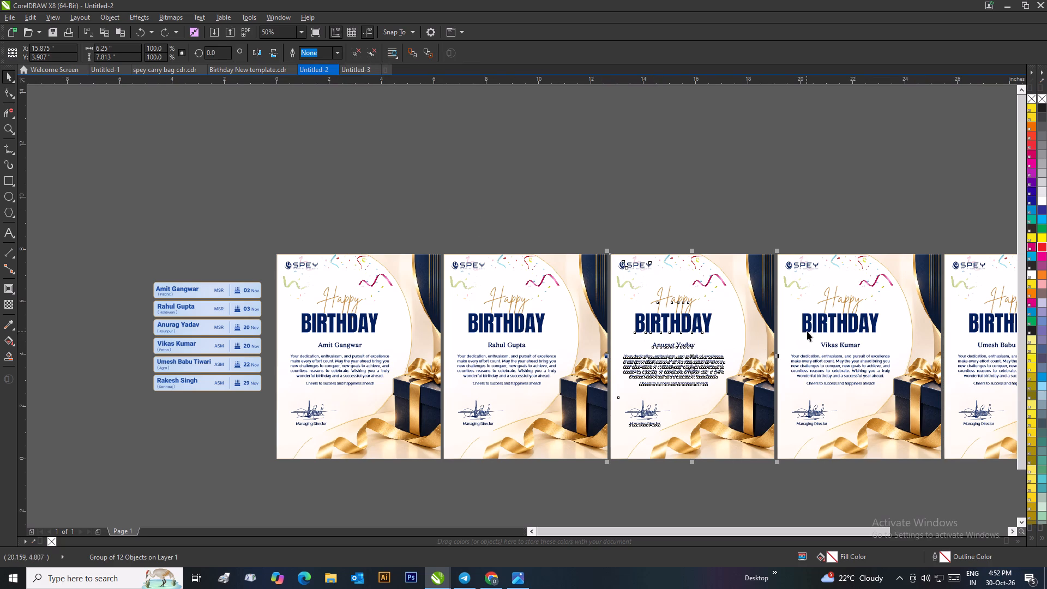
pyautogui.click(811, 326)
pyautogui.rightClick(811, 326)
pyautogui.click(831, 159)
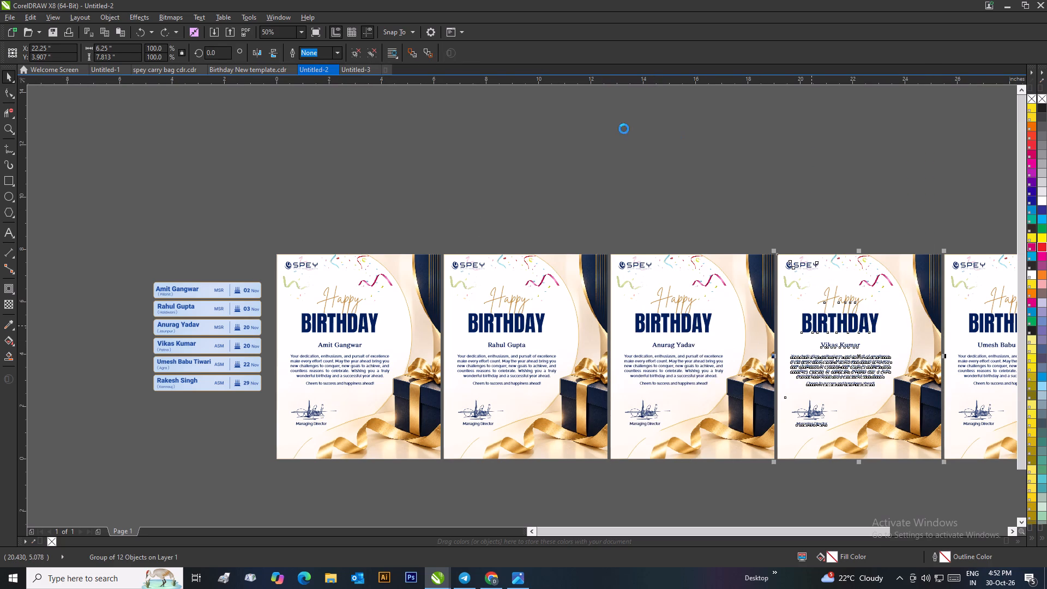
pyautogui.click(364, 72)
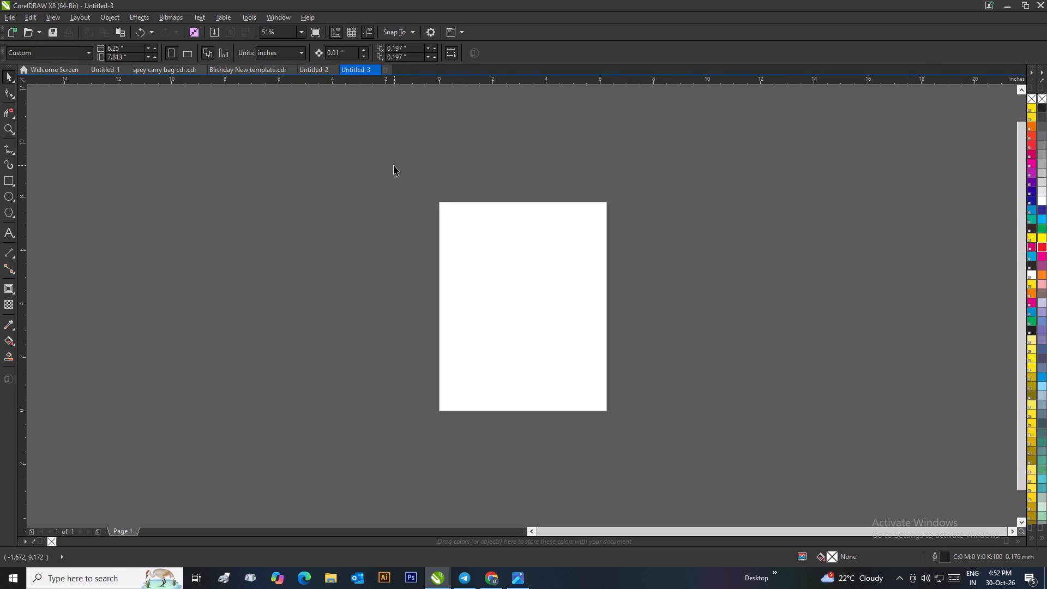
pyautogui.hotkey('ctrl', 'v')
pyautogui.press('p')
pyautogui.click(646, 241)
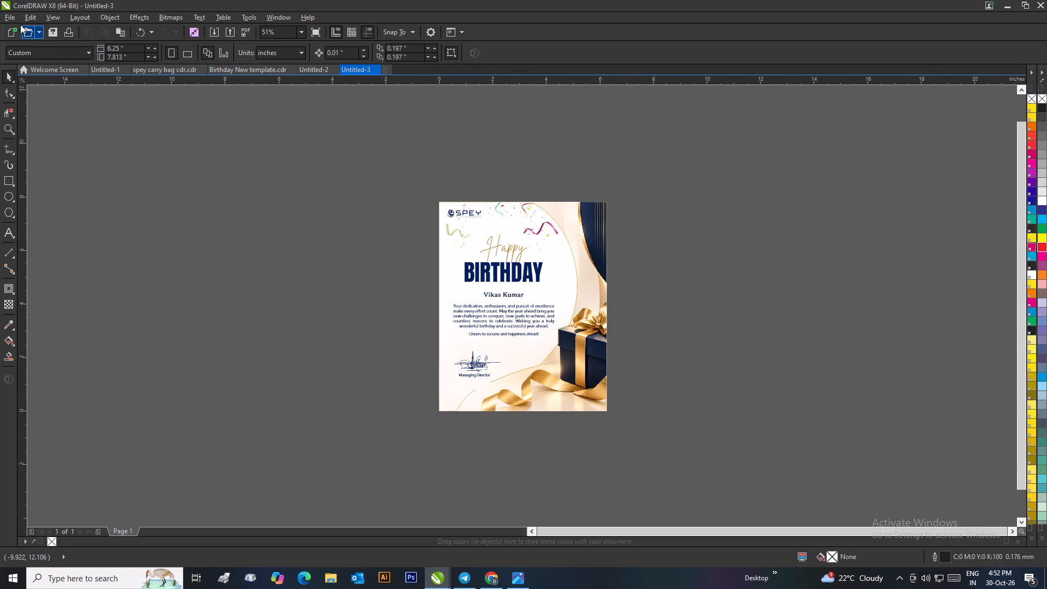
# Start a JPG export of the fourth card, naming it Birthday_card_ plus the recipient's first name, spelled Vikash, an underscore and the last name.
pyautogui.click(10, 19)
pyautogui.click(39, 202)
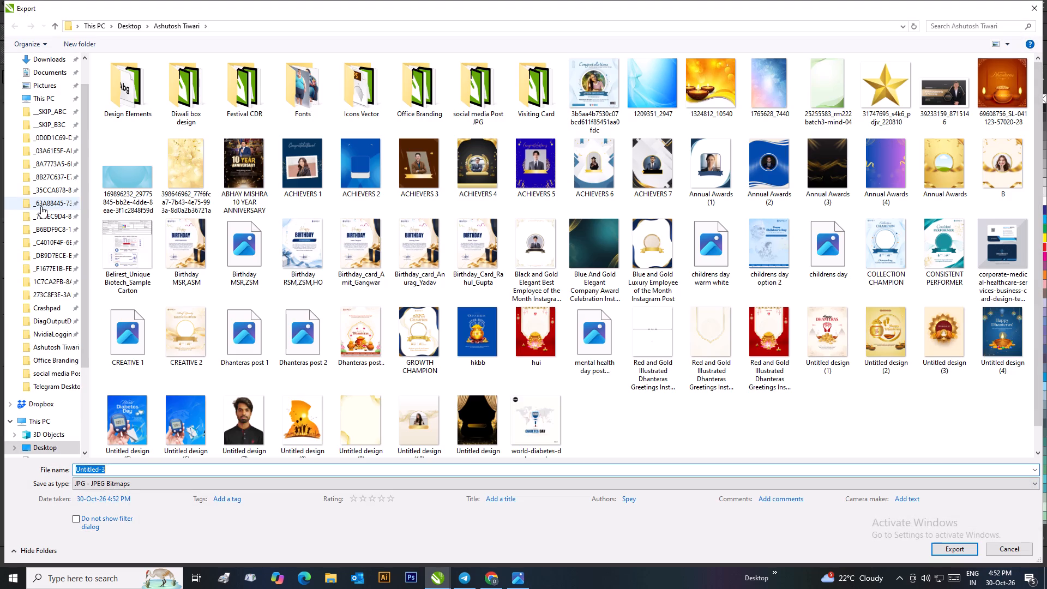
pyautogui.press('BackSpace')
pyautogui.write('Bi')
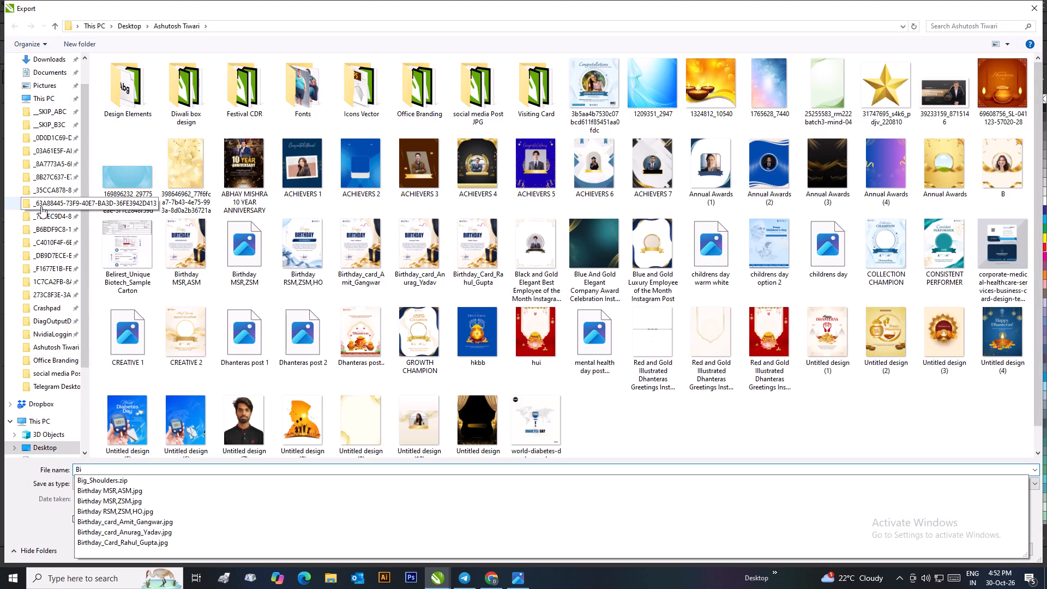
pyautogui.click(151, 527)
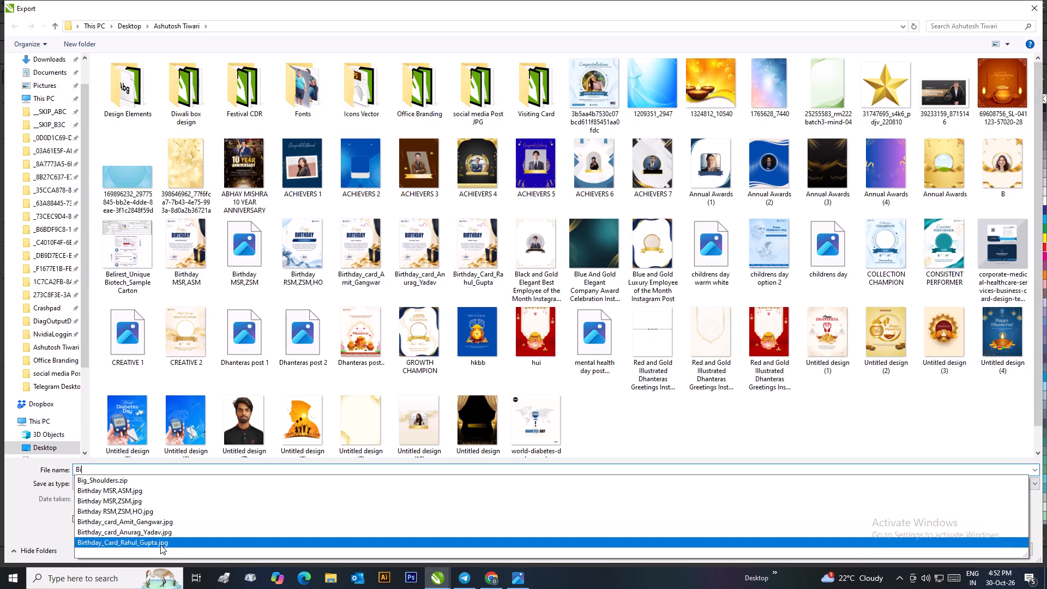
pyautogui.click(172, 472)
pyautogui.press('BackSpace')
pyautogui.press('BackSpace')
pyautogui.press('BackSpace')
pyautogui.press('BackSpace')
pyautogui.press('BackSpace')
pyautogui.press('BackSpace')
pyautogui.press('BackSpace')
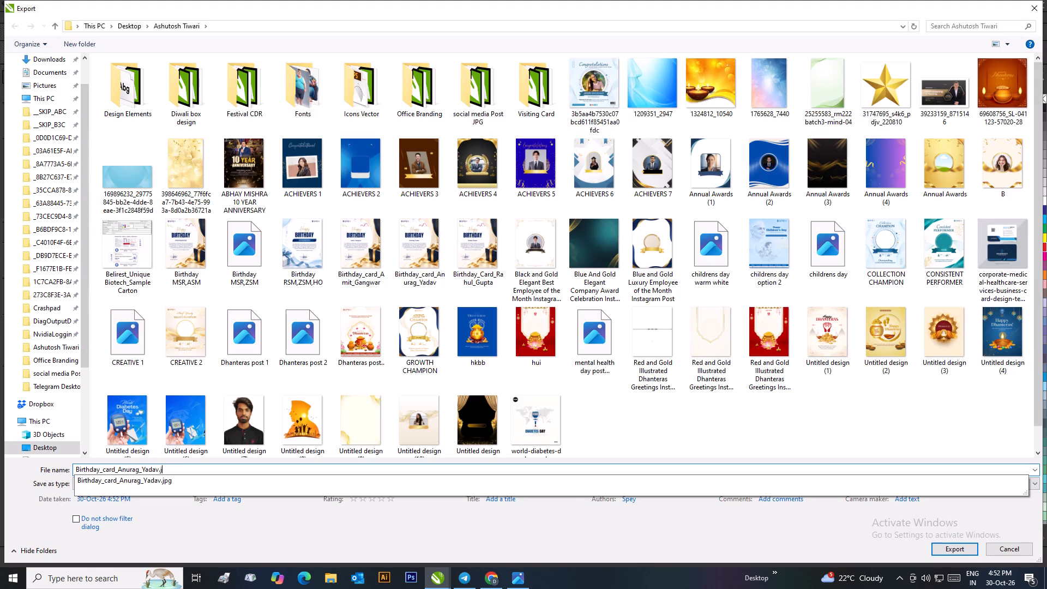
pyautogui.press('BackSpace')
pyautogui.press('BackSpace')
pyautogui.press('BackSpace')
pyautogui.press('BackSpace')
pyautogui.press('BackSpace')
pyautogui.press('BackSpace')
pyautogui.press('BackSpace')
pyautogui.press('BackSpace')
pyautogui.press('BackSpace')
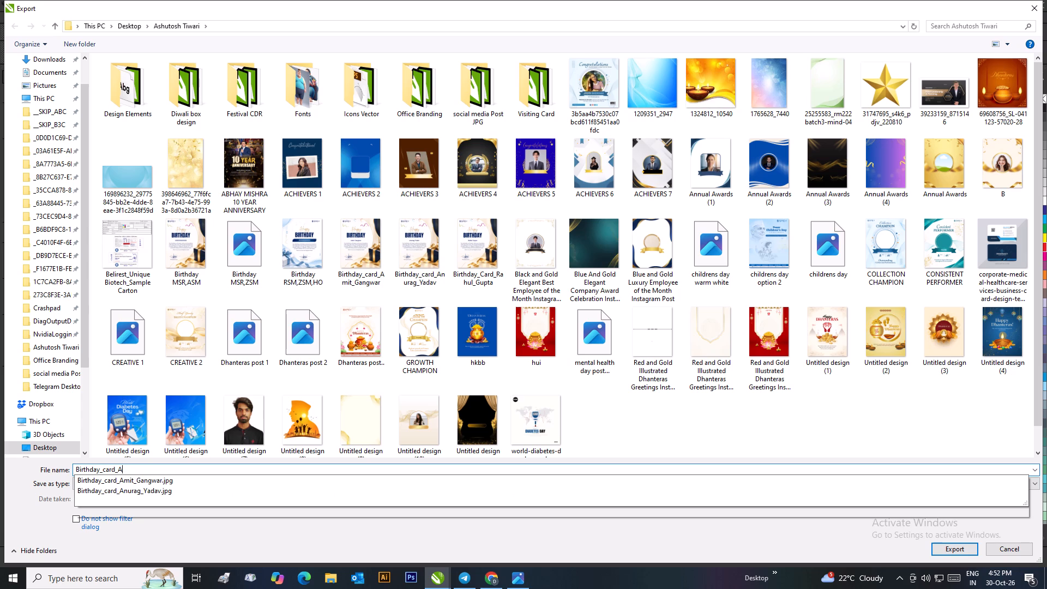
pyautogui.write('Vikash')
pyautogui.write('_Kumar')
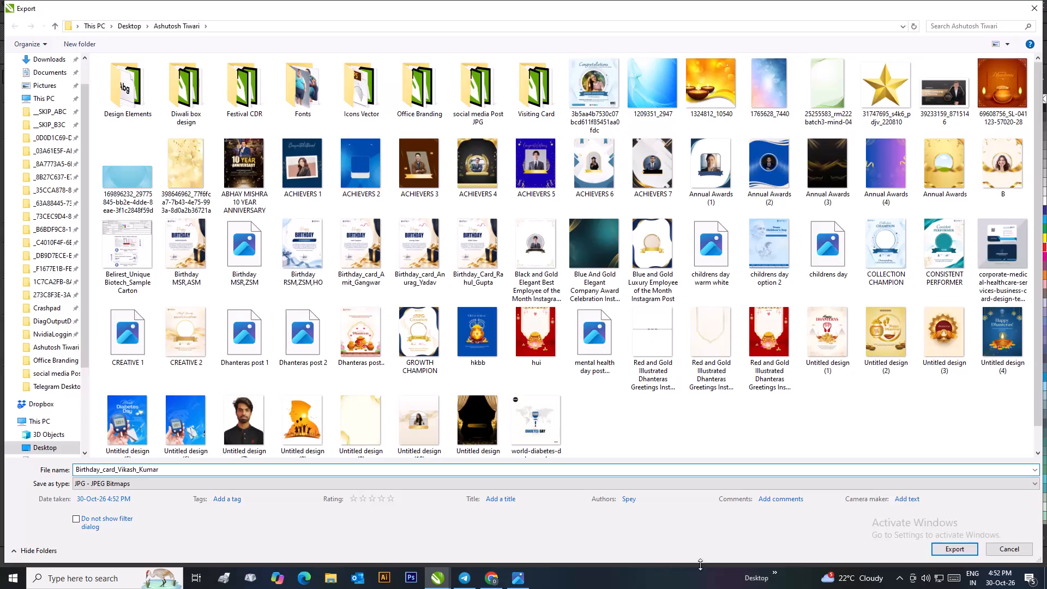
# Export the fourth card's JPEG with the colour mode set to RGB Color (24-bit).
pyautogui.click(961, 550)
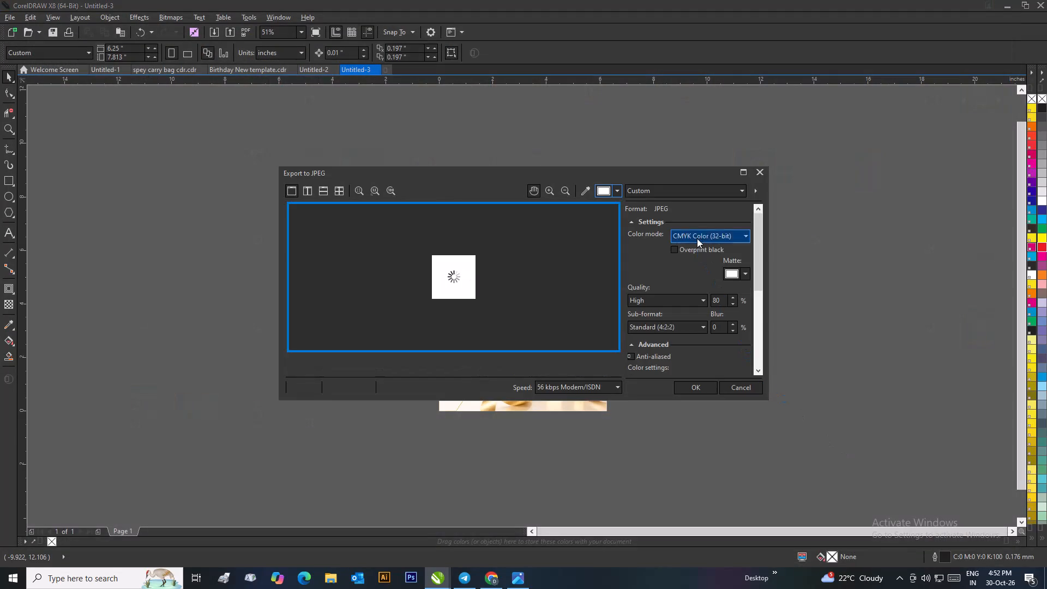
pyautogui.click(697, 238)
pyautogui.click(691, 254)
pyautogui.click(689, 386)
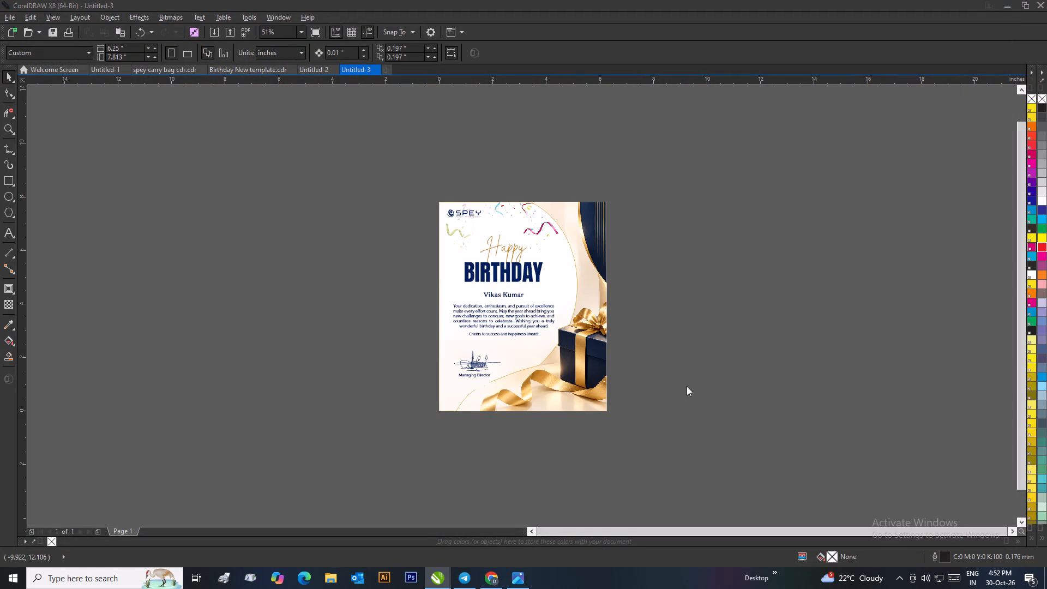
# Delete the grouped fourth card from the page in Untitled-3.
pyautogui.click(575, 335)
pyautogui.press('Delete')
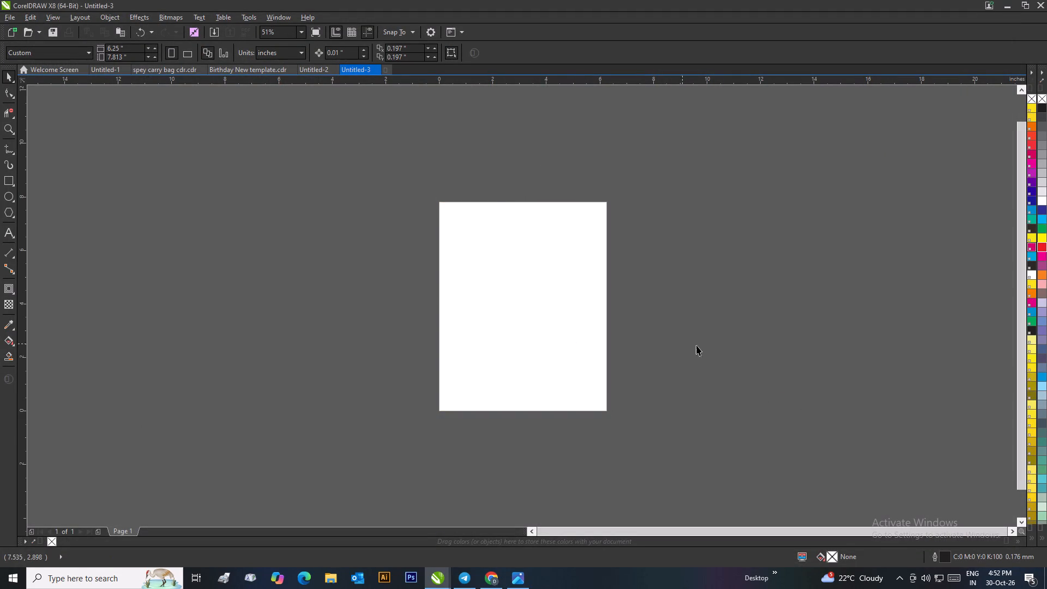
# Copy the grouped fifth card from Untitled-2, paste it into Untitled-3 centred on the page, and deselect it.
pyautogui.click(311, 68)
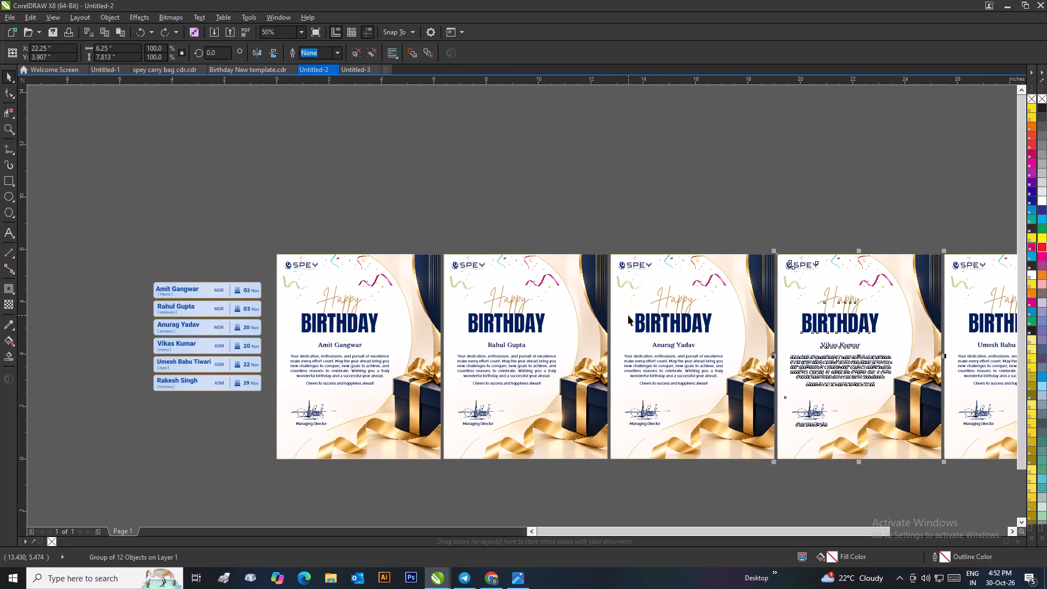
pyautogui.scroll(-2, 633, 318)
pyautogui.scroll(1, 707, 322)
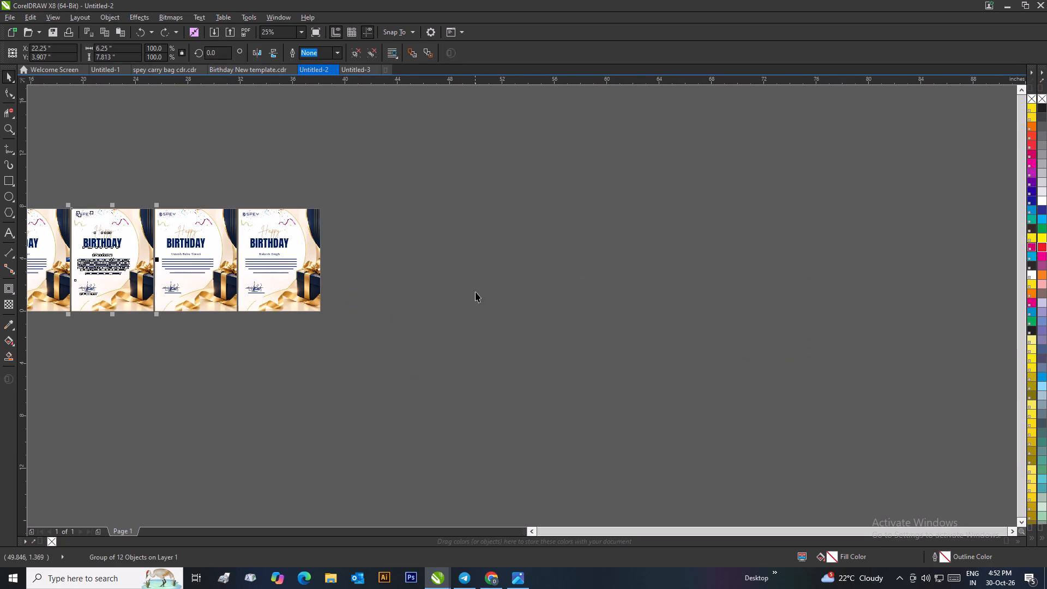
pyautogui.scroll(1, 189, 244)
pyautogui.click(543, 188)
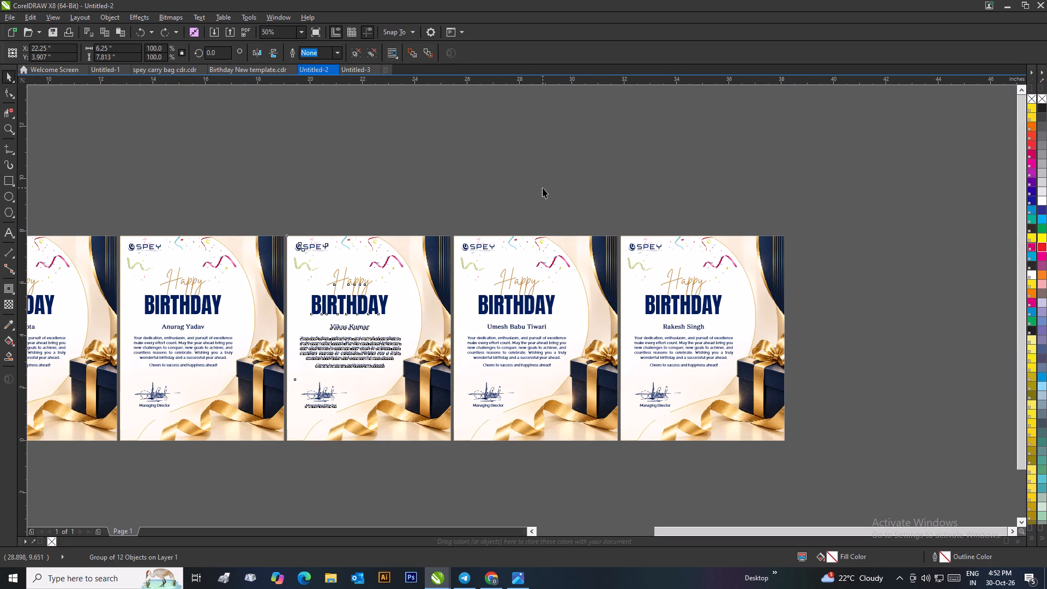
pyautogui.click(535, 267)
pyautogui.rightClick(535, 267)
pyautogui.click(562, 388)
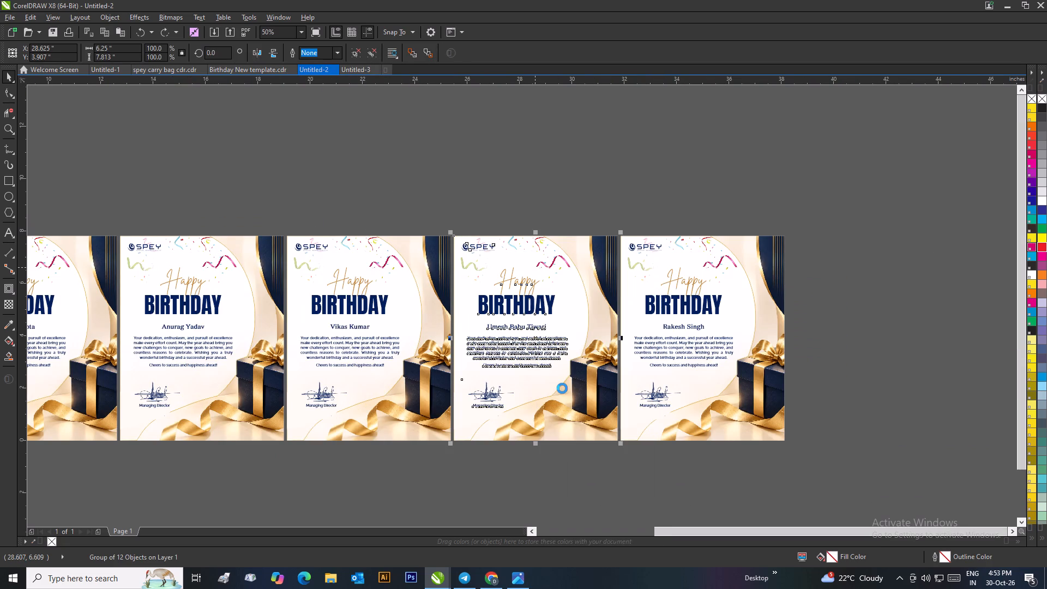
pyautogui.click(365, 69)
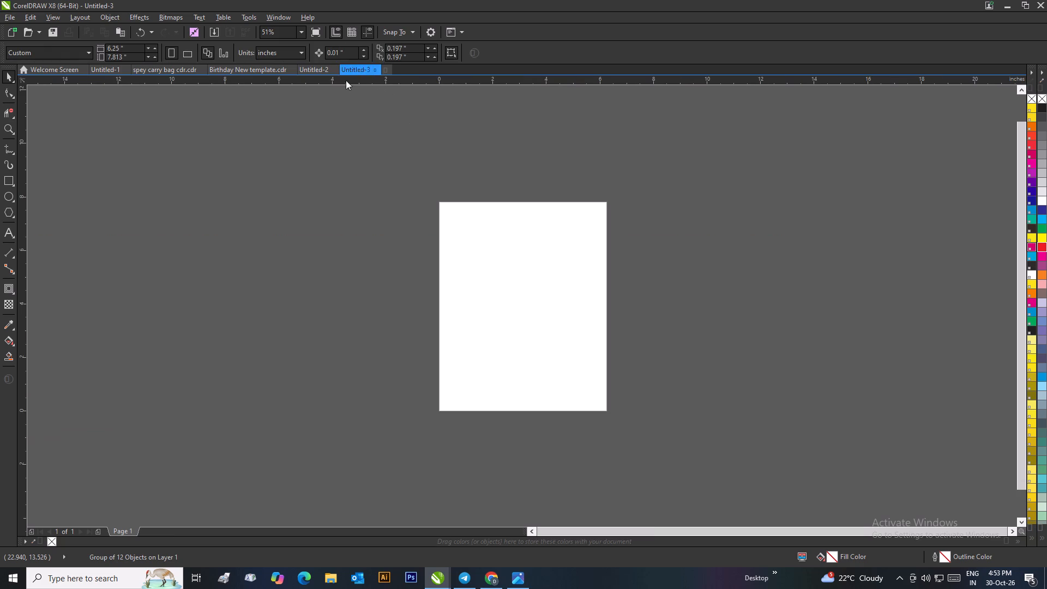
pyautogui.click(2, 17)
pyautogui.click(256, 157)
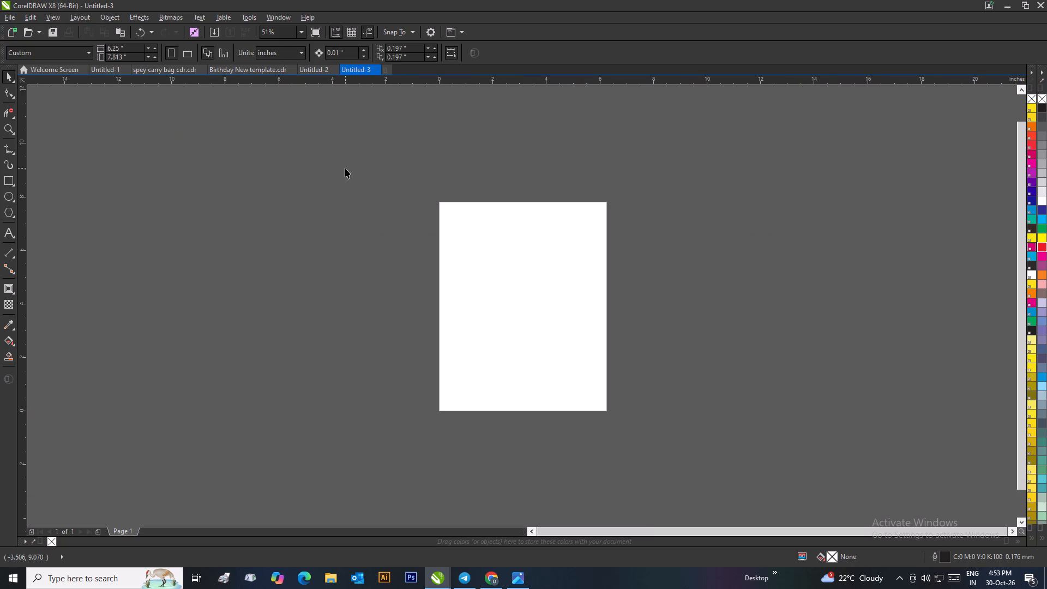
pyautogui.hotkey('ctrl', 'v')
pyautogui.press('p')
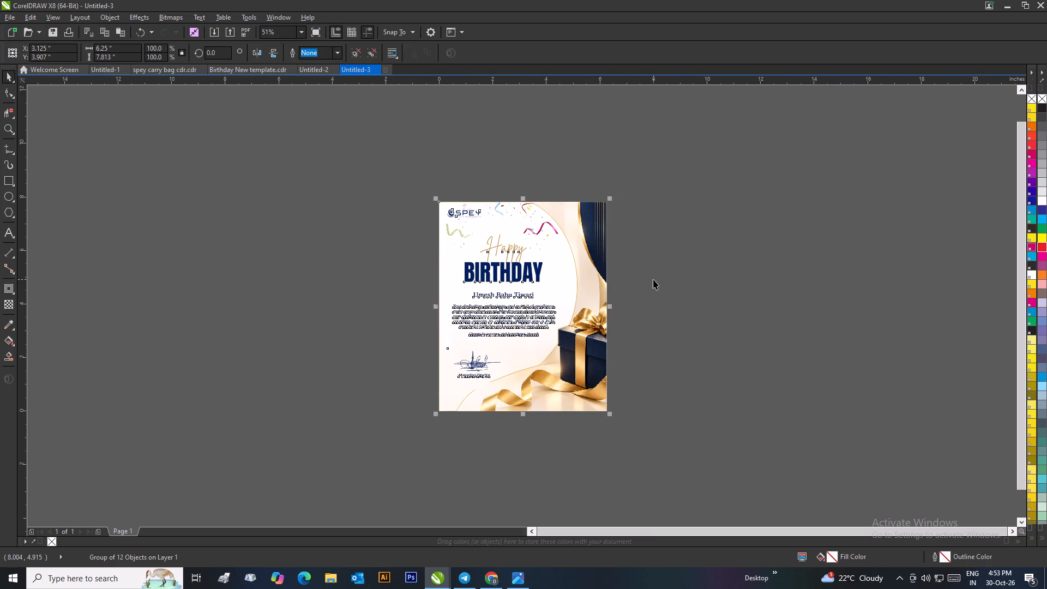
pyautogui.click(653, 279)
# Start a JPG export of the fifth card, naming it Birthday_Card_ plus the recipient's three-part name joined with underscores.
pyautogui.click(10, 15)
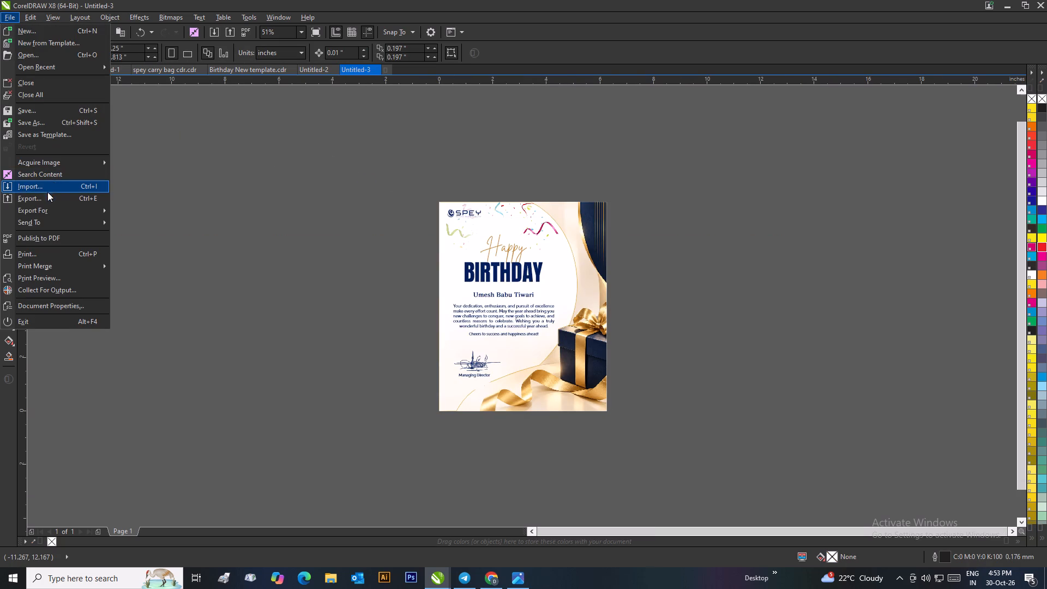
pyautogui.click(47, 193)
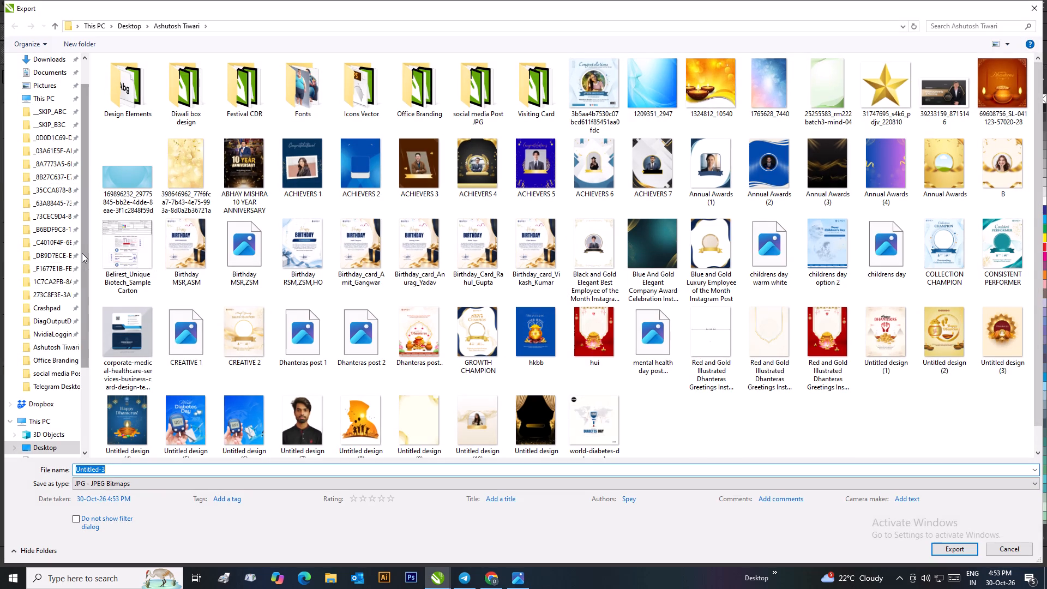
pyautogui.press('BackSpace')
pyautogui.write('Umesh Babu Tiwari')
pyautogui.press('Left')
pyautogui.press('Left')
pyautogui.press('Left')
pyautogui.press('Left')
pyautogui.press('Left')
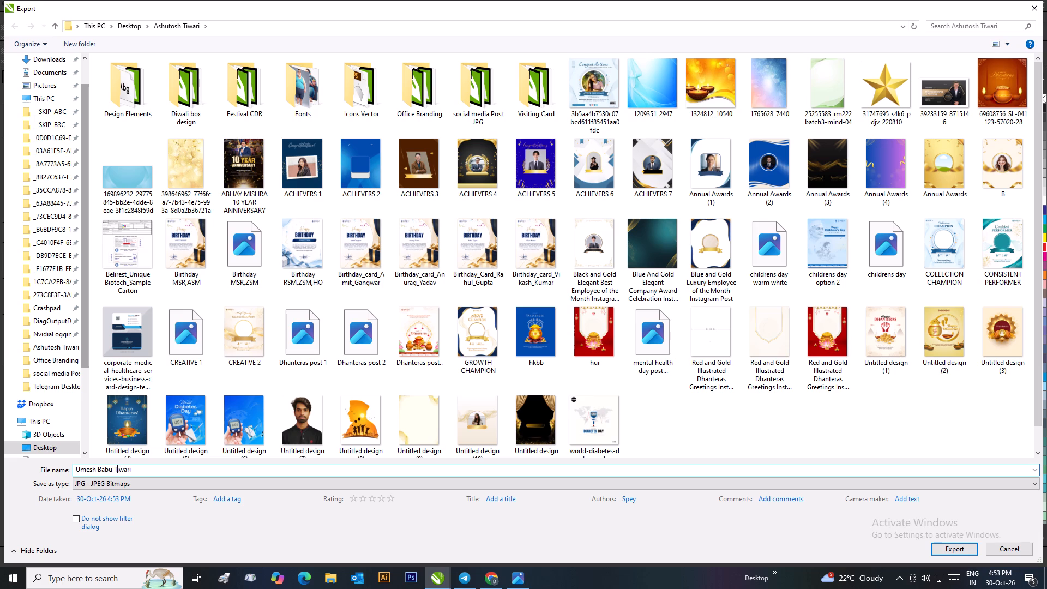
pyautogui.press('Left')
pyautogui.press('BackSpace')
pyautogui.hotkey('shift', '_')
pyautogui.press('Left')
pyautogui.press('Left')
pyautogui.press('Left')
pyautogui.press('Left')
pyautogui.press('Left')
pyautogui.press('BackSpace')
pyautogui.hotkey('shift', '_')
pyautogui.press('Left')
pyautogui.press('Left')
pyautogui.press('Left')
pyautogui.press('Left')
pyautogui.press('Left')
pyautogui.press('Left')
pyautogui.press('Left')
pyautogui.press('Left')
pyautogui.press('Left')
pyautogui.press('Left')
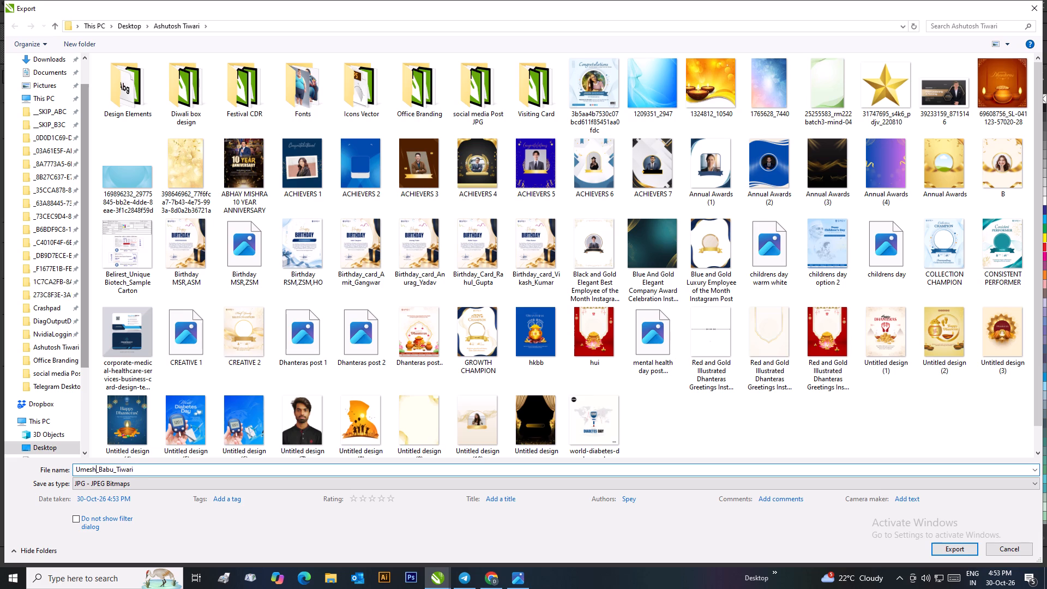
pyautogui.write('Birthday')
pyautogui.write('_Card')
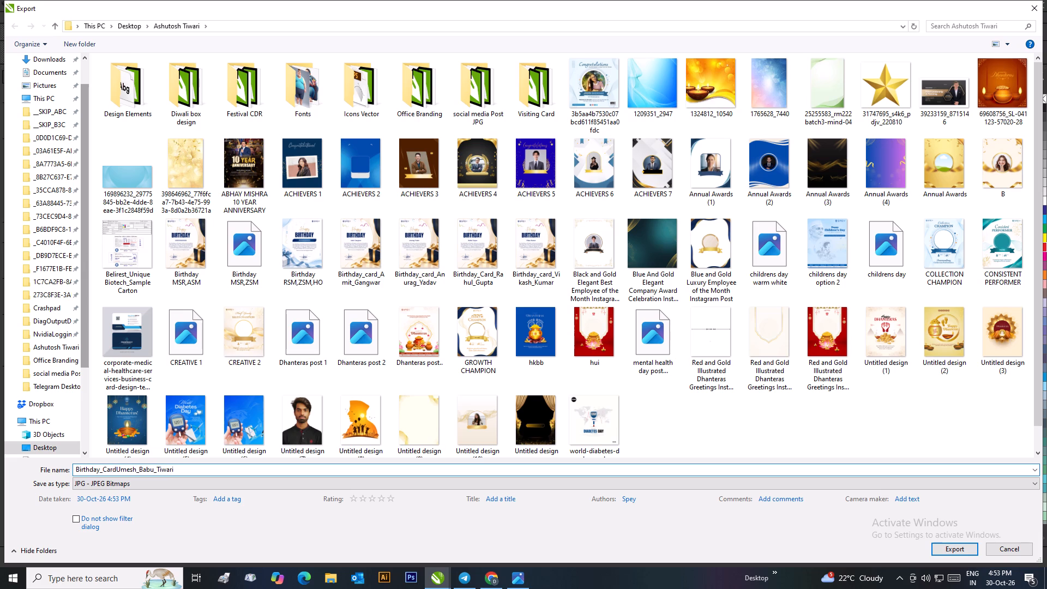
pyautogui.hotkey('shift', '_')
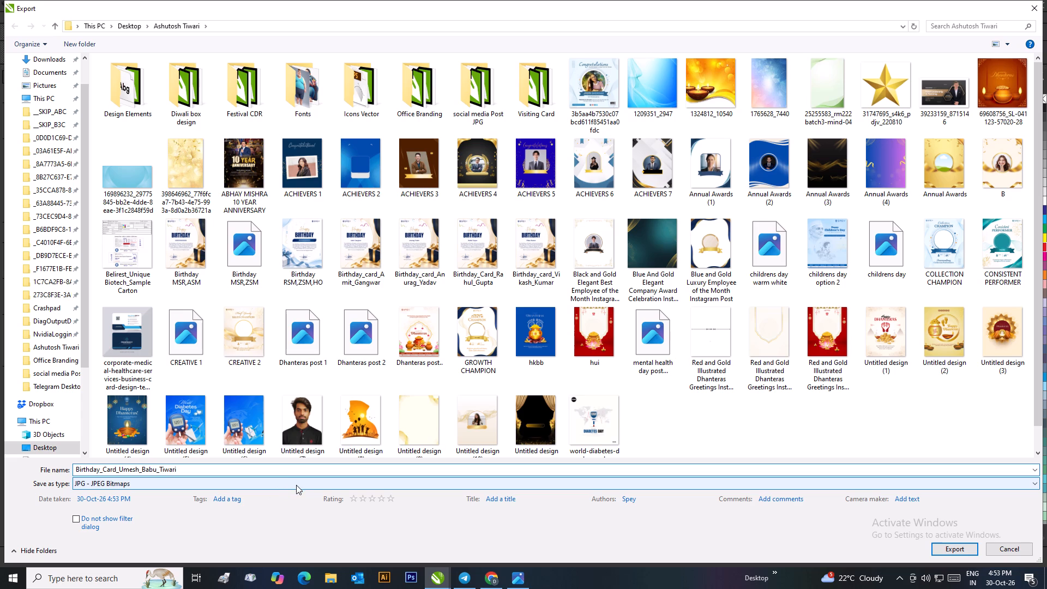
pyautogui.click(942, 547)
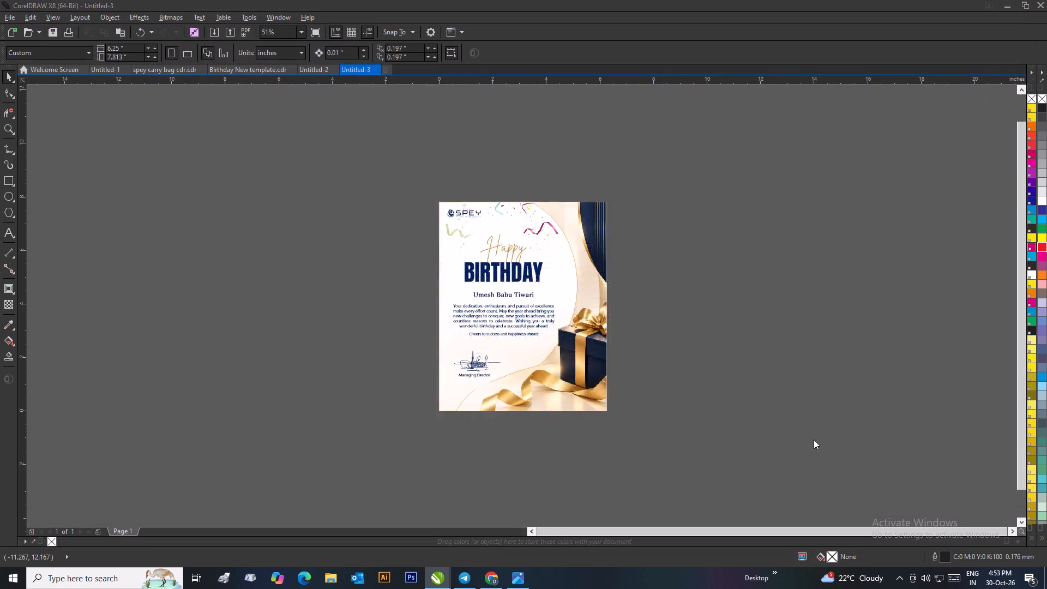
# Export the fifth card's JPEG with the colour mode set to RGB Color (24-bit).
pyautogui.click(692, 241)
pyautogui.click(691, 254)
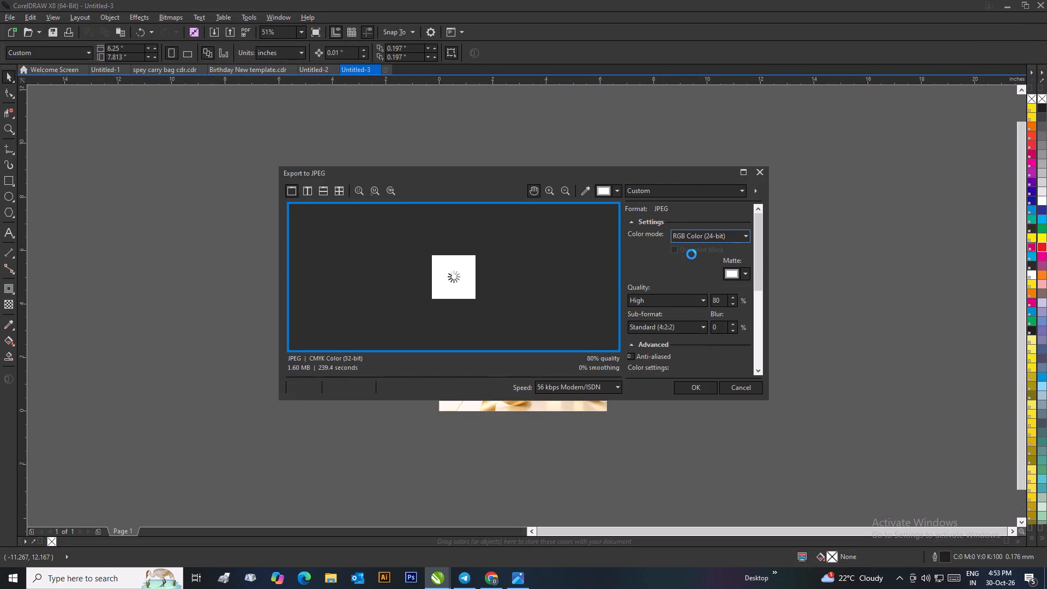
pyautogui.click(693, 389)
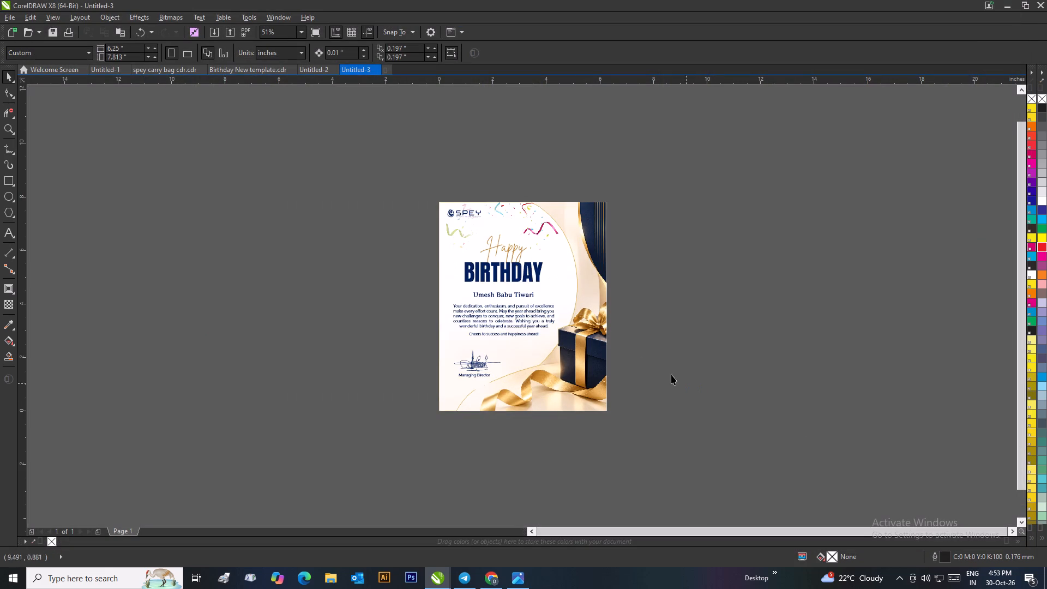
# Delete the grouped fifth card from the page in Untitled-3.
pyautogui.click(540, 299)
pyautogui.press('Delete')
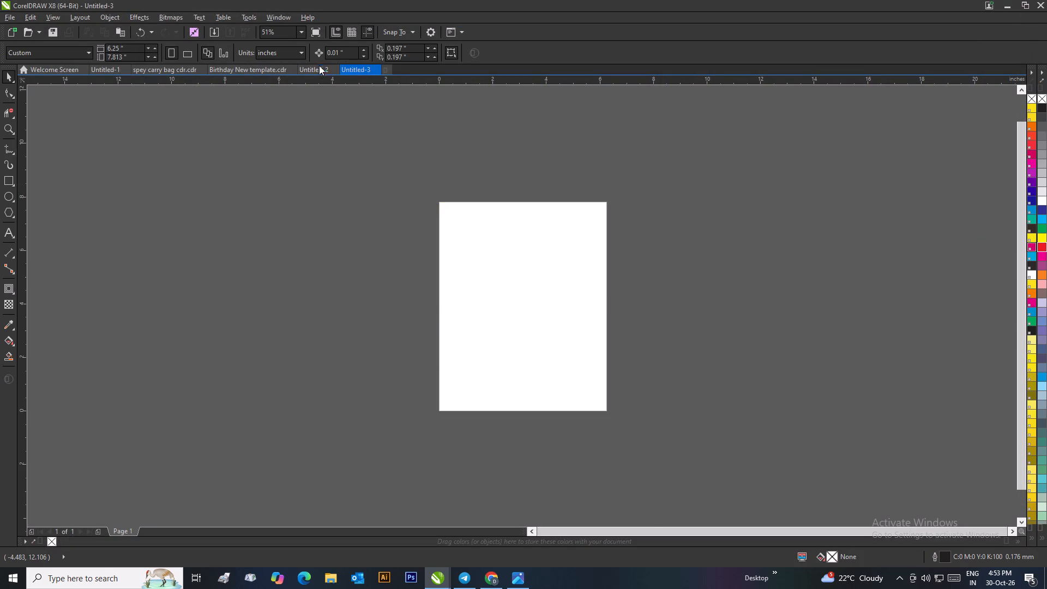
# Copy the grouped sixth card from Untitled-2, paste it into Untitled-3 centred on the page, and deselect it.
pyautogui.click(315, 70)
pyautogui.click(657, 259)
pyautogui.rightClick(657, 259)
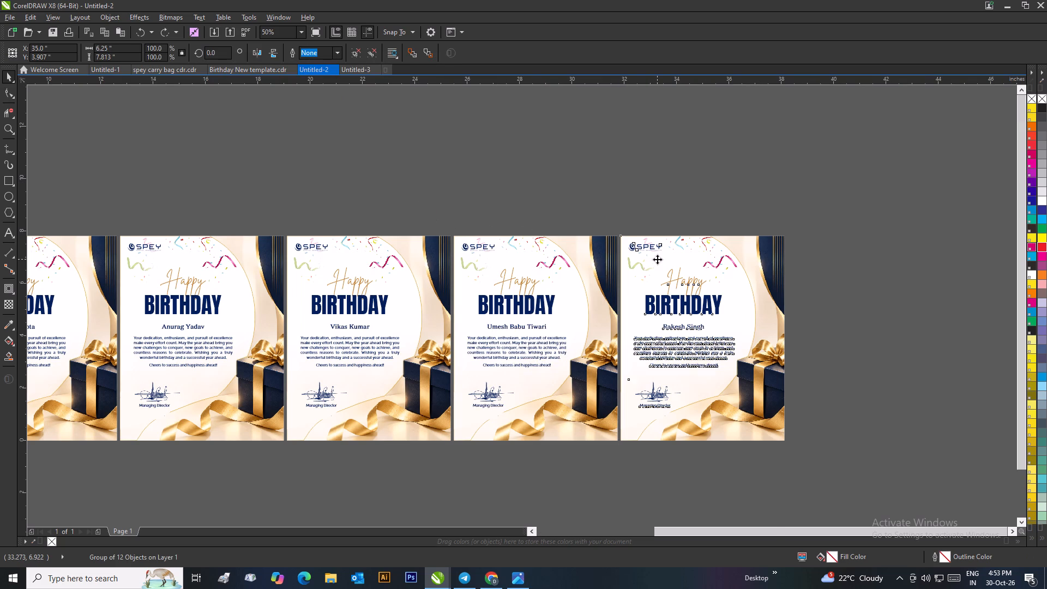
pyautogui.click(694, 384)
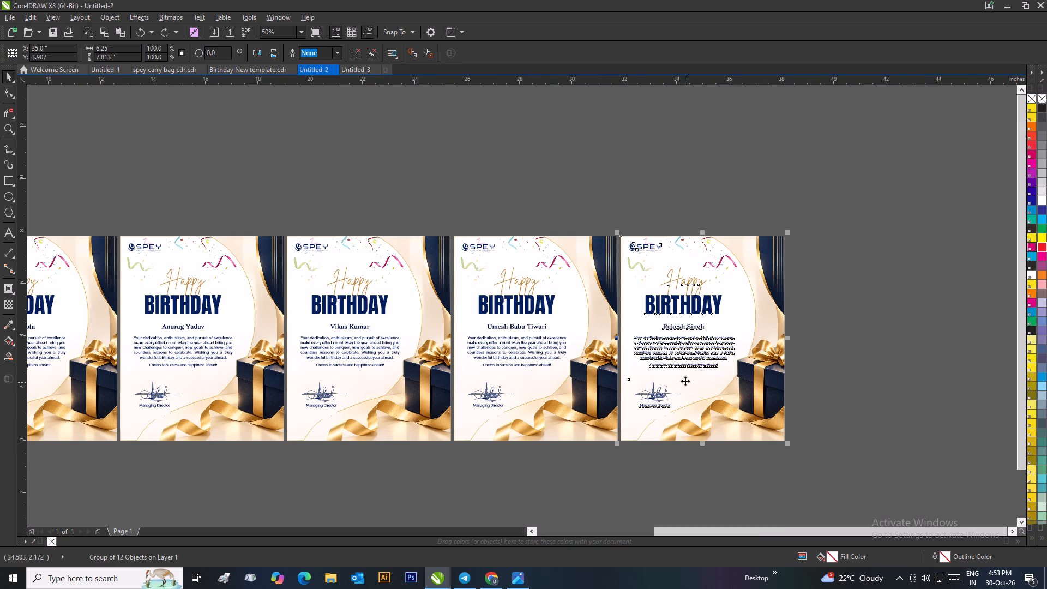
pyautogui.click(347, 66)
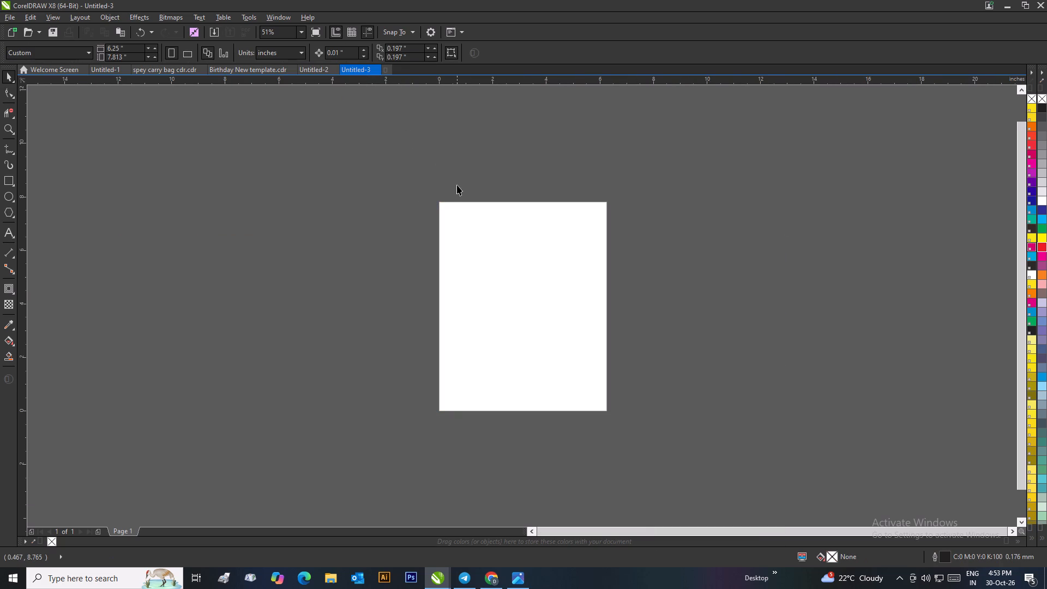
pyautogui.hotkey('ctrl', 'v')
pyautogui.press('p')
pyautogui.click(667, 255)
pyautogui.click(552, 253)
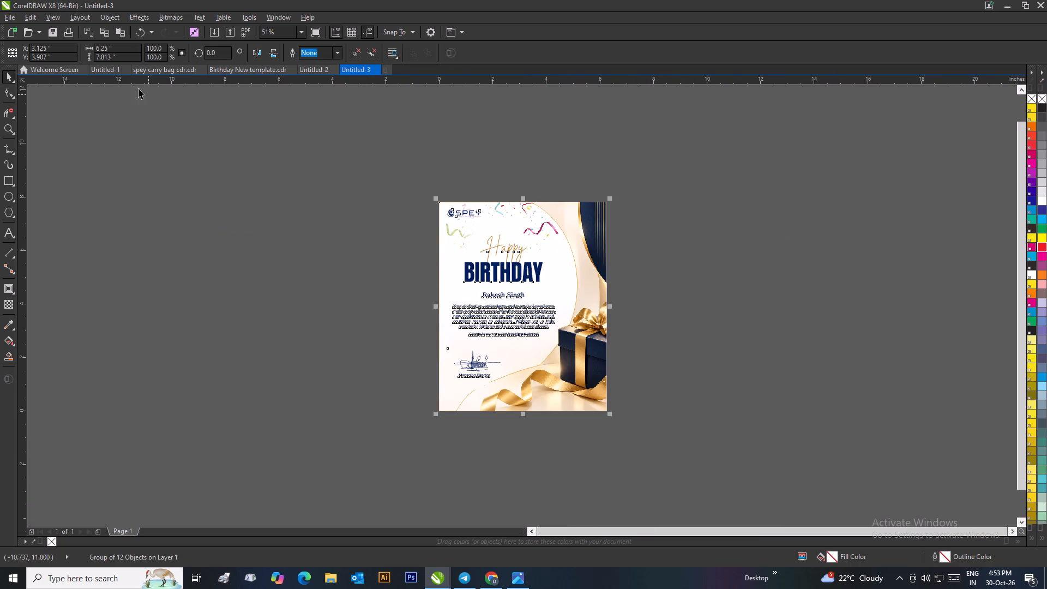
pyautogui.click(250, 139)
pyautogui.click(495, 218)
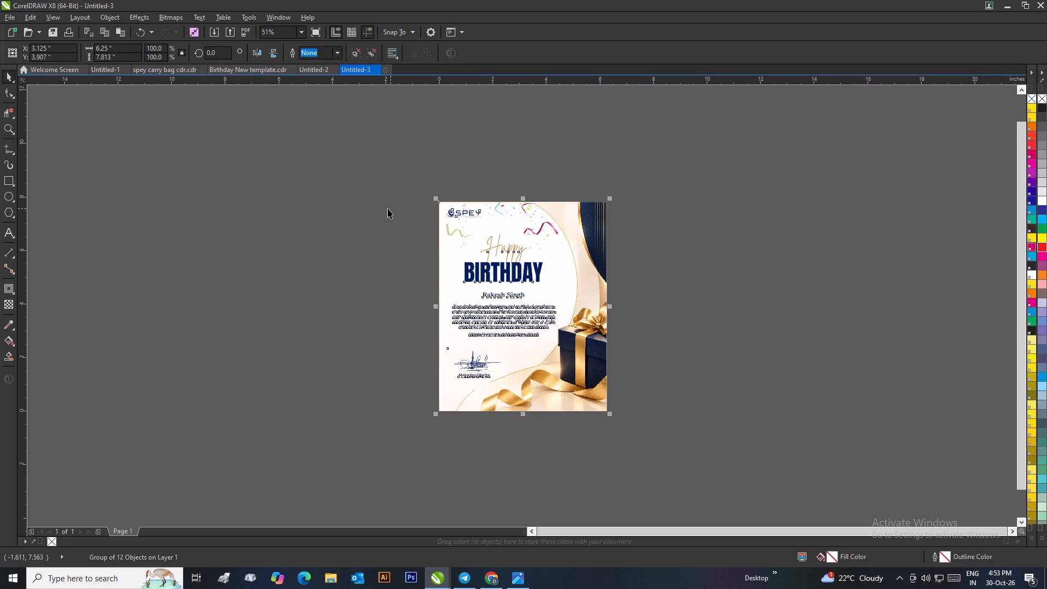
pyautogui.click(388, 208)
pyautogui.click(480, 220)
pyautogui.click(635, 255)
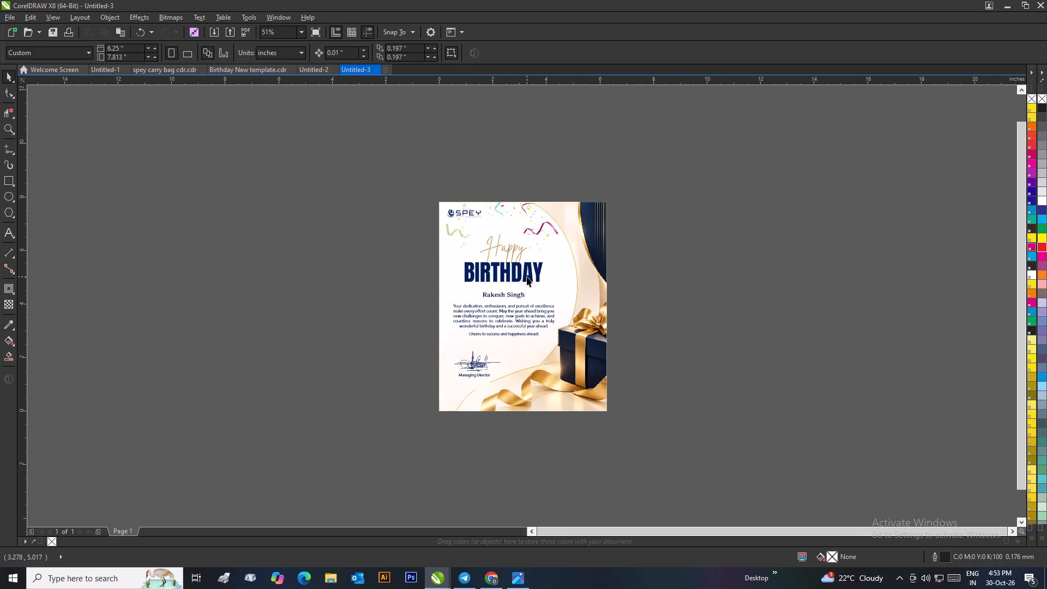
# Start a JPG export of the sixth card, naming it Birthday_card_ plus the recipient's first name, an underscore and the last name.
pyautogui.click(3, 22)
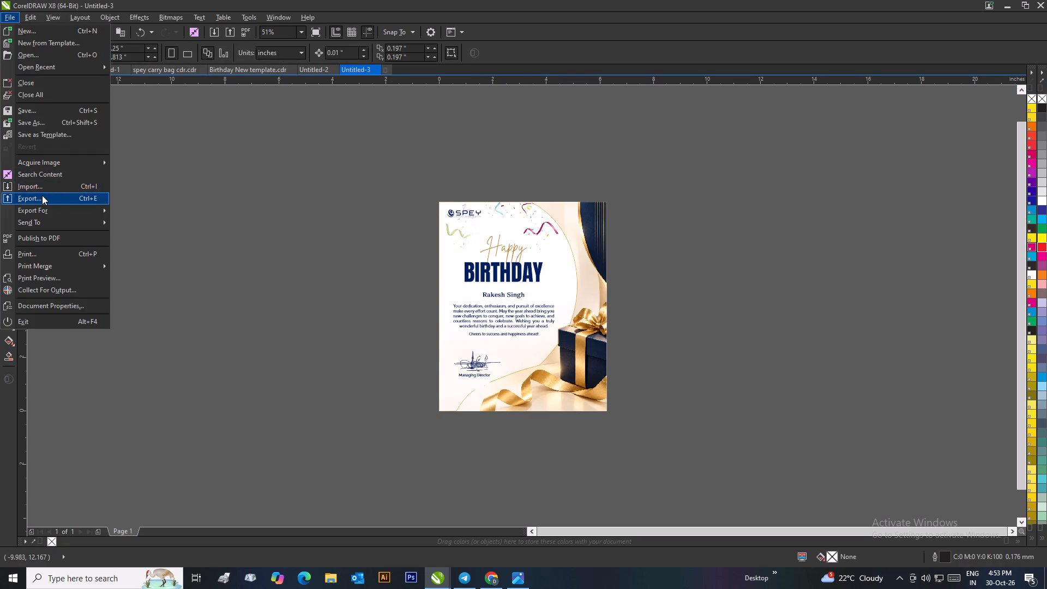
pyautogui.click(42, 195)
pyautogui.press('BackSpace')
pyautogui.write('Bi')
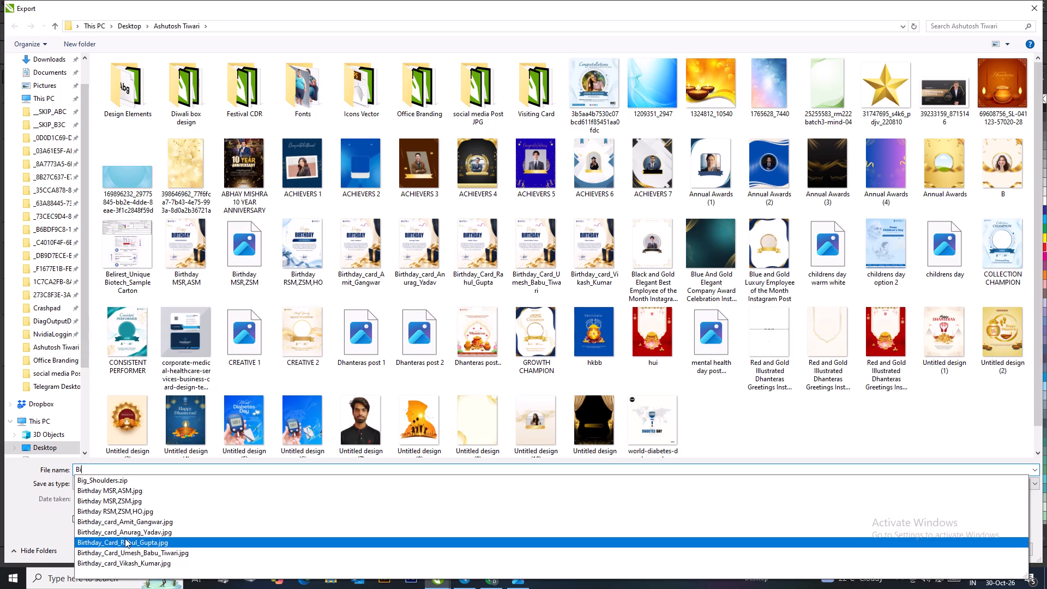
pyautogui.click(127, 536)
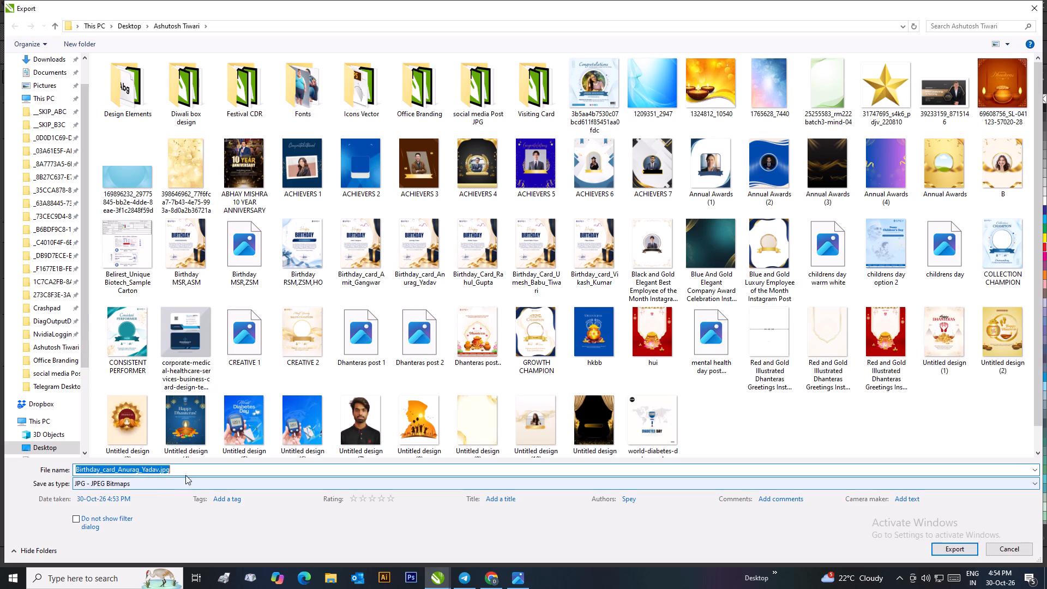
pyautogui.click(186, 471)
pyautogui.press('BackSpace')
pyautogui.press('BackSpace')
pyautogui.press('BackSpace')
pyautogui.press('BackSpace')
pyautogui.press('BackSpace')
pyautogui.press('BackSpace')
pyautogui.press('BackSpace')
pyautogui.press('BackSpace')
pyautogui.press('BackSpace')
pyautogui.press('BackSpace')
pyautogui.press('BackSpace')
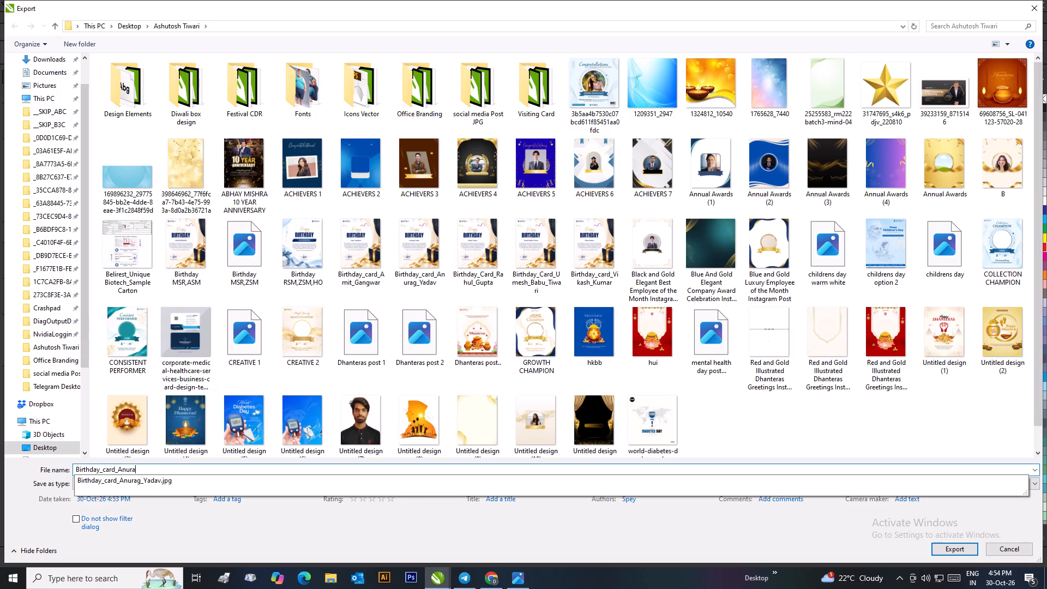
pyautogui.press('BackSpace')
pyautogui.press('BackSpace')
pyautogui.press('BackSpace')
pyautogui.press('BackSpace')
pyautogui.press('BackSpace')
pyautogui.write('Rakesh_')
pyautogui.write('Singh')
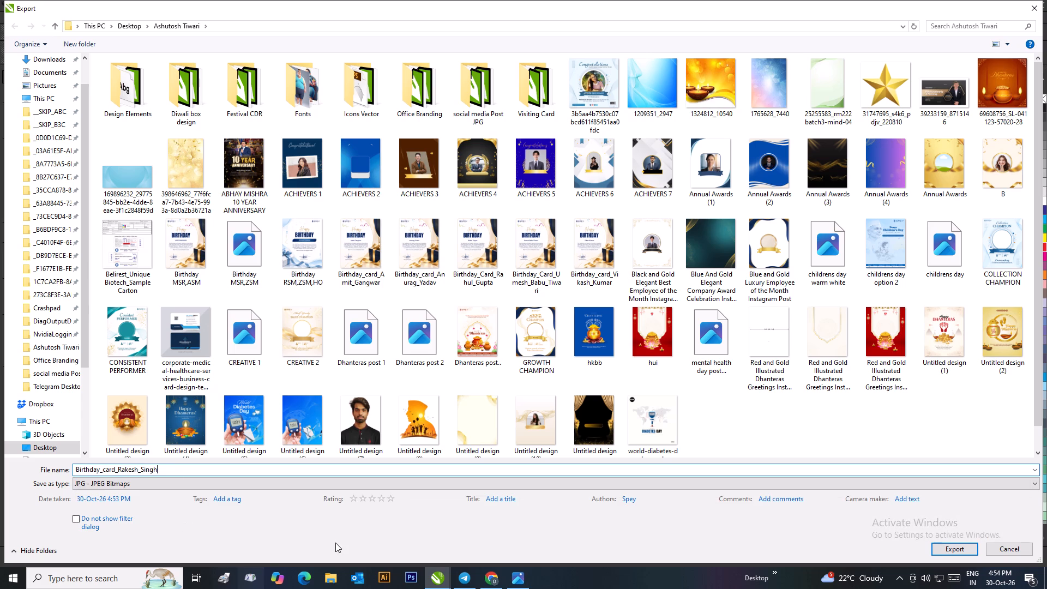
pyautogui.click(948, 546)
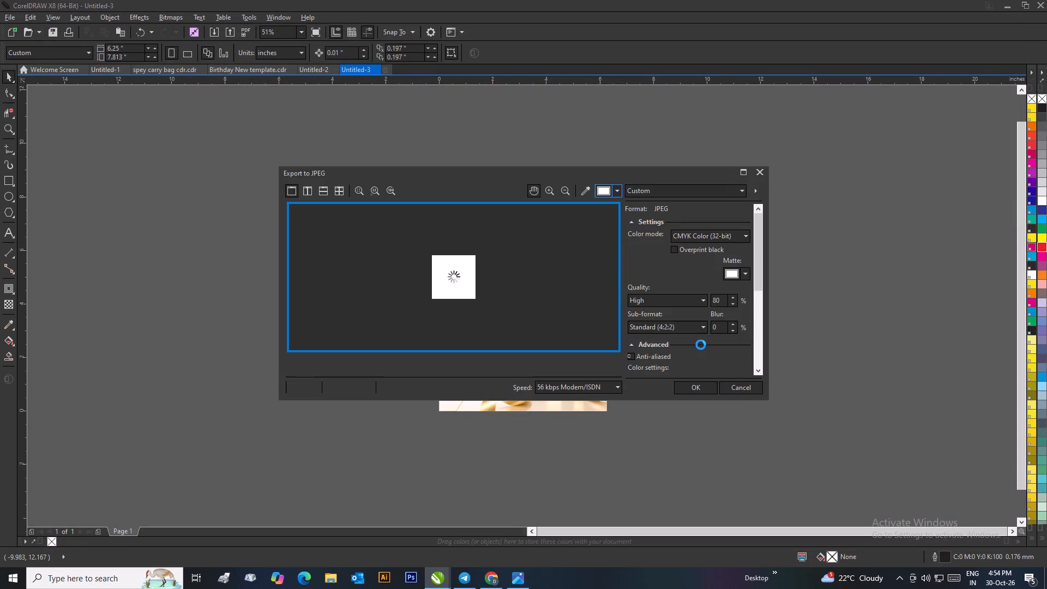
# Export the sixth card's JPEG with the colour mode set to RGB Color (24-bit).
pyautogui.click(690, 236)
pyautogui.click(689, 252)
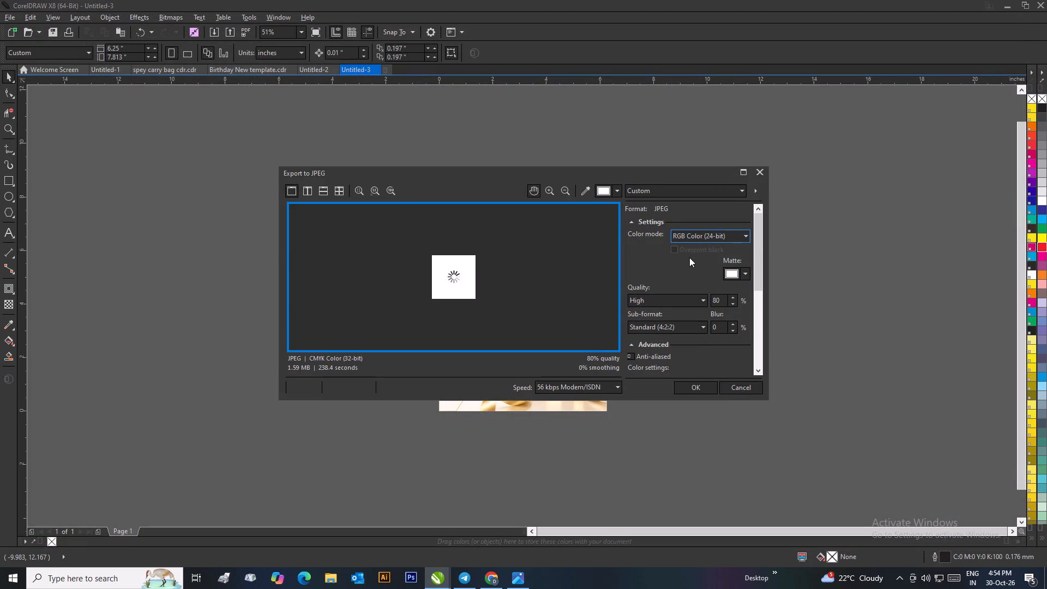
pyautogui.click(700, 382)
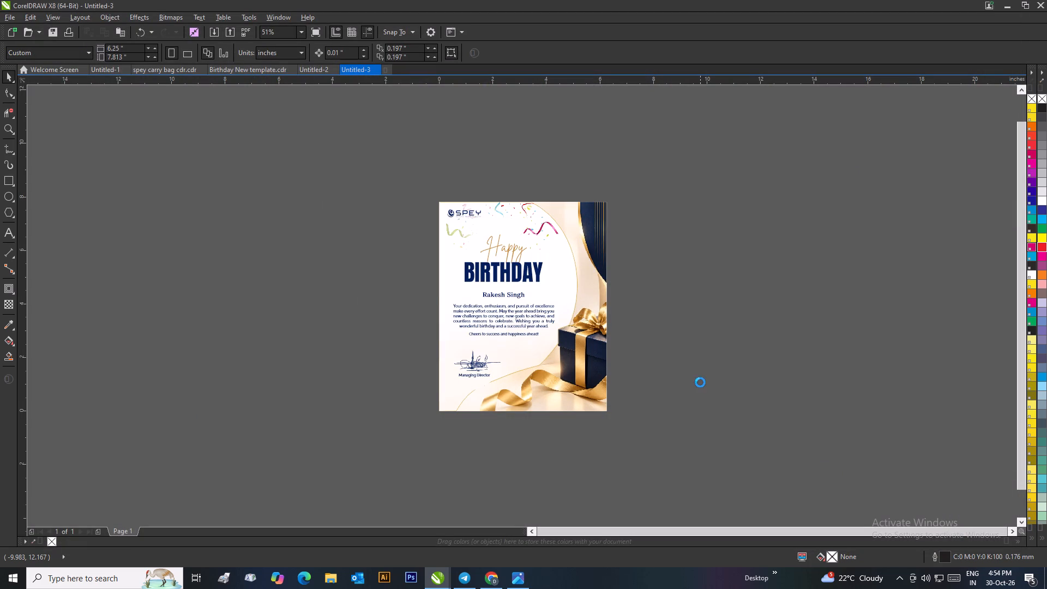
pyautogui.click(699, 382)
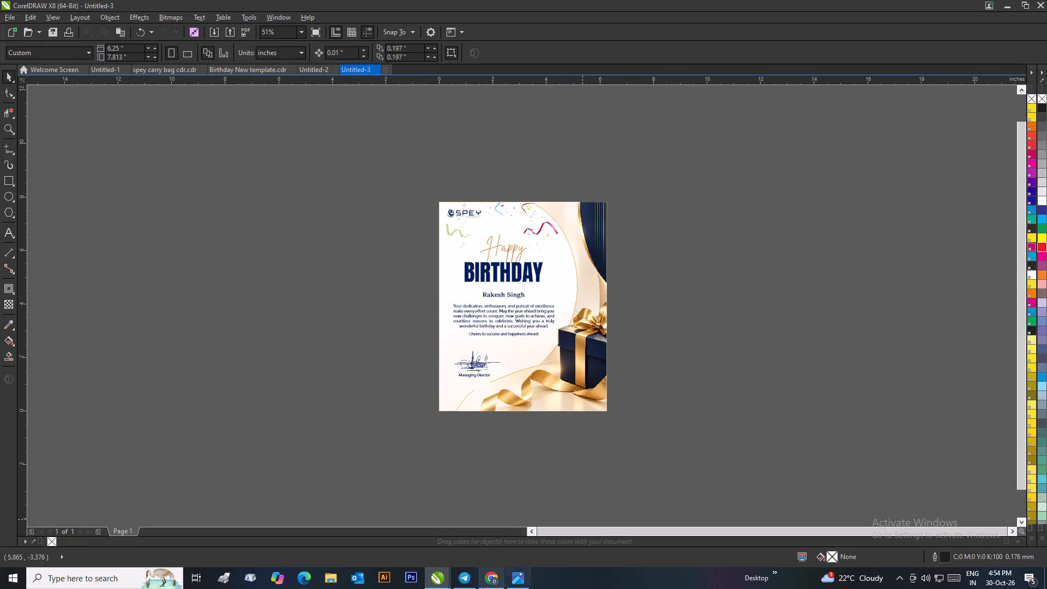
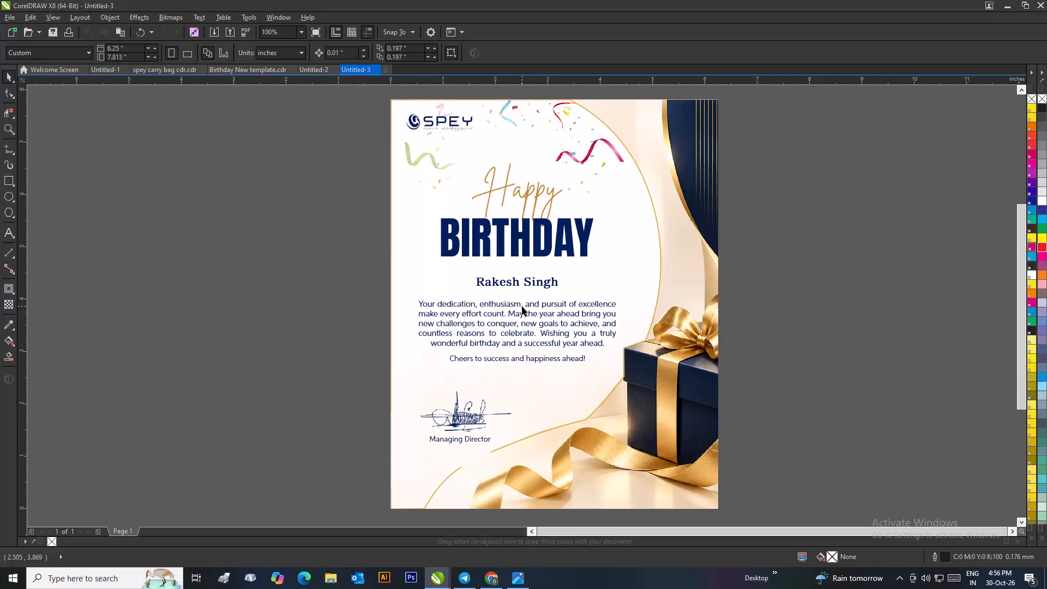
# Examine an earlier birthday card JPG from the social media Post JPG folder in Google Chrome, then return to CorelDRAW without opening a file.
pyautogui.hotkey('ctrl', 'o')
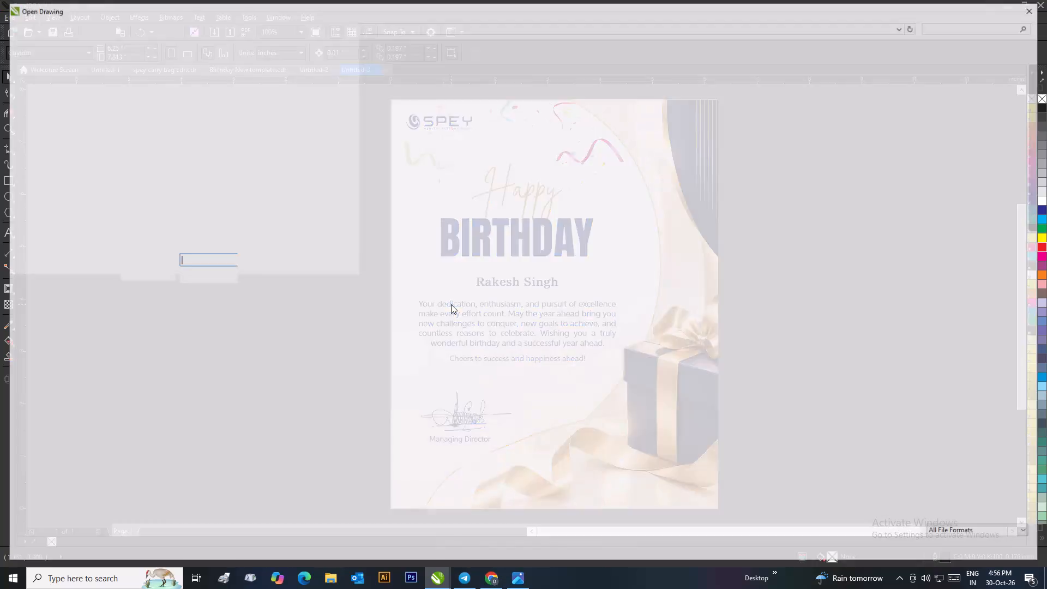
pyautogui.click(536, 105)
pyautogui.doubleClick(477, 104)
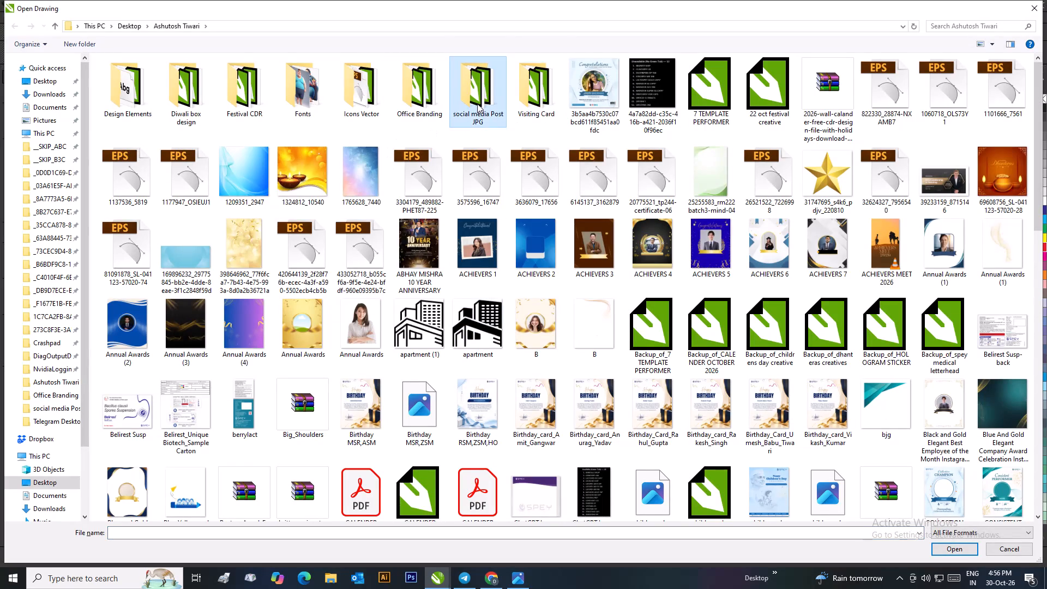
pyautogui.click(599, 84)
pyautogui.rightClick(599, 83)
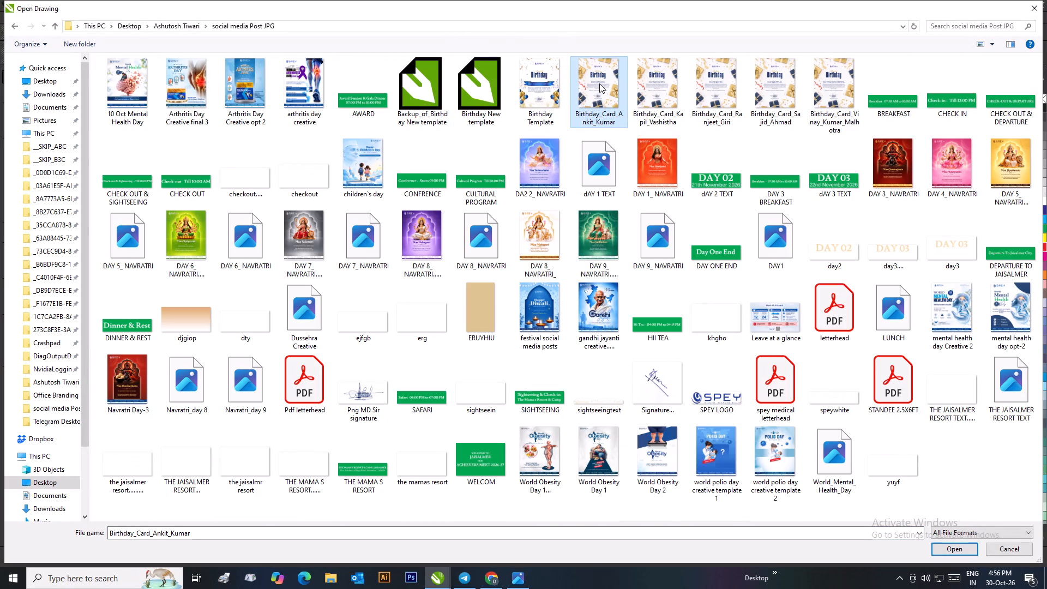
pyautogui.click(633, 413)
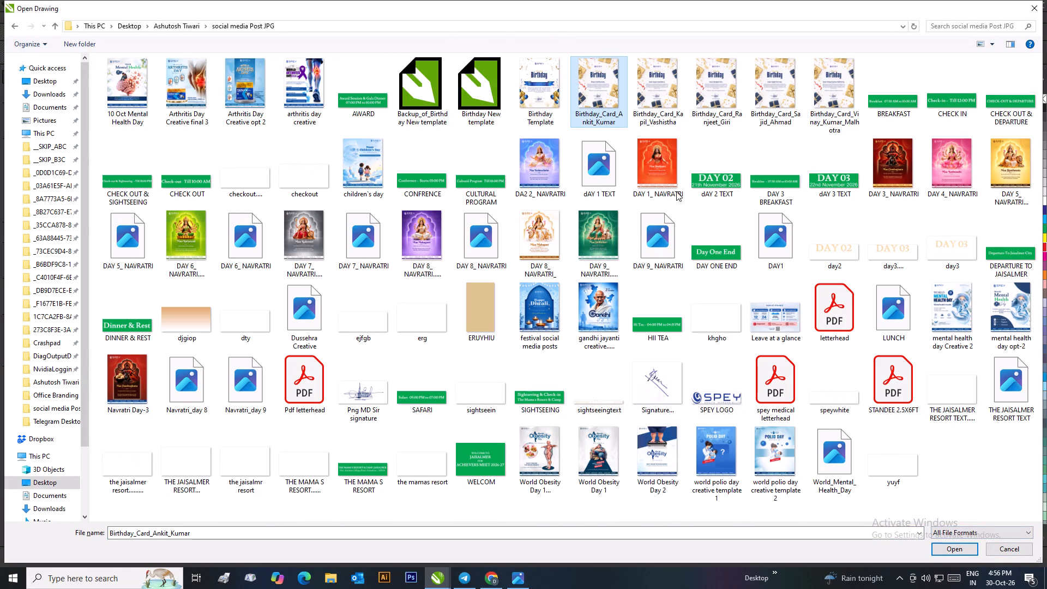
pyautogui.doubleClick(612, 93)
pyautogui.click(642, 241)
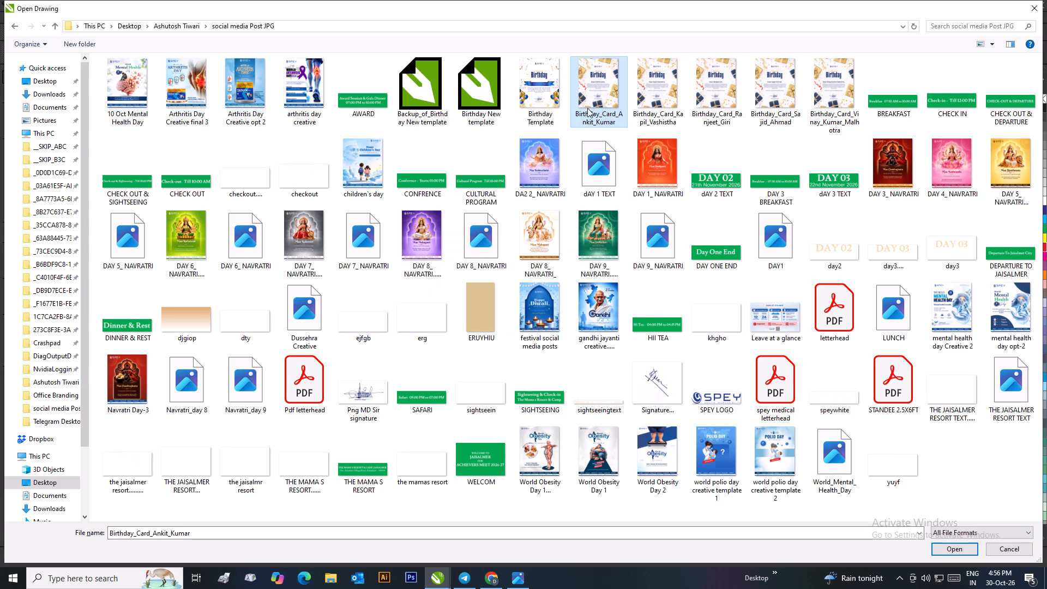
pyautogui.rightClick(587, 104)
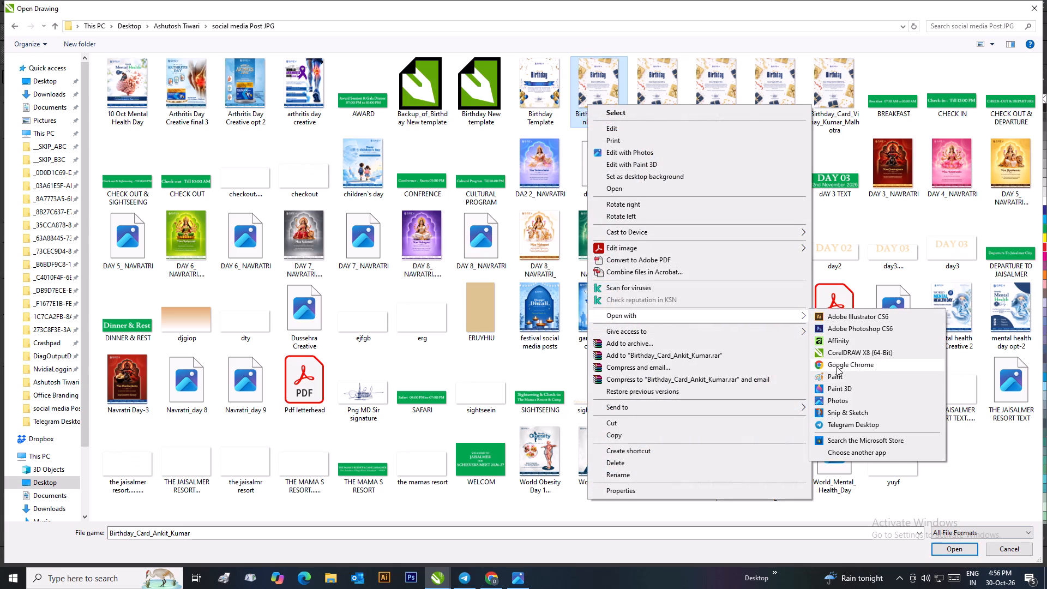
pyautogui.click(837, 366)
pyautogui.click(870, 362)
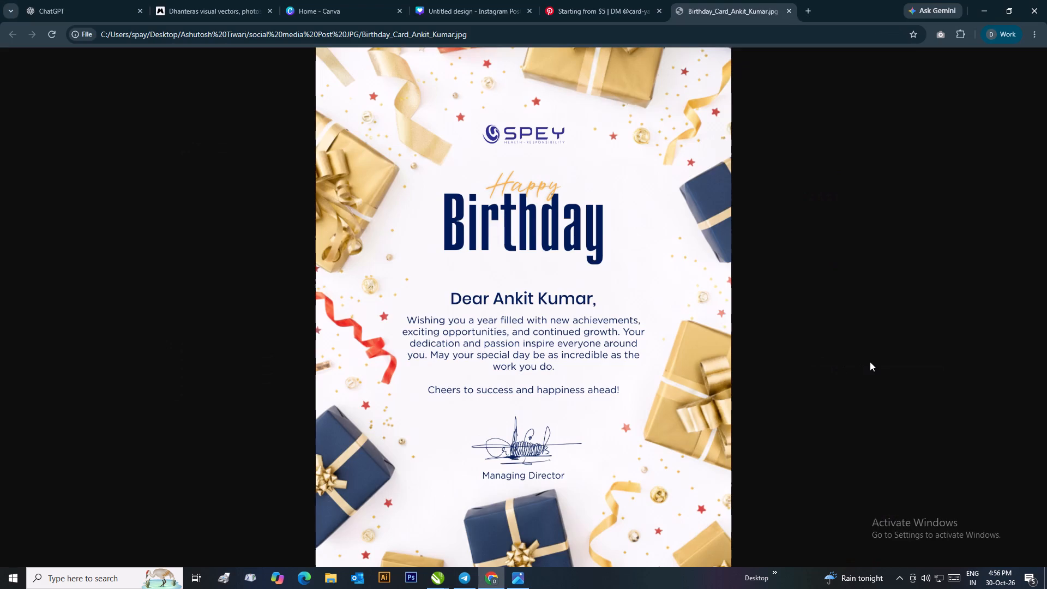
pyautogui.click(930, 472)
pyautogui.click(440, 572)
pyautogui.click(661, 542)
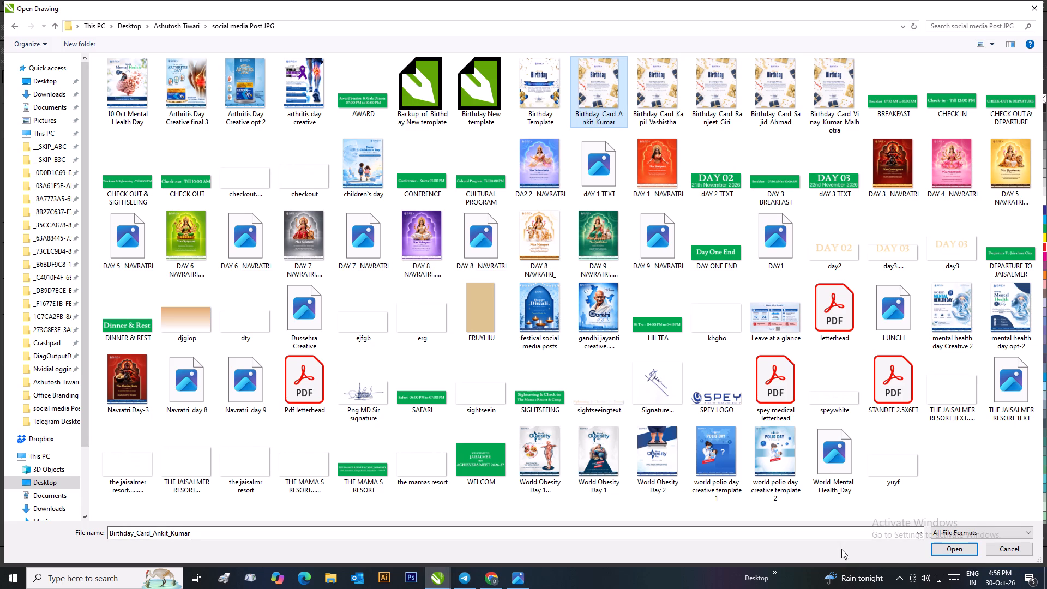
pyautogui.click(999, 544)
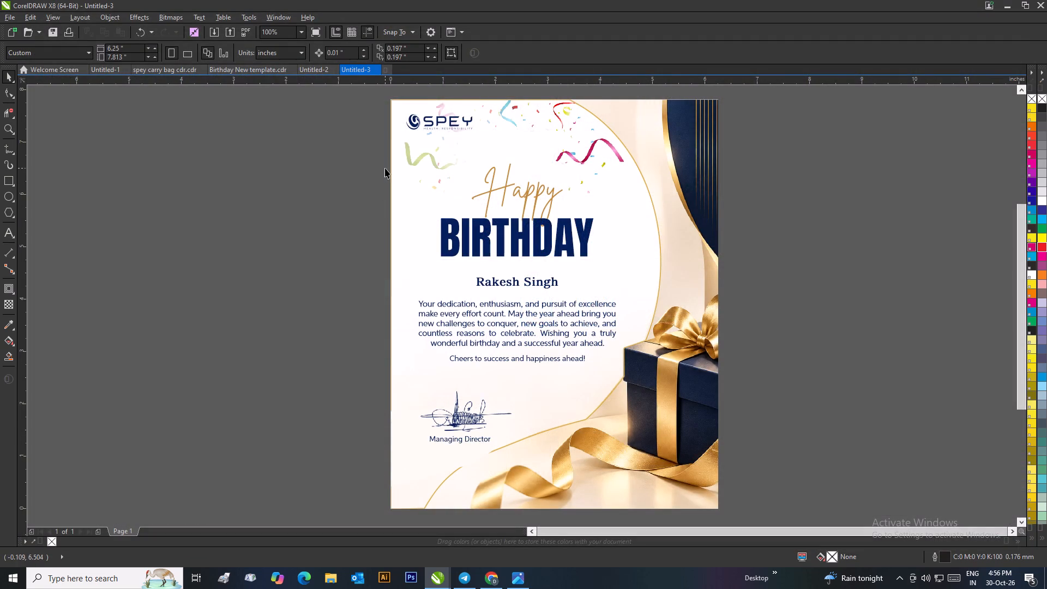
# Delete the grouped sixth card from the page in Untitled-3.
pyautogui.scroll(-1, 385, 168)
pyautogui.moveTo(705, 266); pyautogui.dragTo(472, 476)
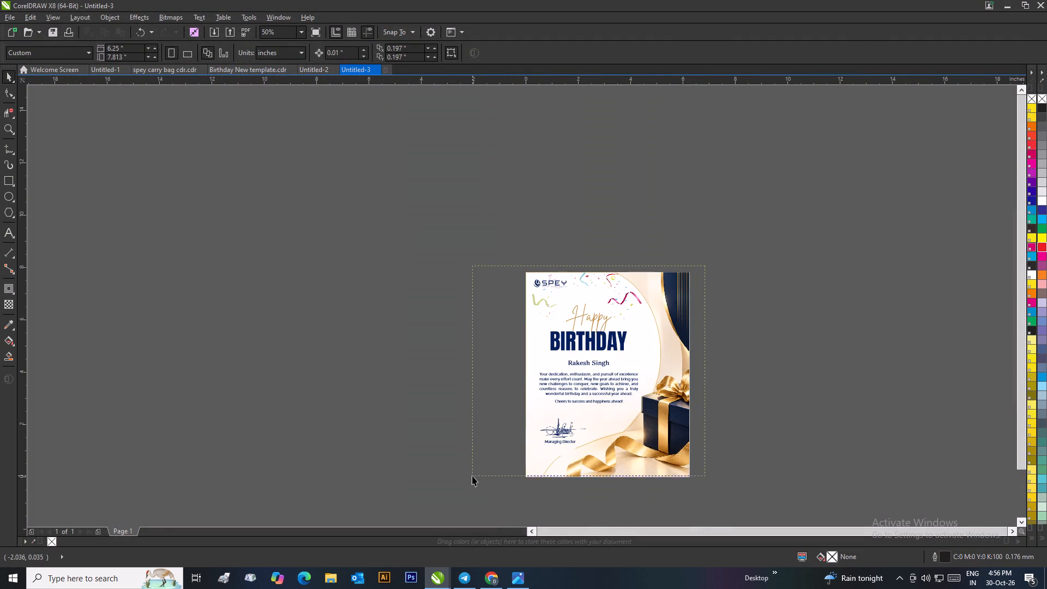
pyautogui.moveTo(472, 476); pyautogui.dragTo(465, 489)
pyautogui.press('Delete')
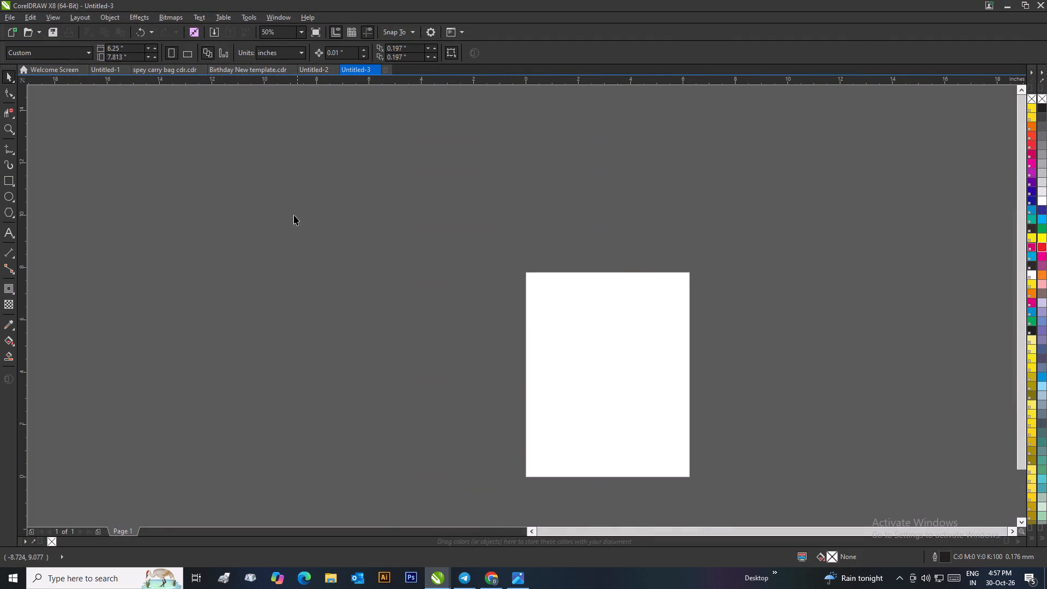
# Switch to Untitled-2 and ungroup all objects of the first birthday card.
pyautogui.click(306, 68)
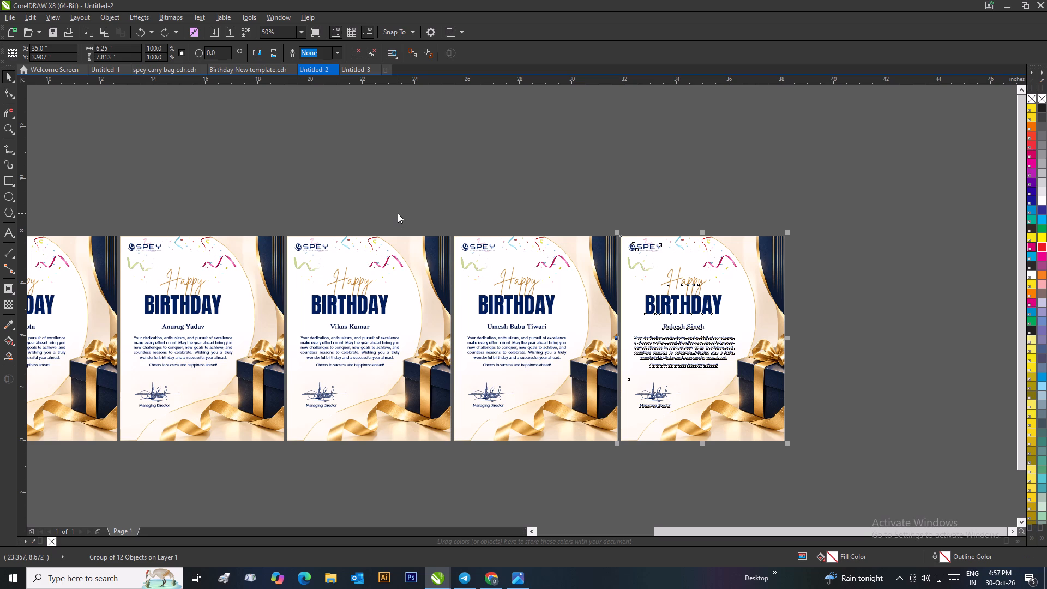
pyautogui.scroll(-3, 328, 281)
pyautogui.scroll(1, 394, 326)
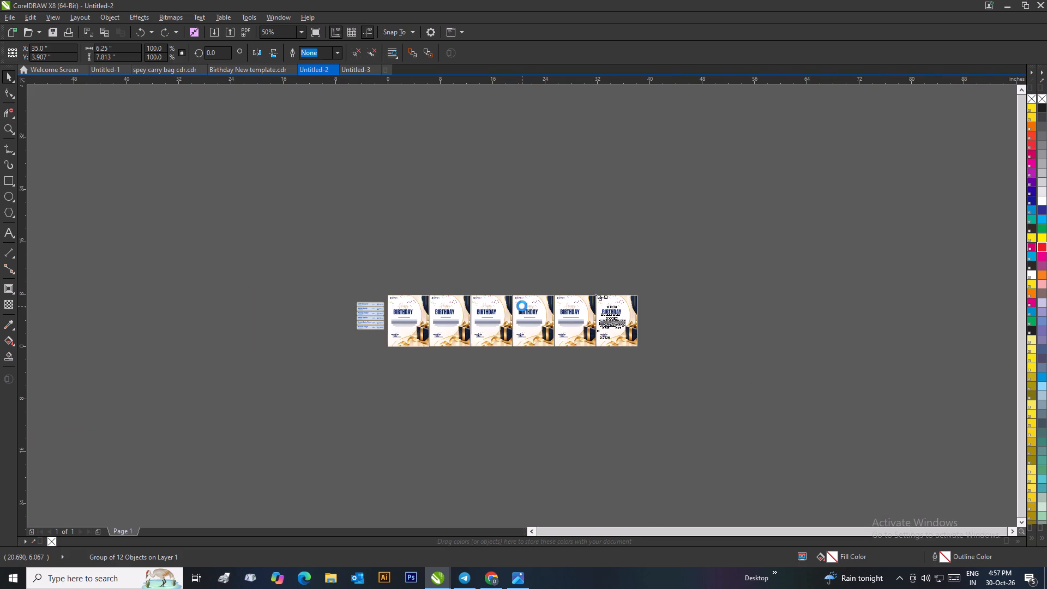
pyautogui.click(741, 209)
pyautogui.scroll(2, 563, 289)
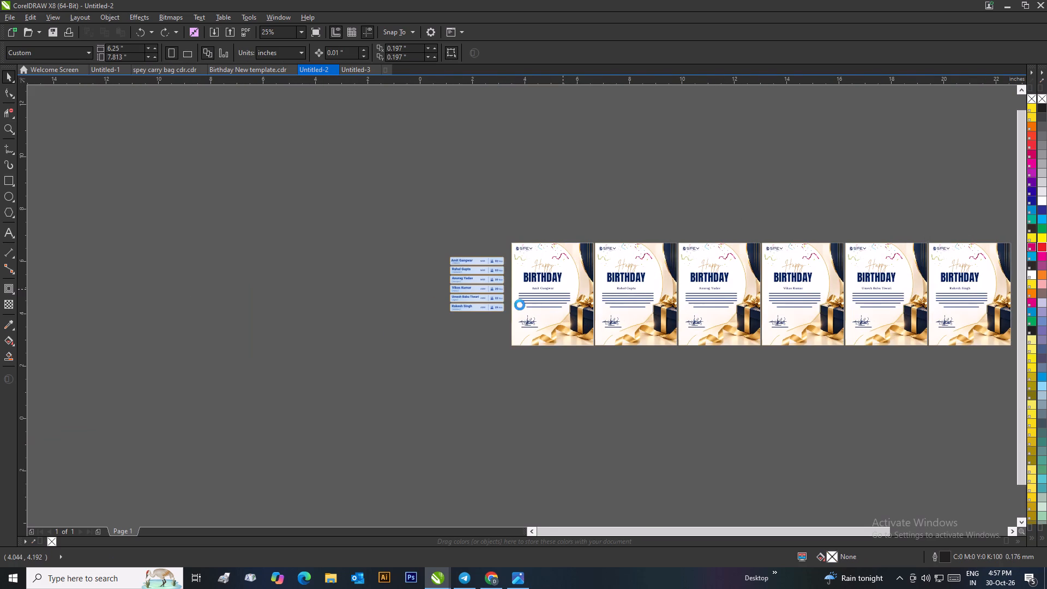
pyautogui.click(466, 304)
pyautogui.rightClick(466, 304)
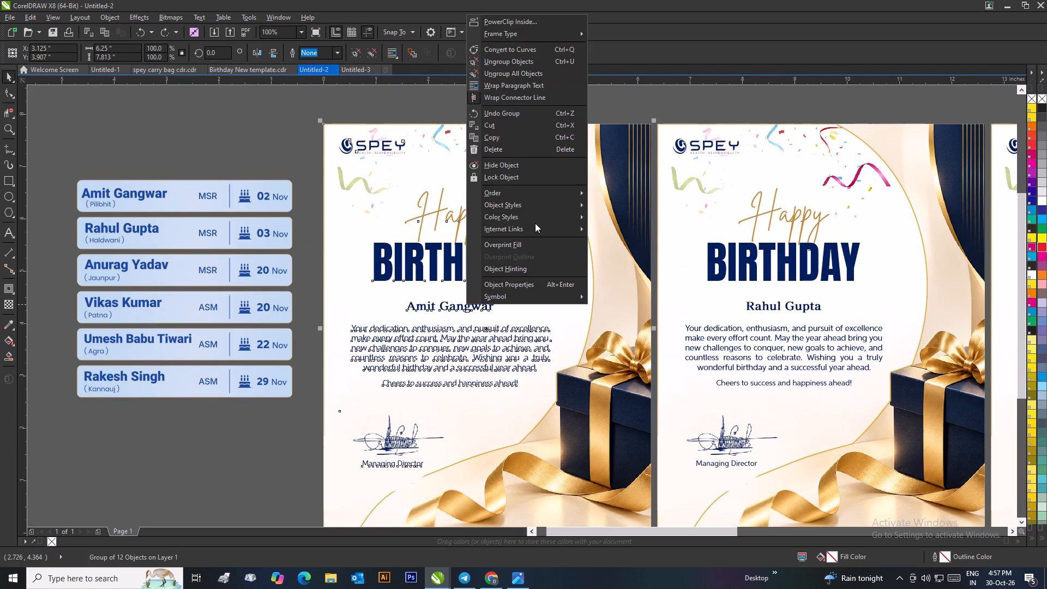
pyautogui.click(521, 70)
pyautogui.click(512, 92)
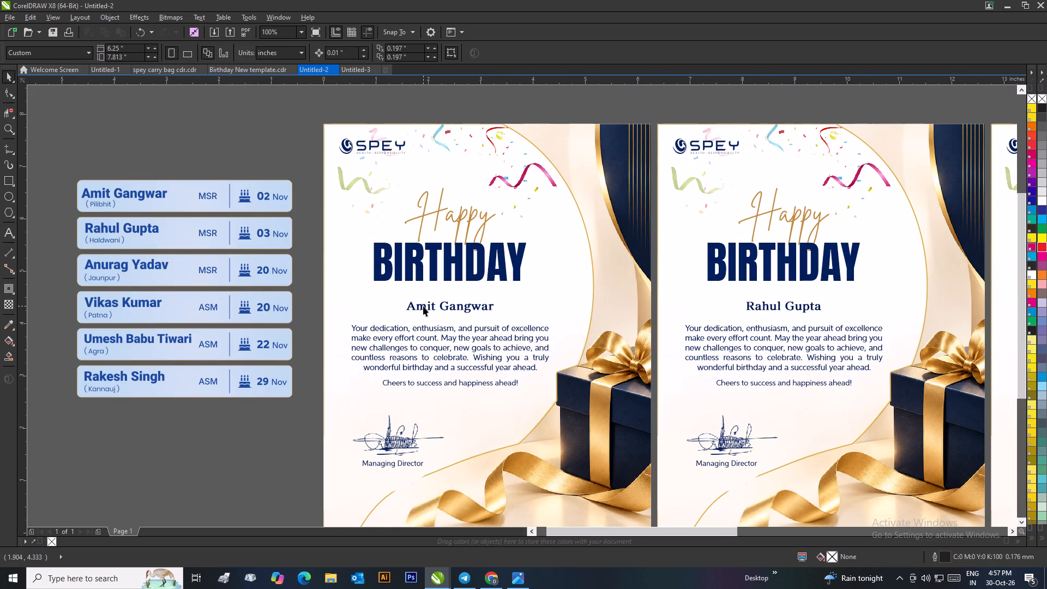
# Add "Dear" and a space before the recipient's name on the first card, and a comma after the name.
pyautogui.doubleClick(423, 306)
pyautogui.click(410, 308)
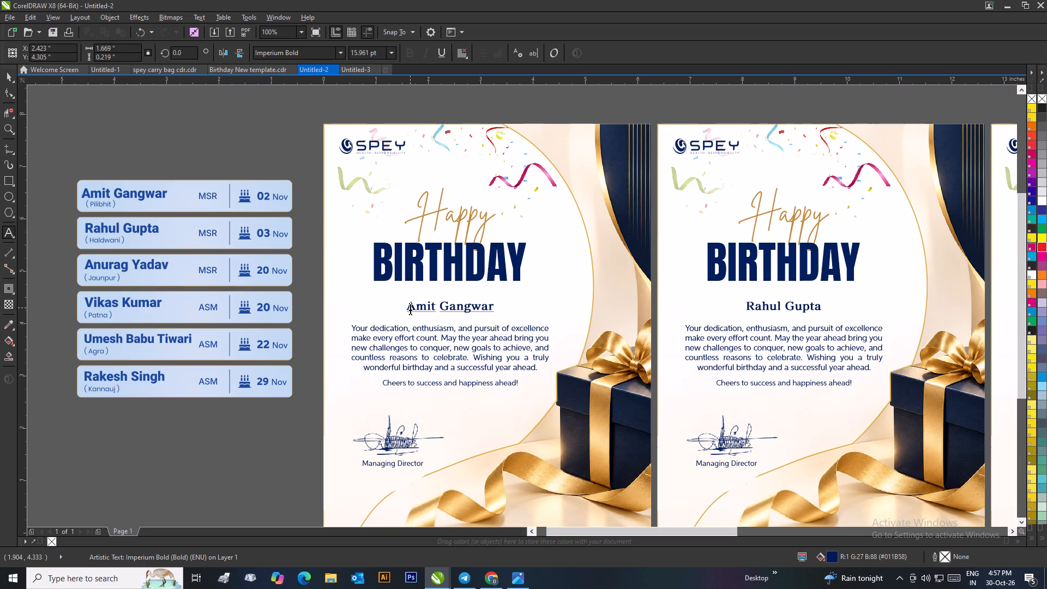
pyautogui.write('dEAR')
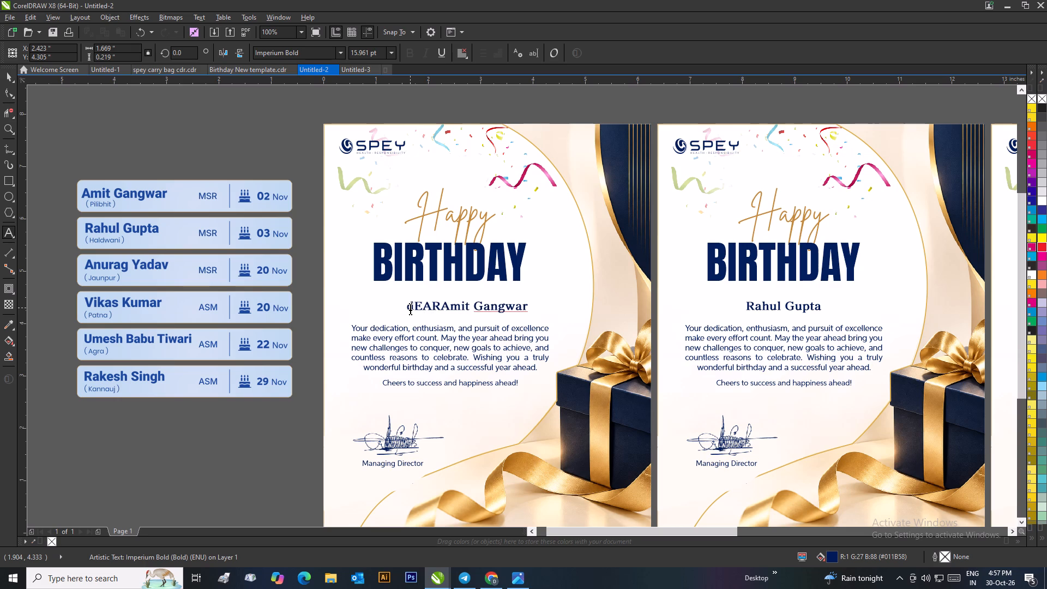
pyautogui.press('BackSpace')
pyautogui.press('BackSpace')
pyautogui.press('BackSpace')
pyautogui.press('BackSpace')
pyautogui.press('d')
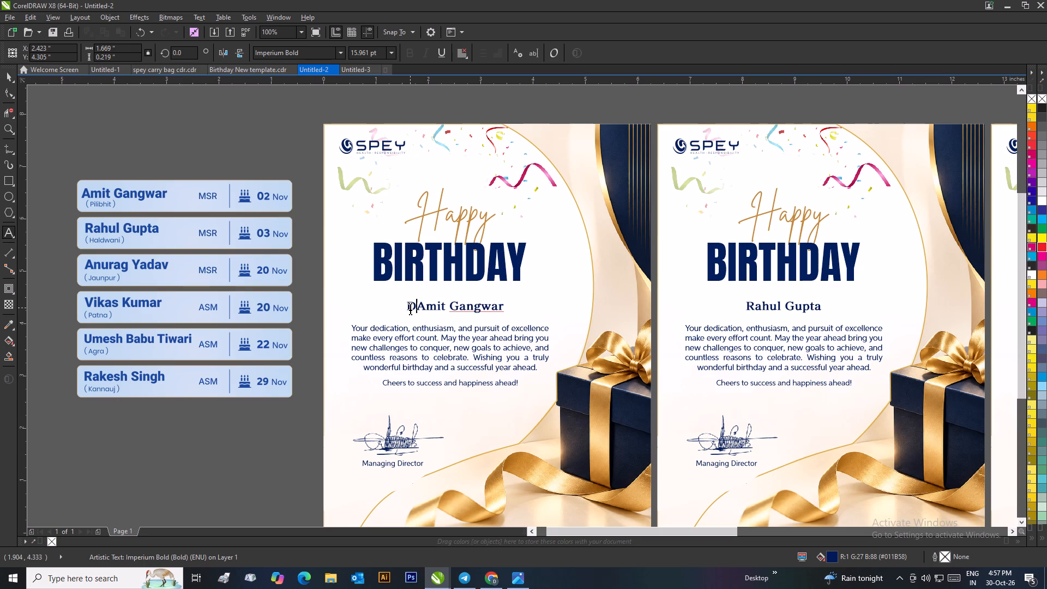
pyautogui.press('BackSpace')
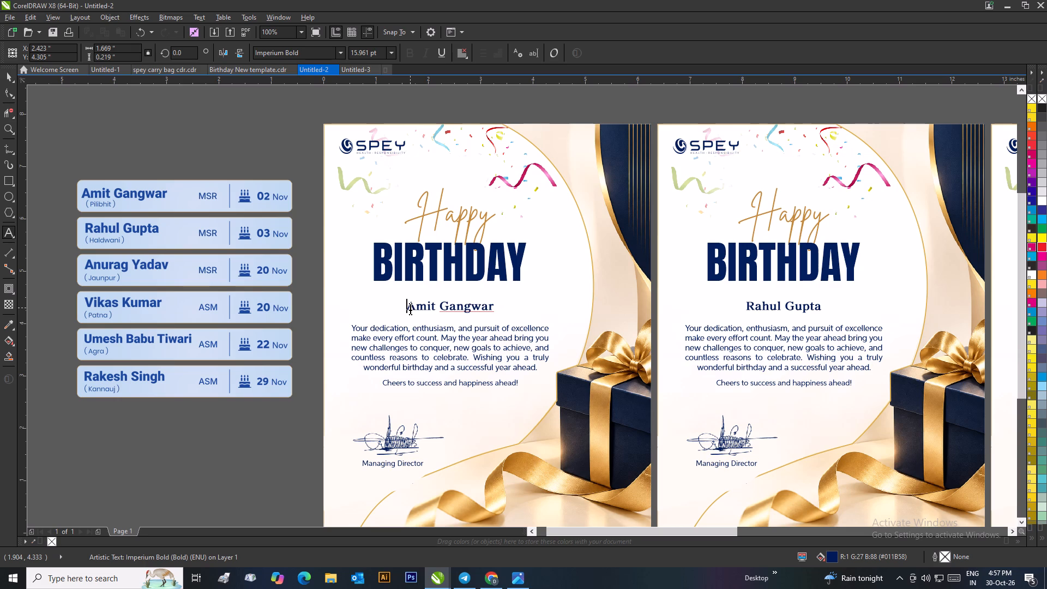
pyautogui.write('Dear')
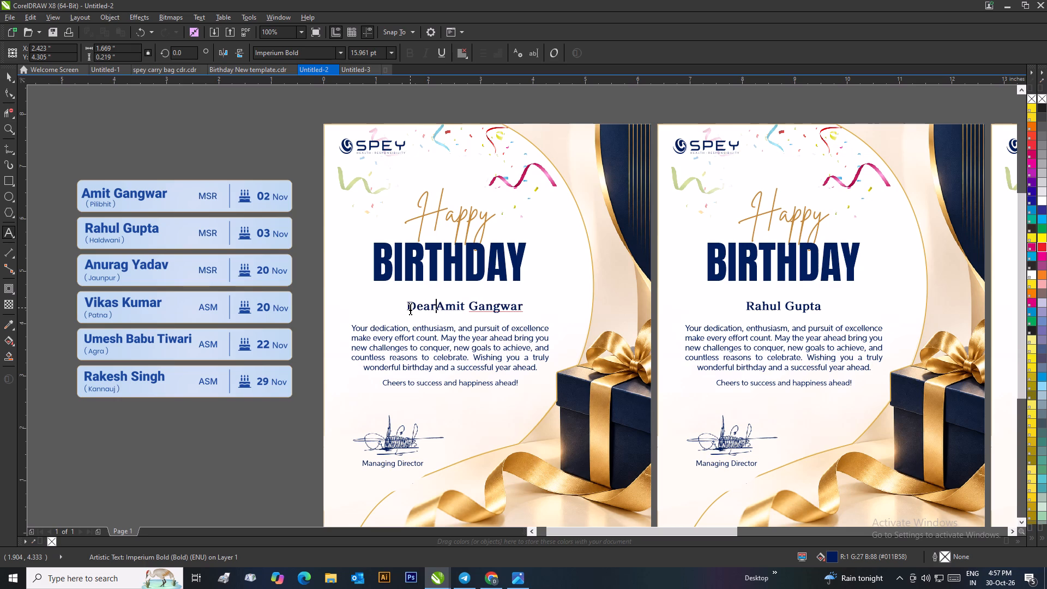
pyautogui.press('space')
pyautogui.press('Right')
pyautogui.press('Right')
pyautogui.press('Right')
pyautogui.press('Right')
pyautogui.press('Right')
pyautogui.press('Right')
pyautogui.press('Right')
pyautogui.press('Right')
pyautogui.press('Right')
pyautogui.press('Right')
pyautogui.press('Right')
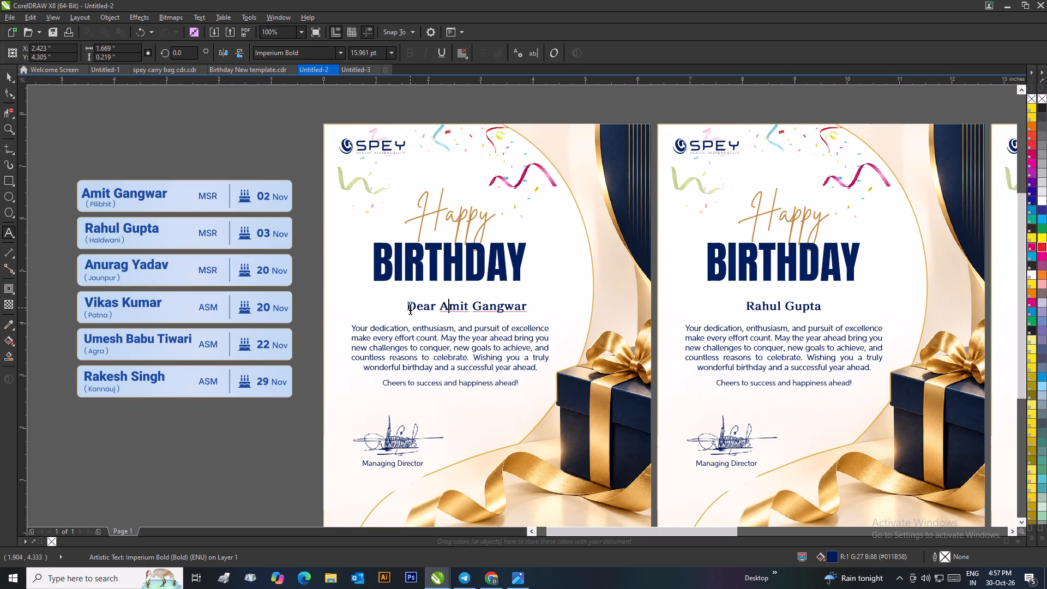
pyautogui.press('Right')
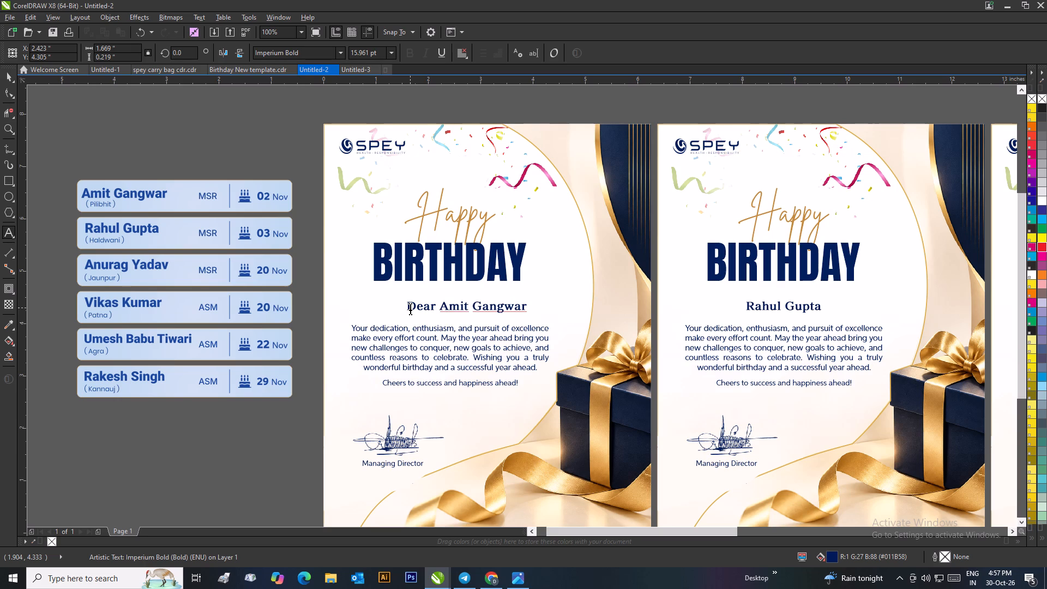
pyautogui.press(',')
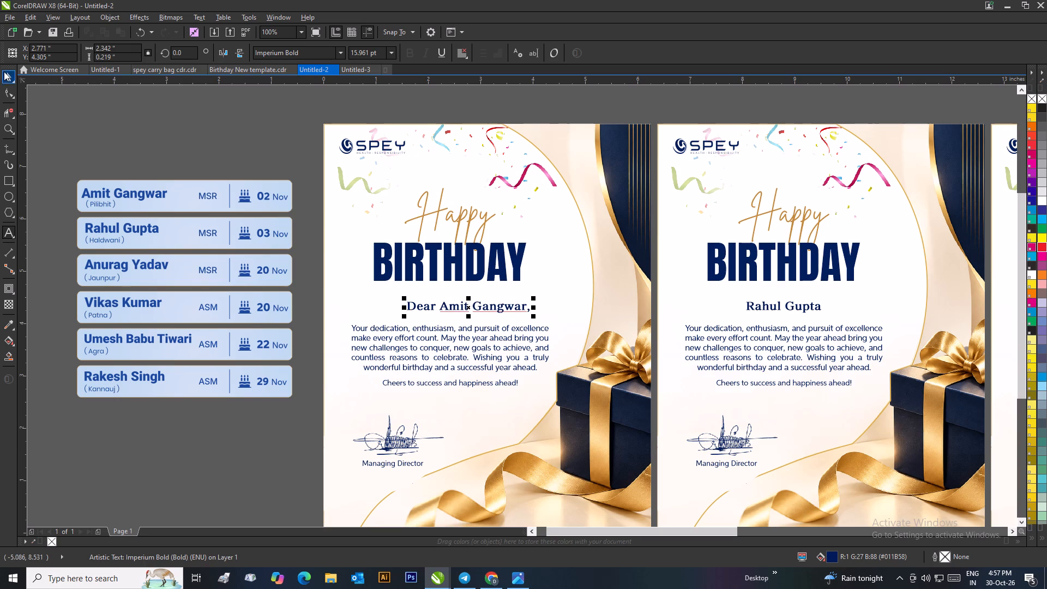
pyautogui.click(4, 71)
# Centre the first card's greeting line horizontally with the BIRTHDAY heading and deselect both.
pyautogui.keyDown('shift'); pyautogui.click(396, 259); pyautogui.keyUp('shift')
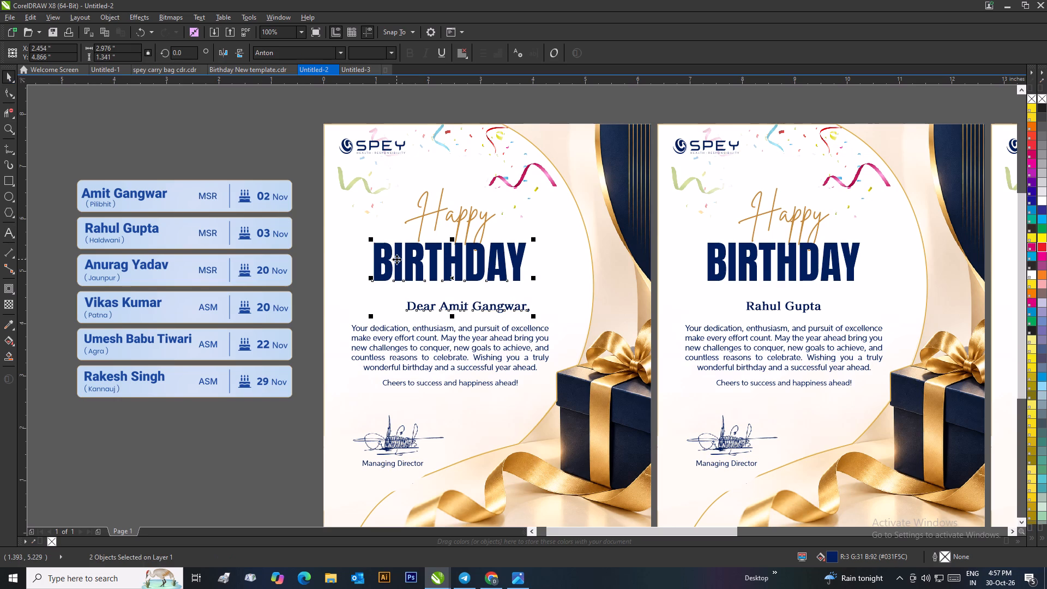
pyautogui.press('c')
pyautogui.click(290, 151)
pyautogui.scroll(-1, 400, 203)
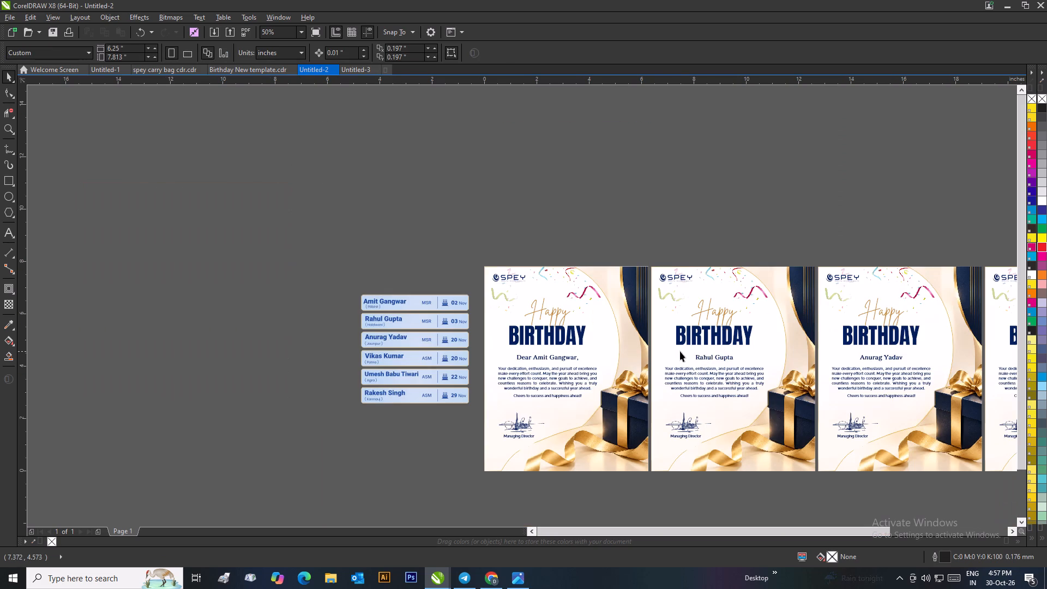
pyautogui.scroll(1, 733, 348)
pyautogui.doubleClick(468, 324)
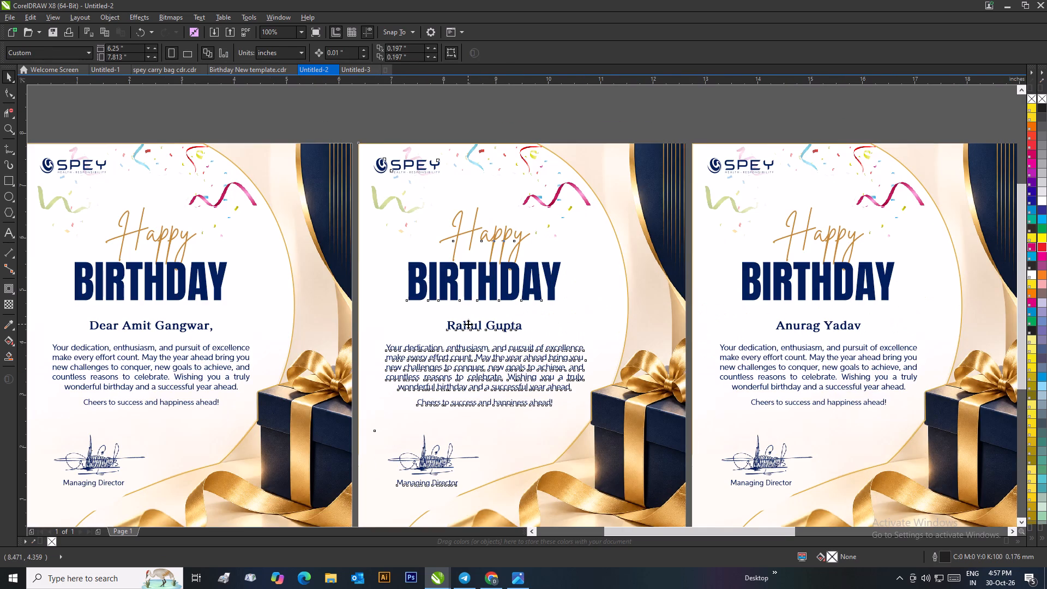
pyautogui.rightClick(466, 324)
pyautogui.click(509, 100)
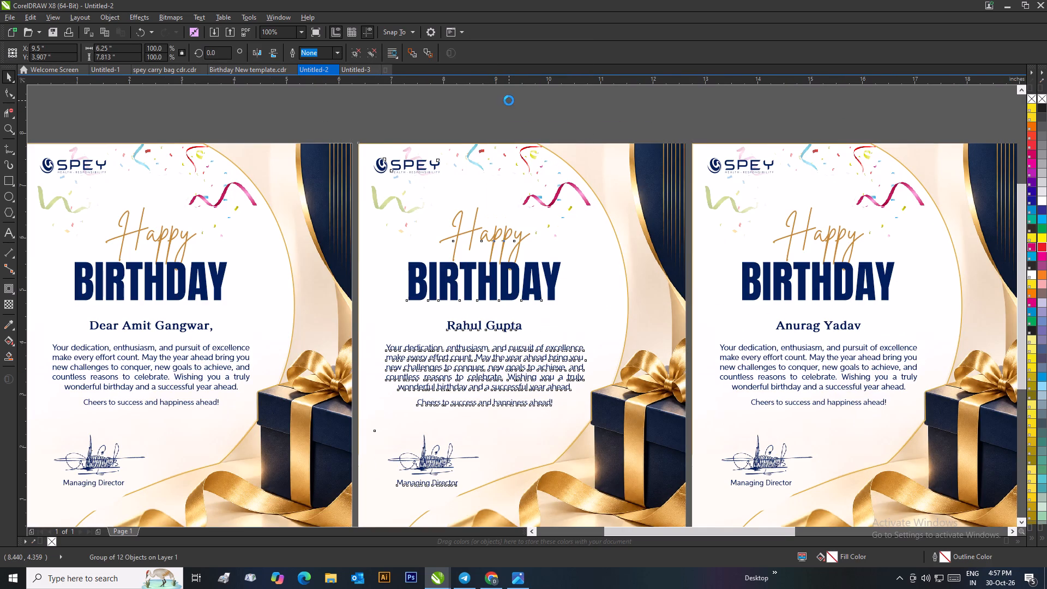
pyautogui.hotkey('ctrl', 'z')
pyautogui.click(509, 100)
# Ungroup all objects of the second birthday card and deselect them.
pyautogui.click(481, 290)
pyautogui.rightClick(481, 290)
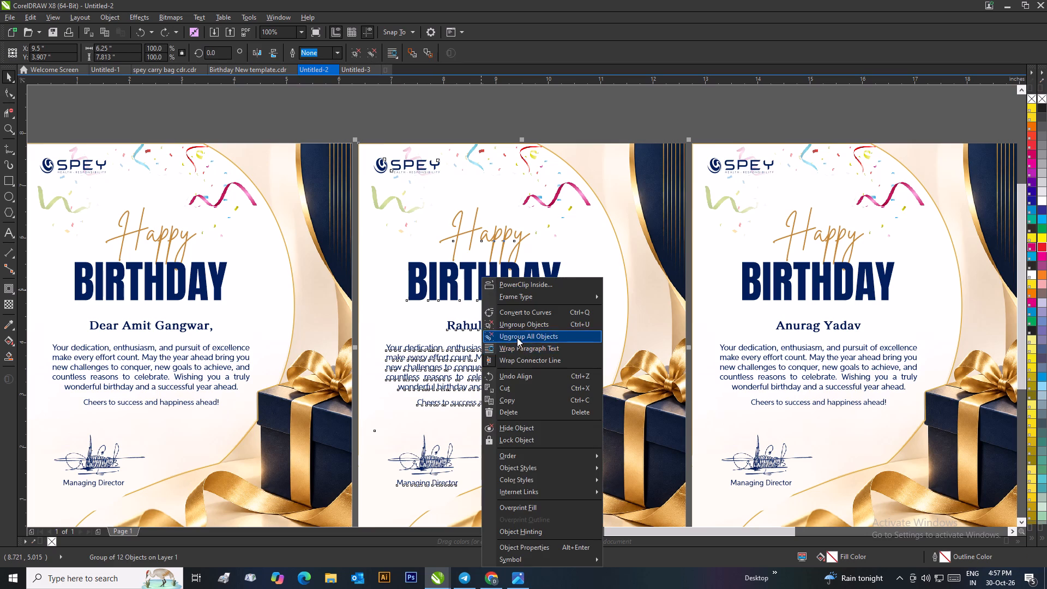
pyautogui.click(517, 338)
pyautogui.click(484, 123)
# Add "Dear" and a space before the recipient's name on the second card.
pyautogui.doubleClick(452, 324)
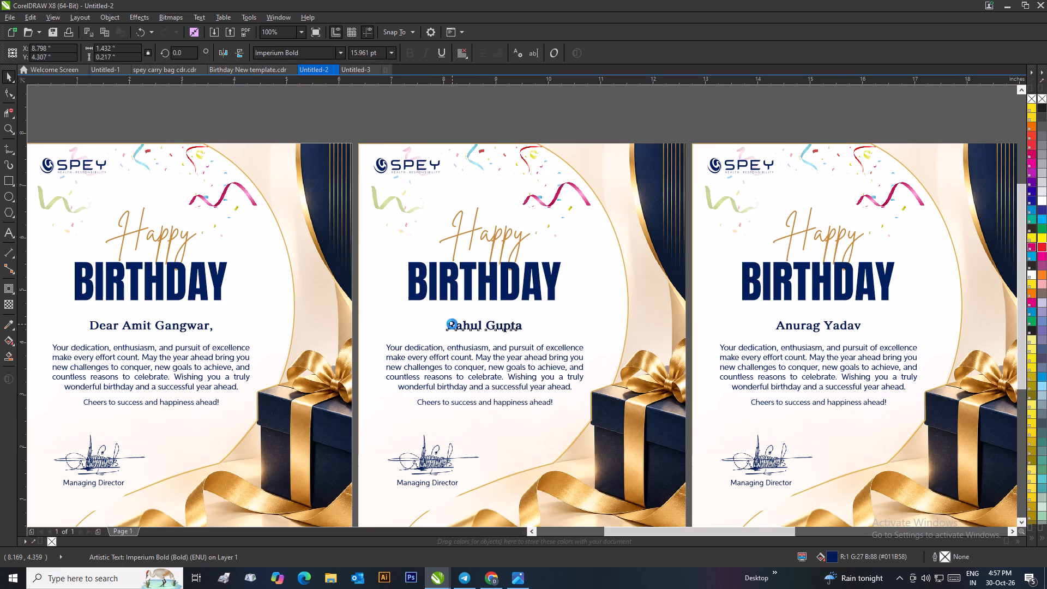
pyautogui.press('Left')
pyautogui.write('Dear')
pyautogui.press('space')
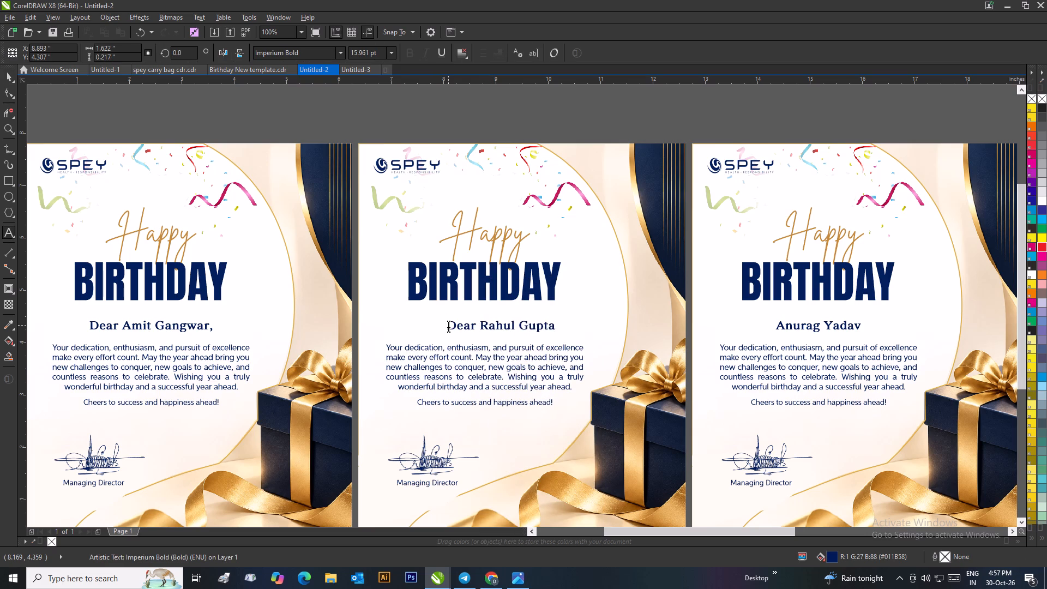
pyautogui.click(8, 69)
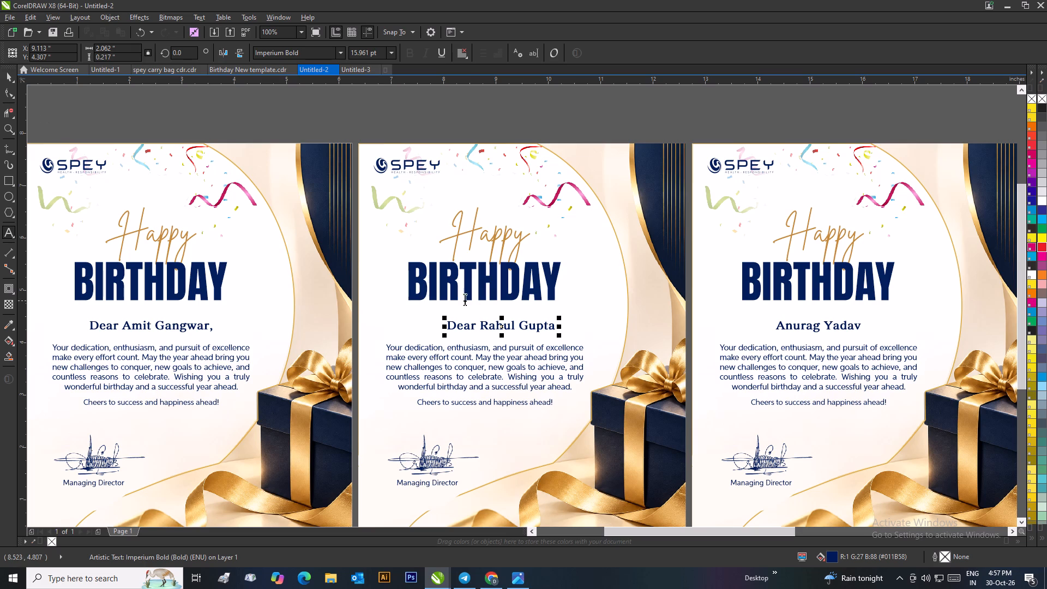
pyautogui.click(9, 72)
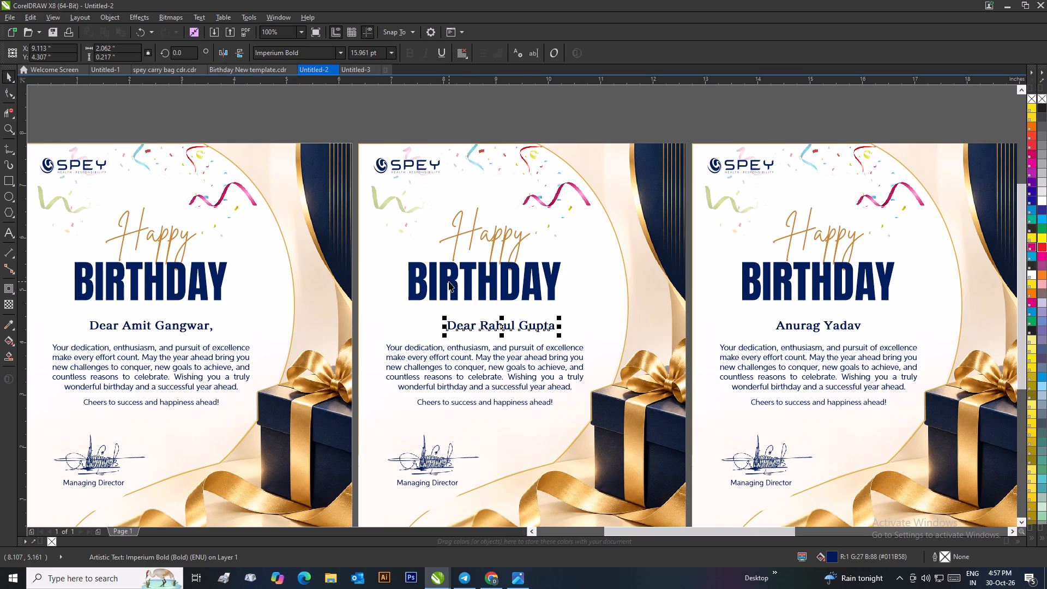
# Centre the second card's greeting line horizontally with the BIRTHDAY heading and deselect both.
pyautogui.keyDown('shift'); pyautogui.click(449, 281); pyautogui.keyUp('shift')
pyautogui.press('c')
pyautogui.click(383, 121)
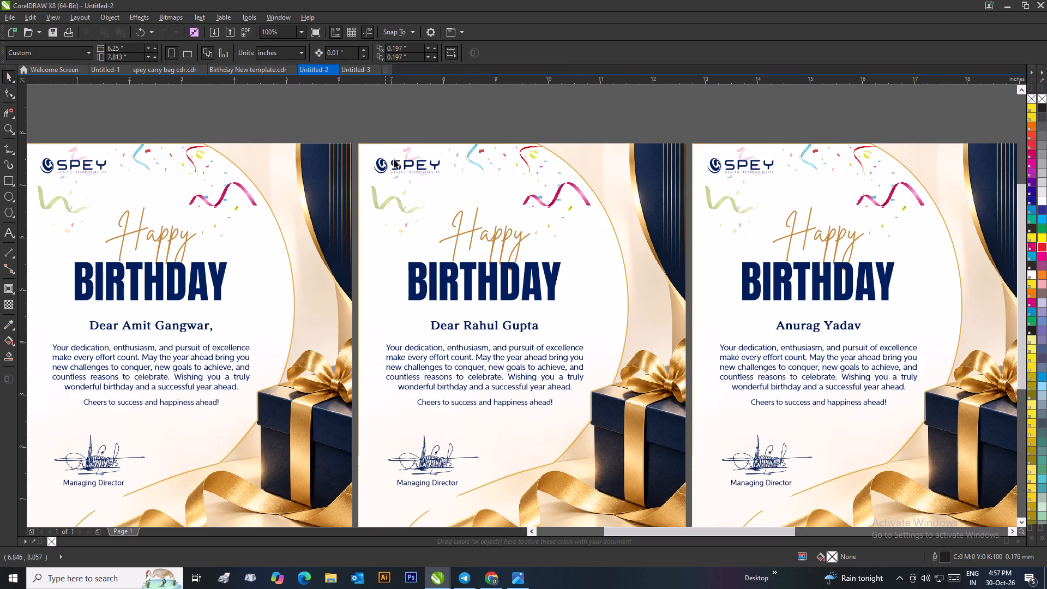
# Ungroup all objects of the third birthday card and deselect them.
pyautogui.scroll(-2, 411, 182)
pyautogui.scroll(2, 558, 303)
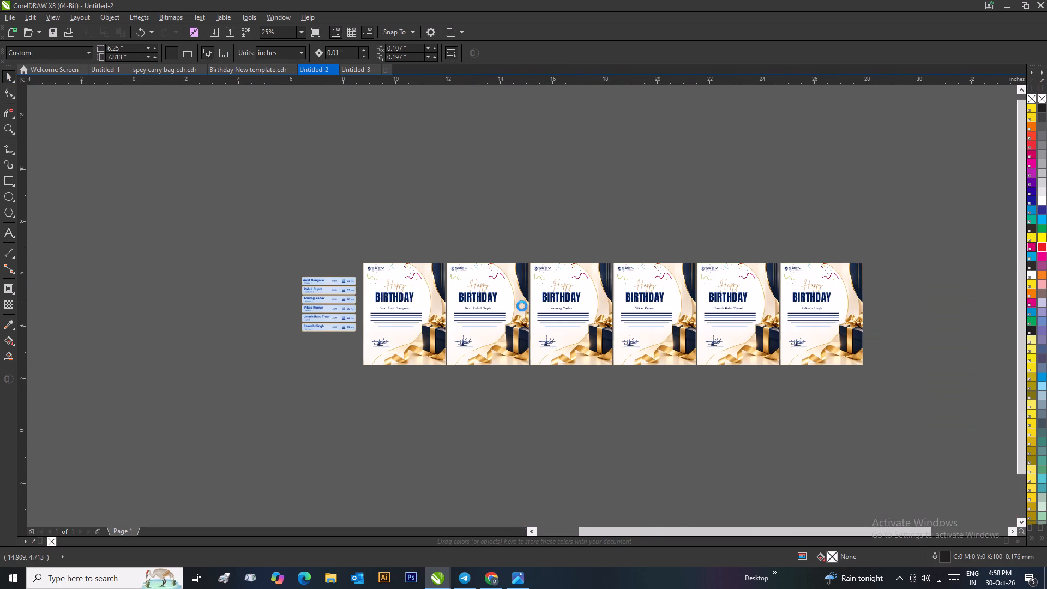
pyautogui.scroll(1, 522, 324)
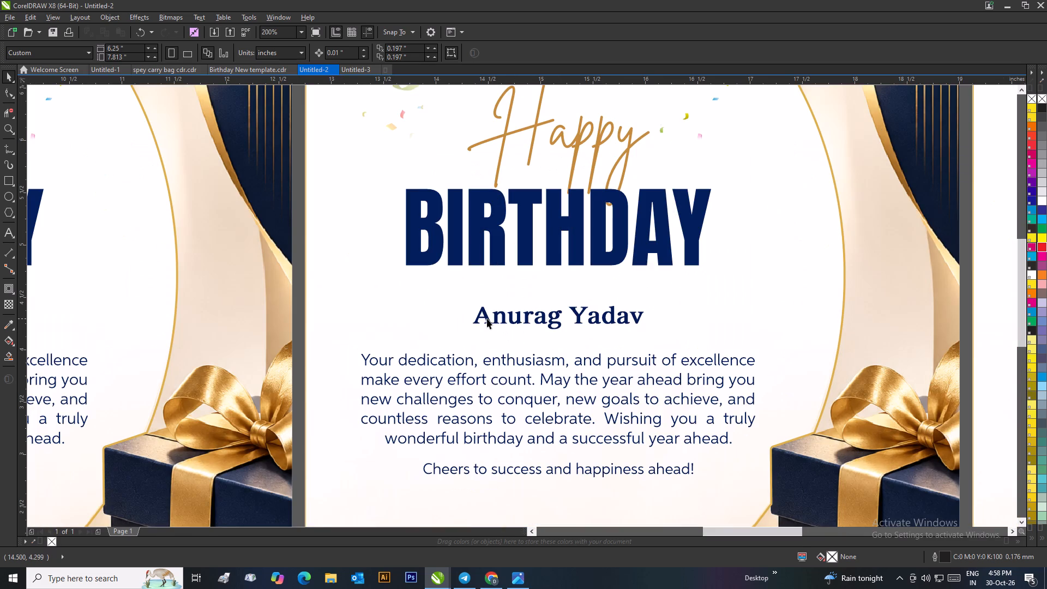
pyautogui.doubleClick(487, 318)
pyautogui.rightClick(487, 318)
pyautogui.click(528, 87)
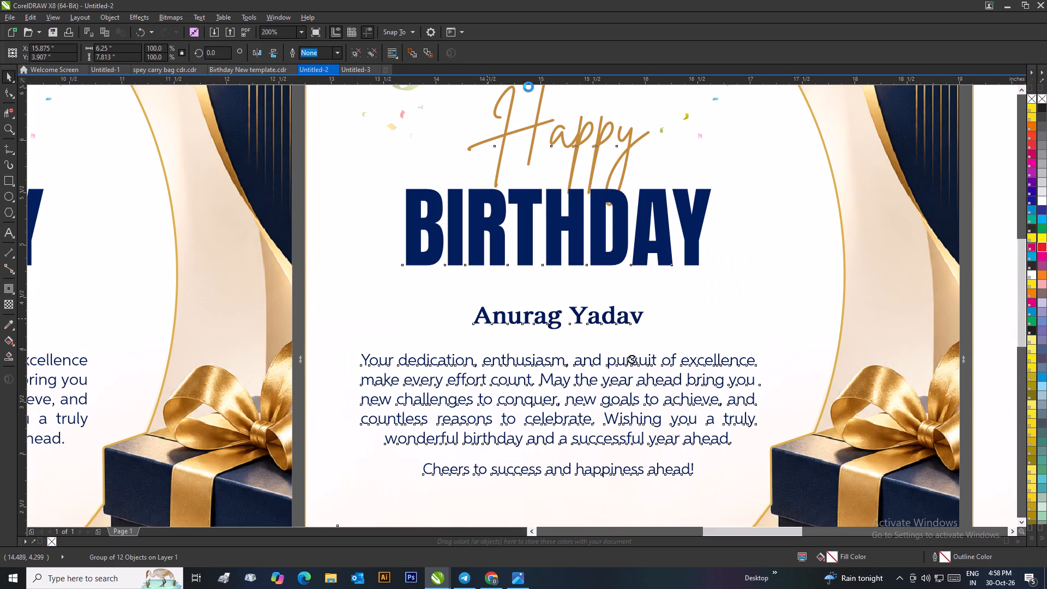
pyautogui.click(297, 146)
# Add "Dear" and a space before the recipient's name on the third card, and a comma after the name.
pyautogui.doubleClick(487, 318)
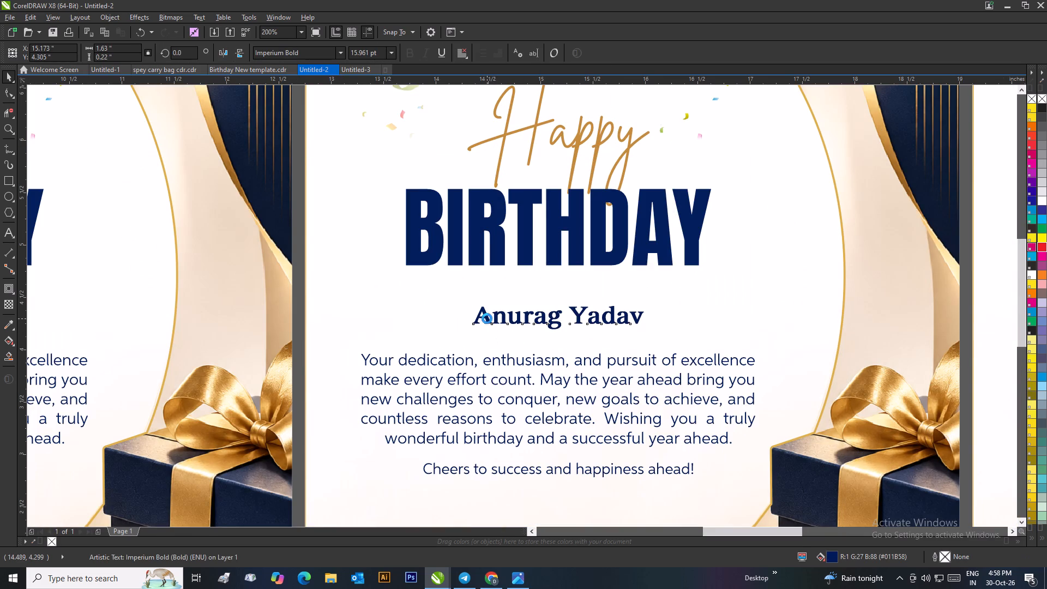
pyautogui.press('Left')
pyautogui.write('Da')
pyautogui.press('BackSpace')
pyautogui.write('ear')
pyautogui.press('space')
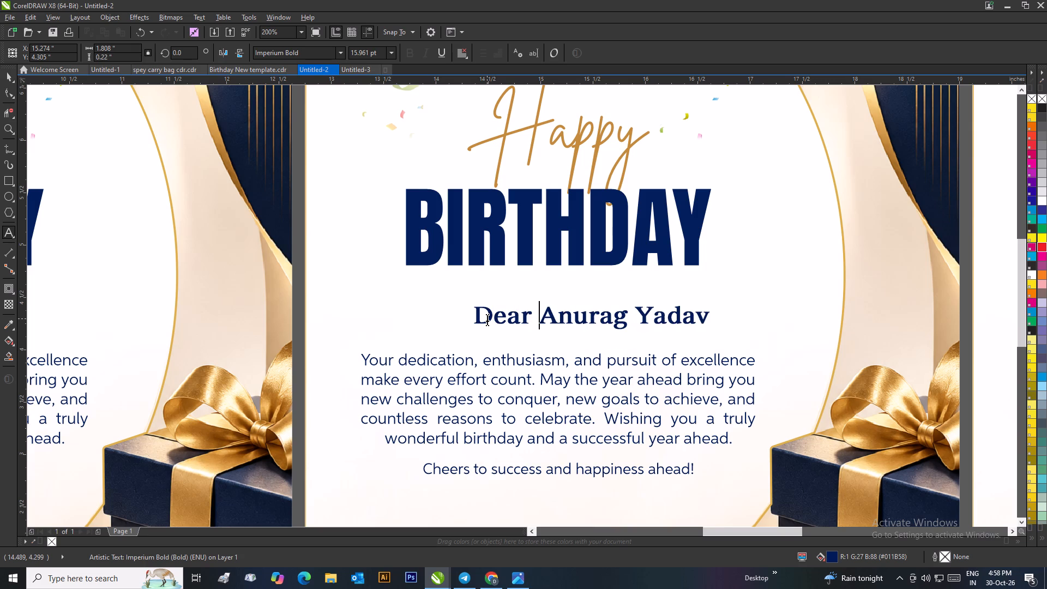
pyautogui.click(703, 319)
pyautogui.press('.')
pyautogui.press('BackSpace')
pyautogui.press(',')
pyautogui.click(7, 79)
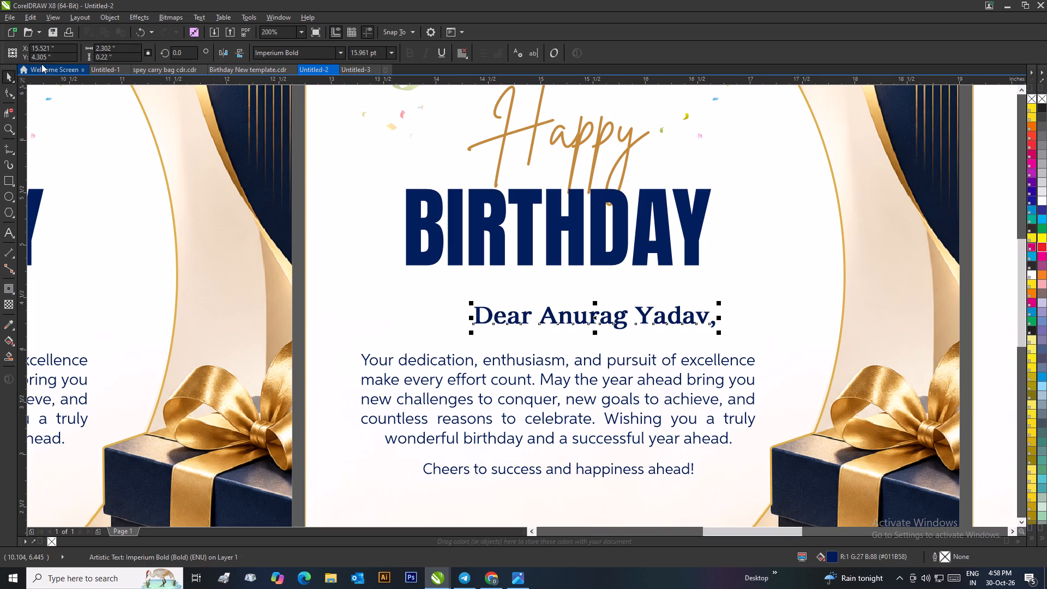
# Add a comma after the recipient's name in the second card's greeting line.
pyautogui.scroll(-2, 58, 74)
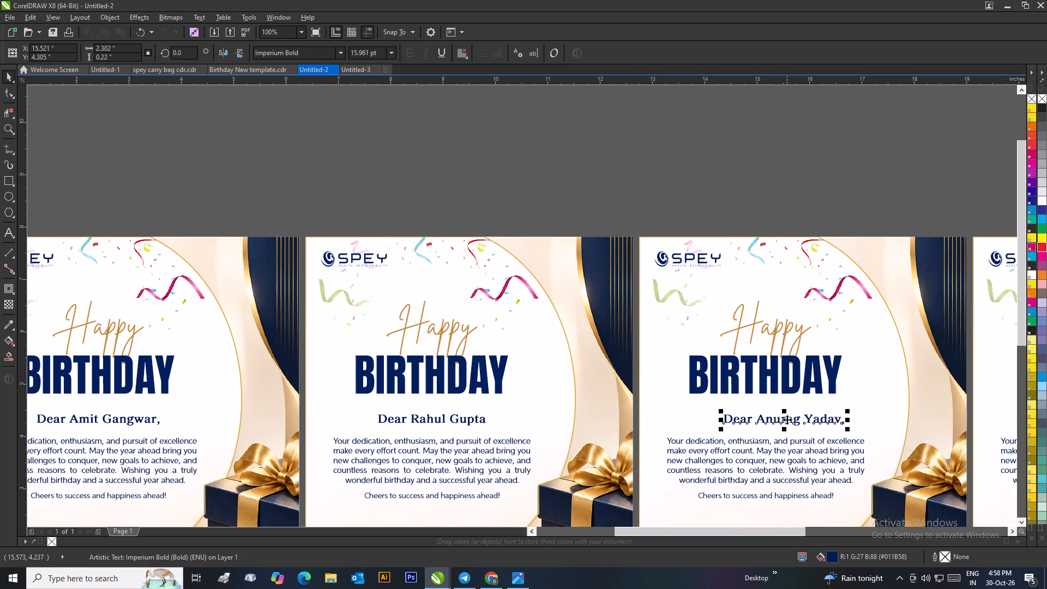
pyautogui.scroll(-2, 758, 388)
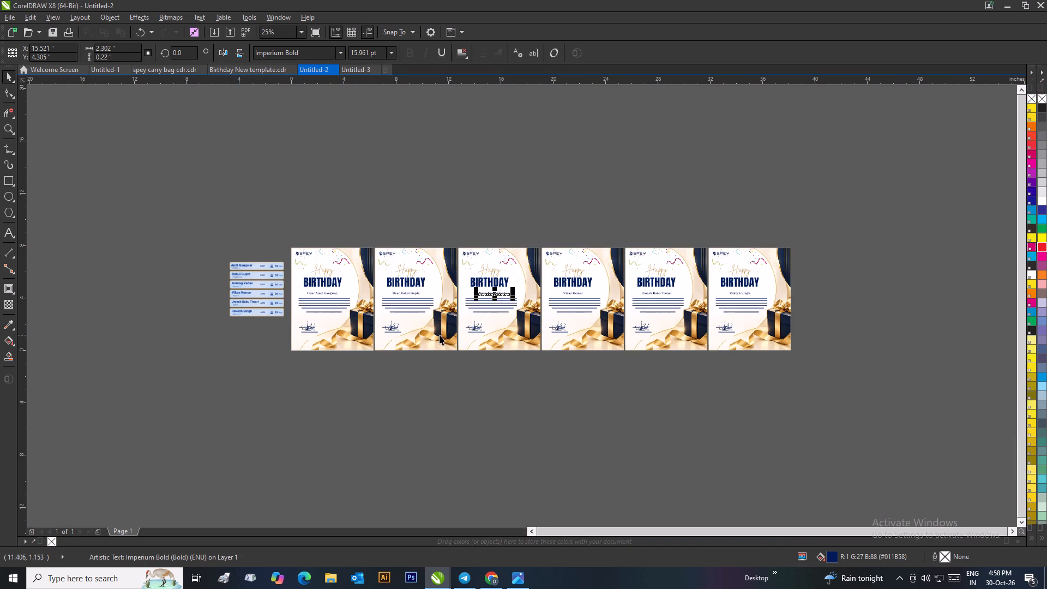
pyautogui.scroll(3, 425, 307)
pyautogui.click(523, 293)
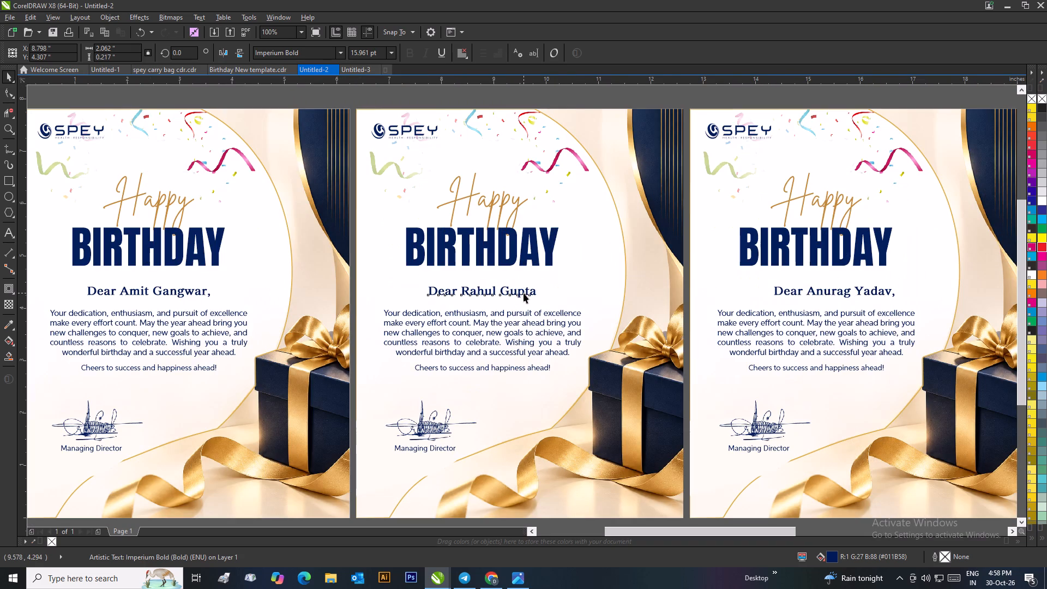
pyautogui.click(523, 293)
pyautogui.press('Right')
pyautogui.press('Right')
pyautogui.press('Right')
pyautogui.press('Right')
pyautogui.press('Right')
pyautogui.press('Right')
pyautogui.press(',')
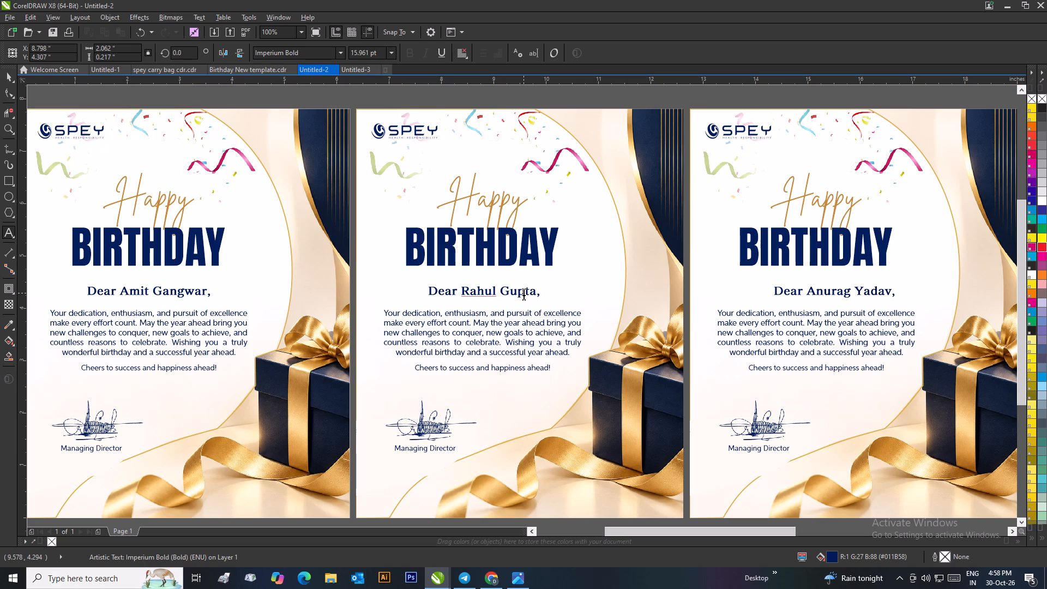
pyautogui.click(13, 71)
# Ungroup all objects of the fourth birthday card and deselect them.
pyautogui.scroll(-2, 212, 152)
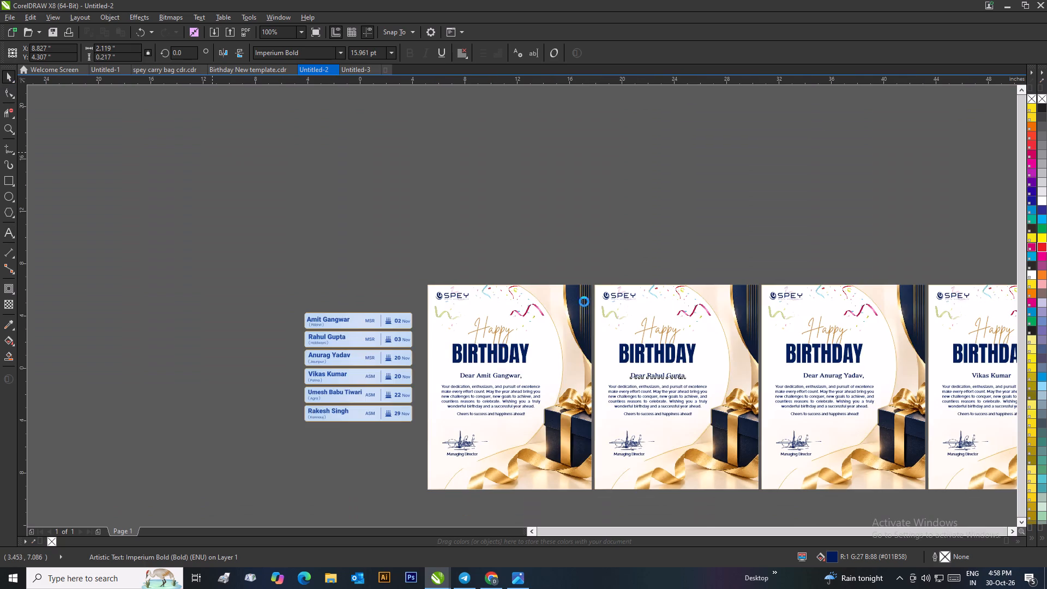
pyautogui.scroll(3, 667, 311)
pyautogui.scroll(-1, 522, 306)
pyautogui.scroll(1, 486, 308)
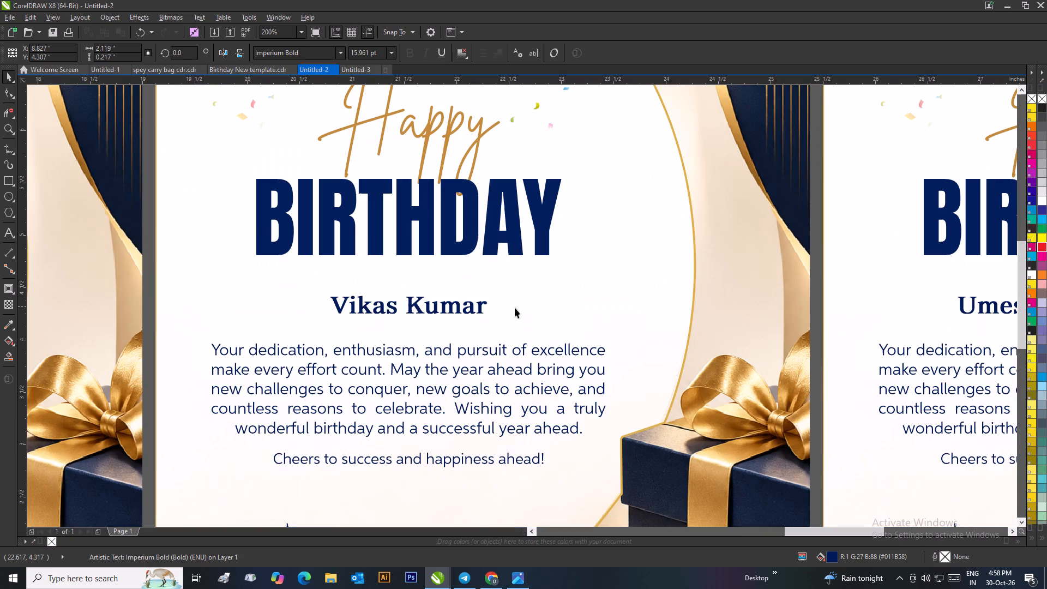
pyautogui.doubleClick(360, 306)
pyautogui.rightClick(351, 306)
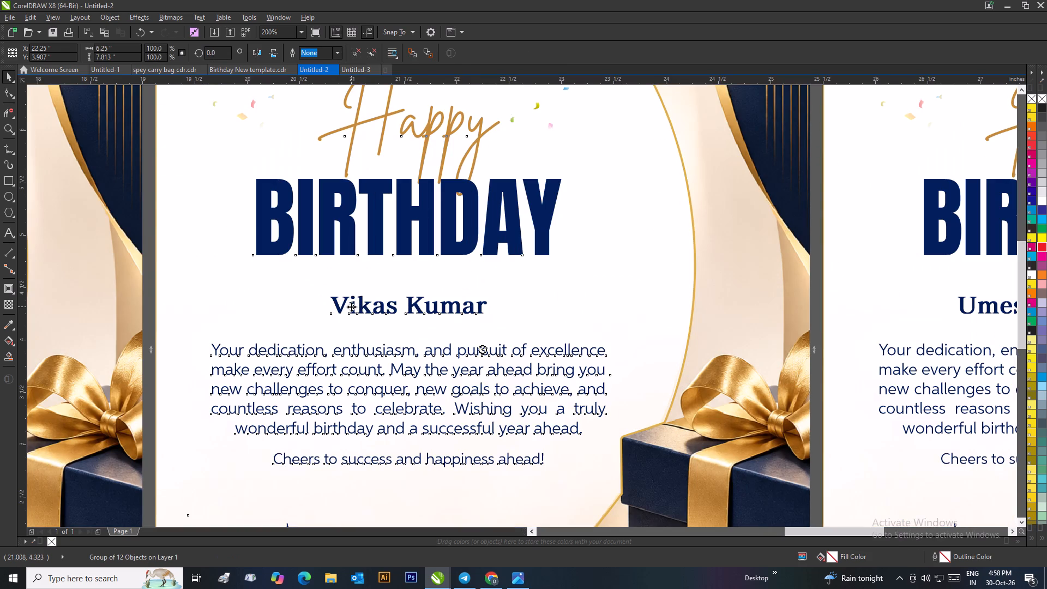
pyautogui.click(398, 79)
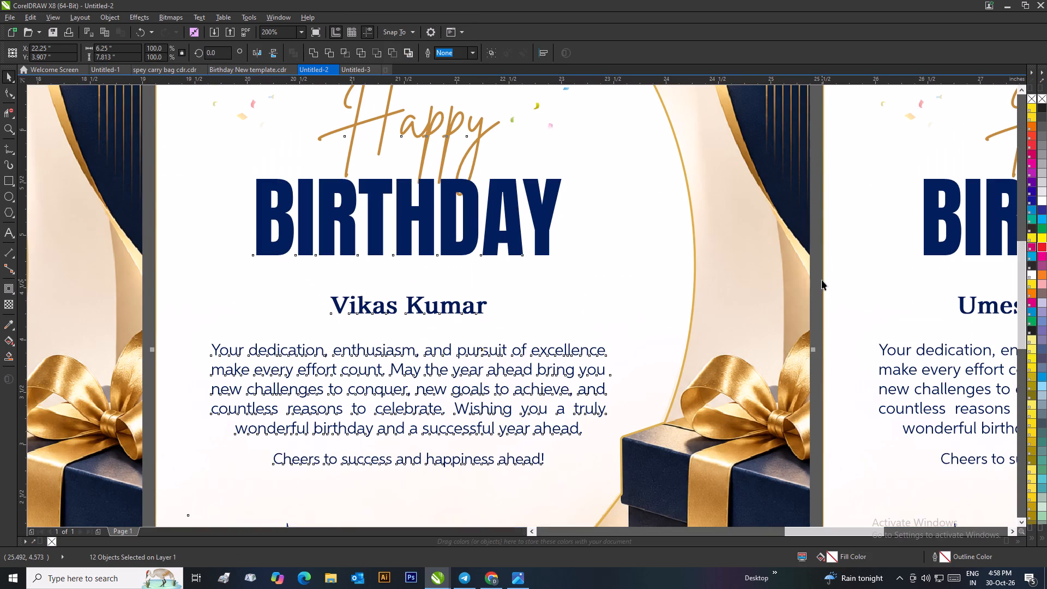
pyautogui.click(820, 281)
# Add "Dear" and a space before the recipient's name on the fourth card, and a comma after the name.
pyautogui.doubleClick(340, 307)
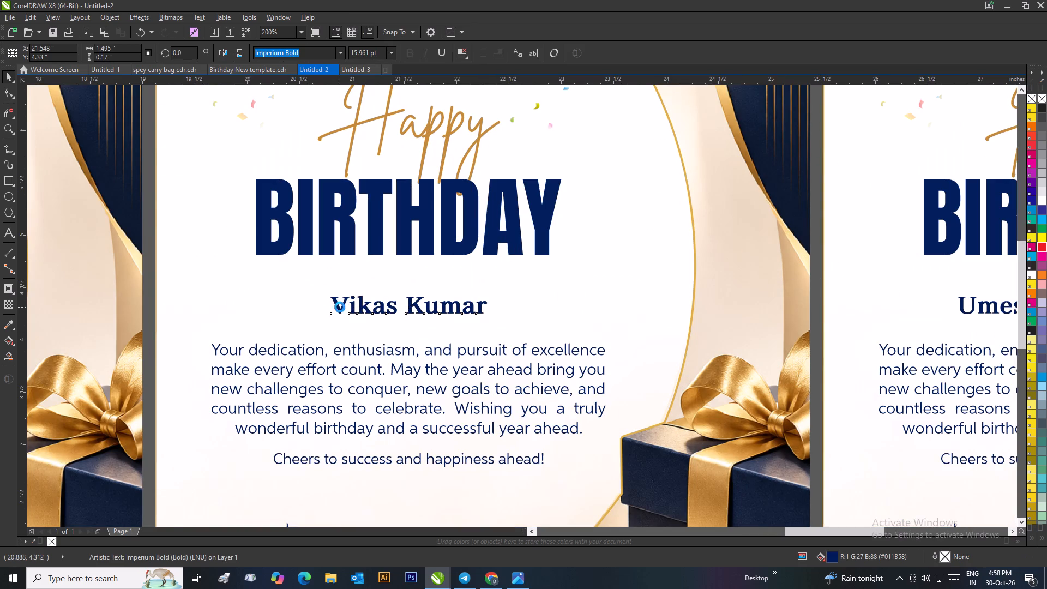
pyautogui.write('Dear')
pyautogui.press('space')
pyautogui.press('Right')
pyautogui.press('Right')
pyautogui.press('Right')
pyautogui.press('Right')
pyautogui.press('Right')
pyautogui.press('Right')
pyautogui.press('Right')
pyautogui.press('Right')
pyautogui.press('Right')
pyautogui.press('Right')
pyautogui.press('Right')
pyautogui.press('Right')
pyautogui.press('Right')
pyautogui.press('Right')
pyautogui.press('Right')
pyautogui.press('Right')
pyautogui.press('Right')
pyautogui.press('Right')
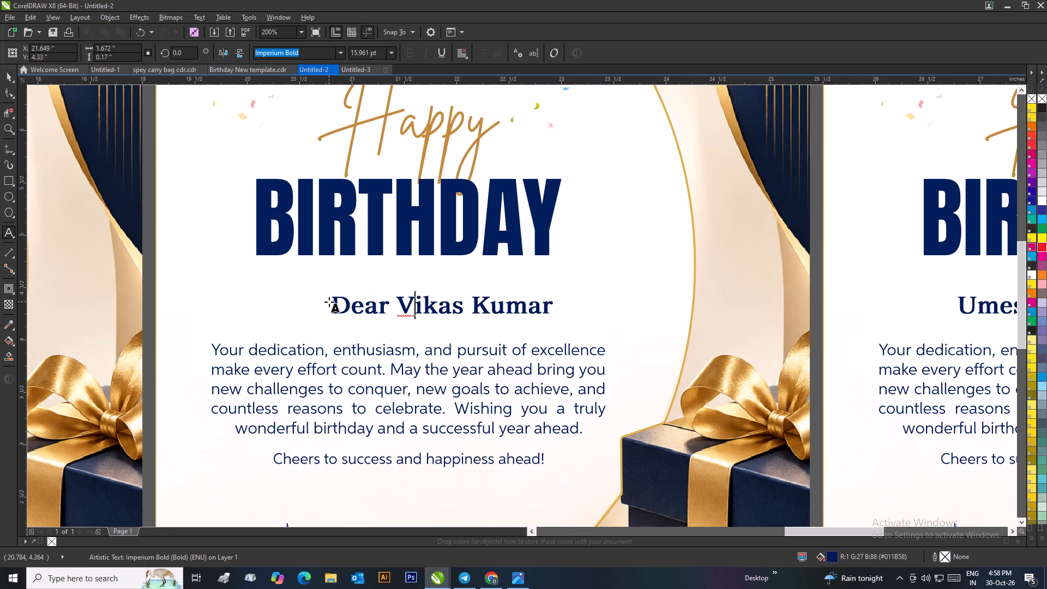
pyautogui.press('BackSpace')
pyautogui.press(',')
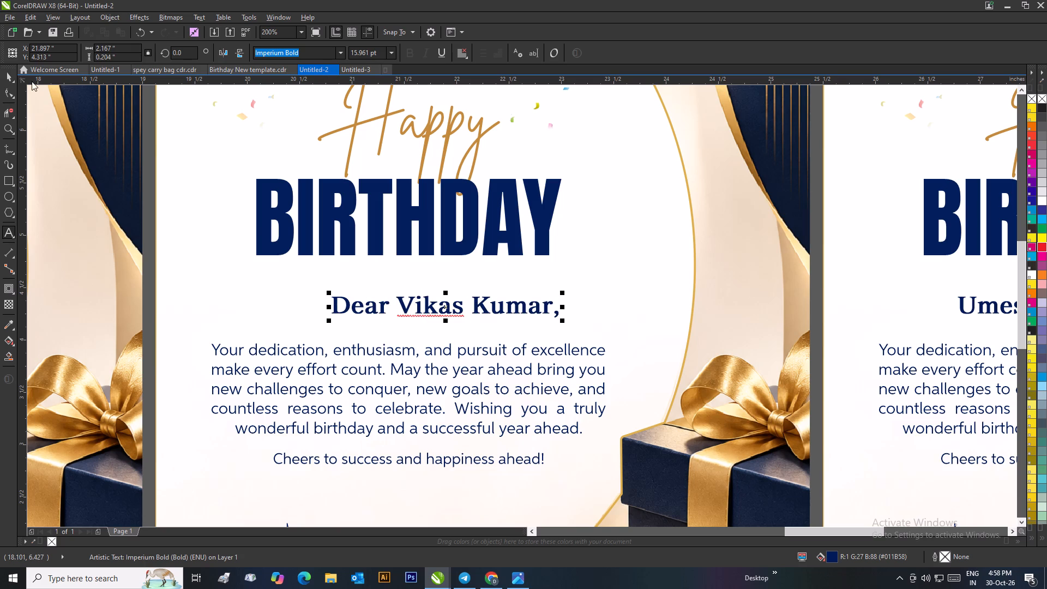
pyautogui.click(7, 73)
# Centre the fourth card's greeting line horizontally with the BIRTHDAY heading and deselect both.
pyautogui.keyDown('shift'); pyautogui.click(332, 223); pyautogui.keyUp('shift')
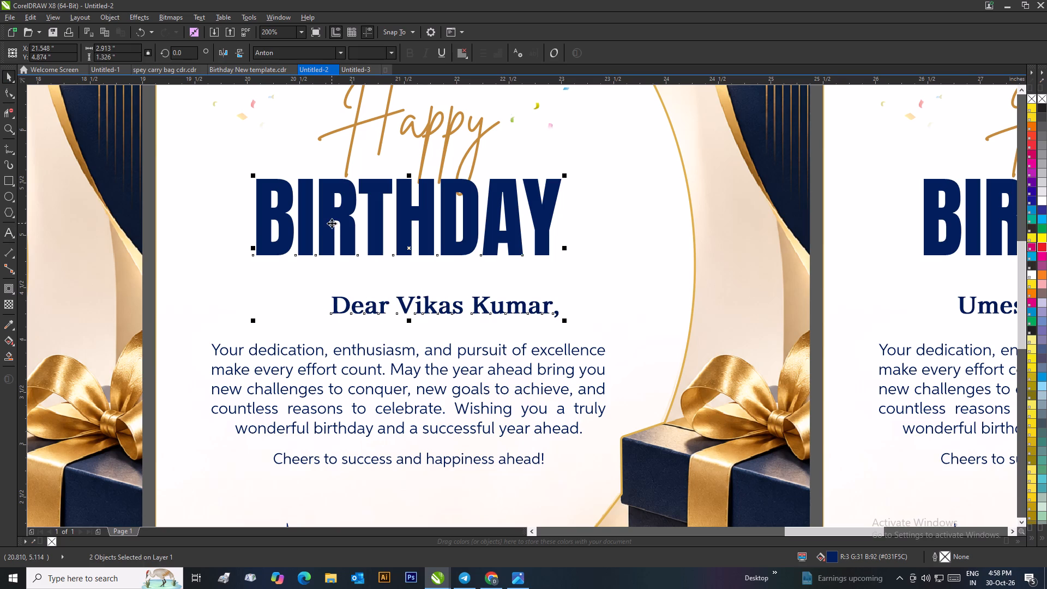
pyautogui.press('c')
pyautogui.scroll(-2, 317, 238)
pyautogui.scroll(1, 522, 308)
pyautogui.scroll(-2, 563, 175)
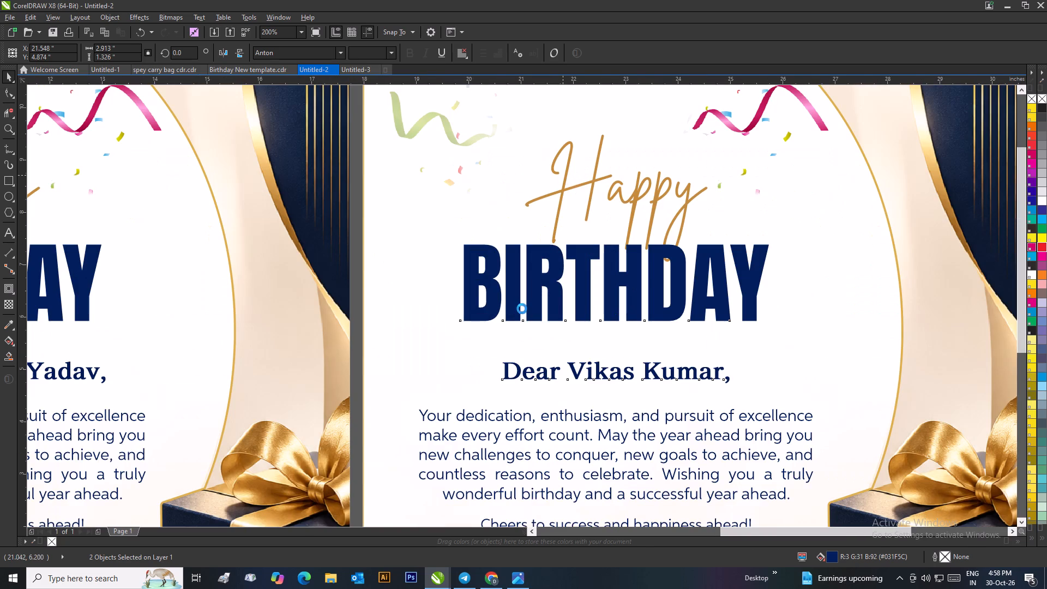
pyautogui.click(579, 249)
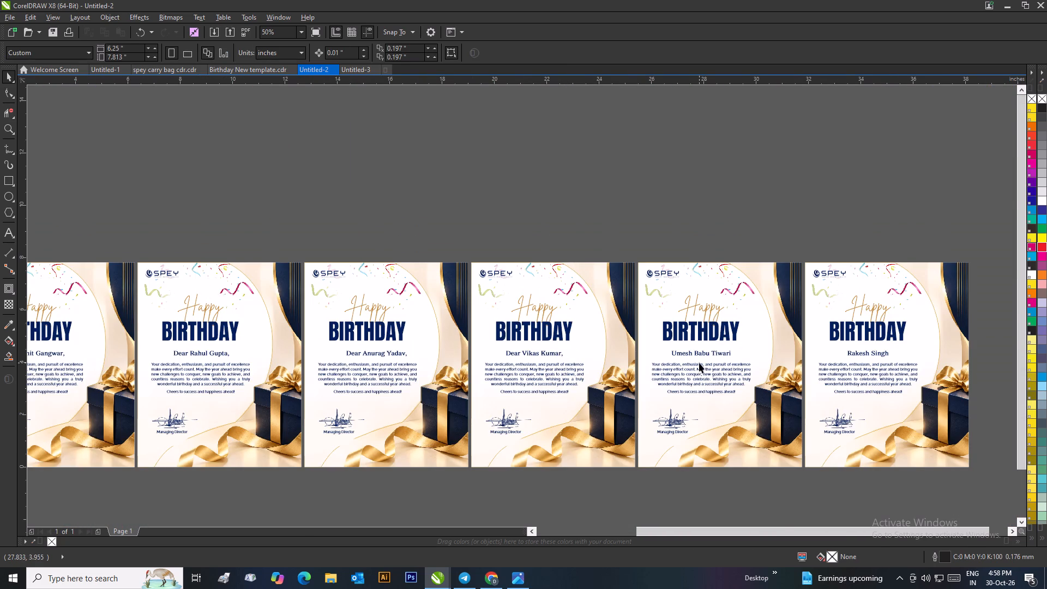
# Ungroup all objects of the fifth birthday card and deselect them.
pyautogui.scroll(1, 699, 363)
pyautogui.doubleClick(531, 289)
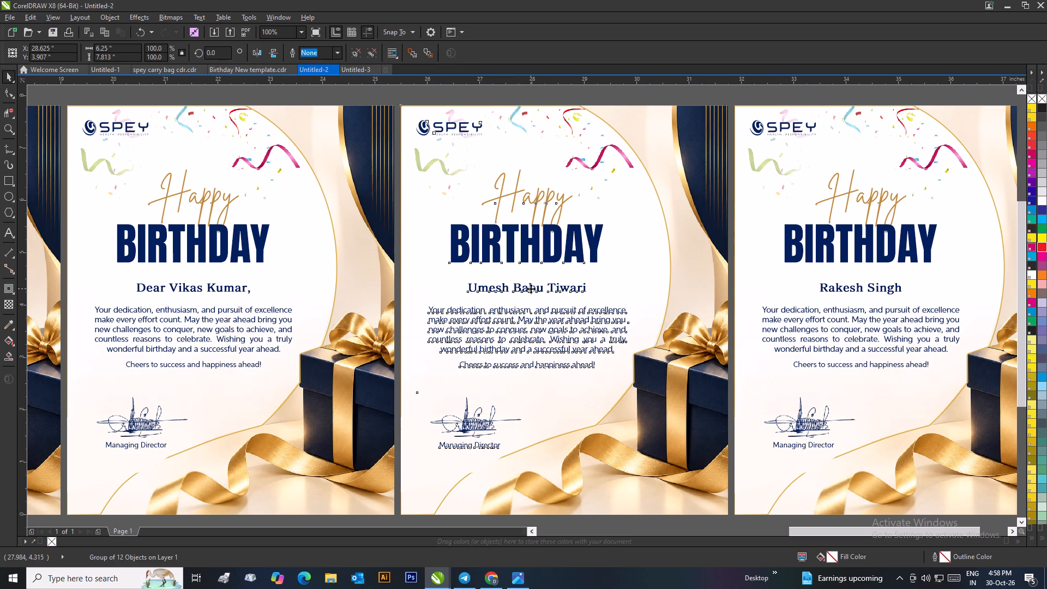
pyautogui.rightClick(531, 289)
pyautogui.click(567, 331)
pyautogui.click(735, 289)
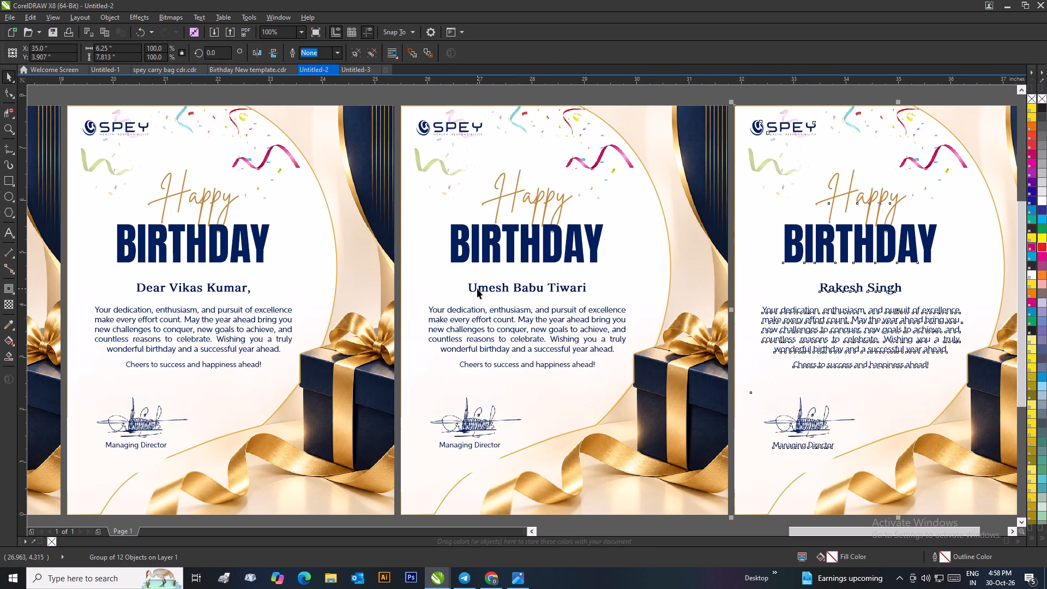
# Add "Dear" and a space before the recipient's name on the fifth card, and a comma after the name.
pyautogui.doubleClick(477, 289)
pyautogui.click(472, 289)
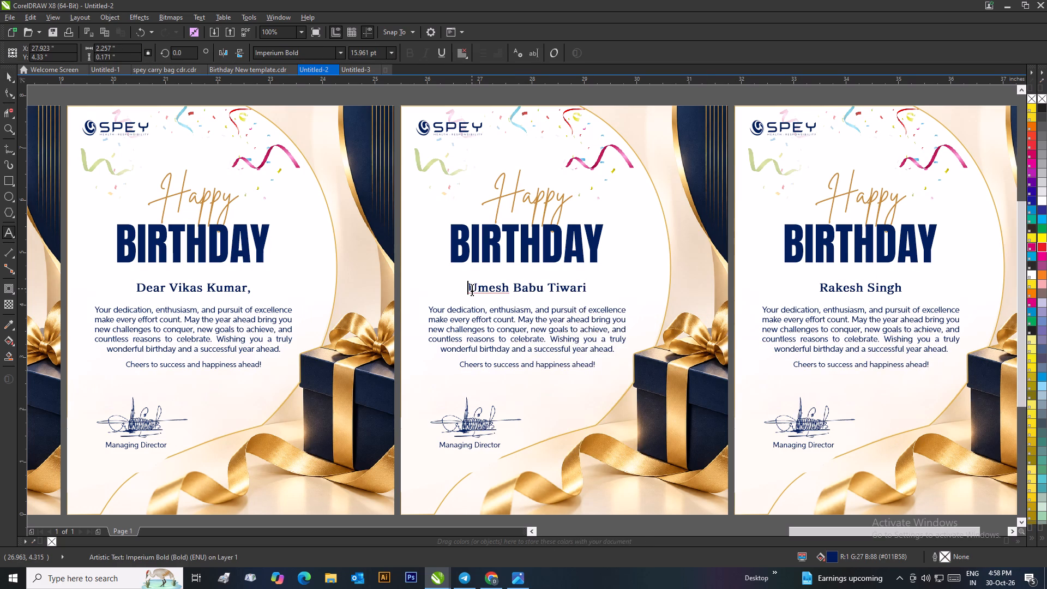
pyautogui.write('Dear')
pyautogui.press('space')
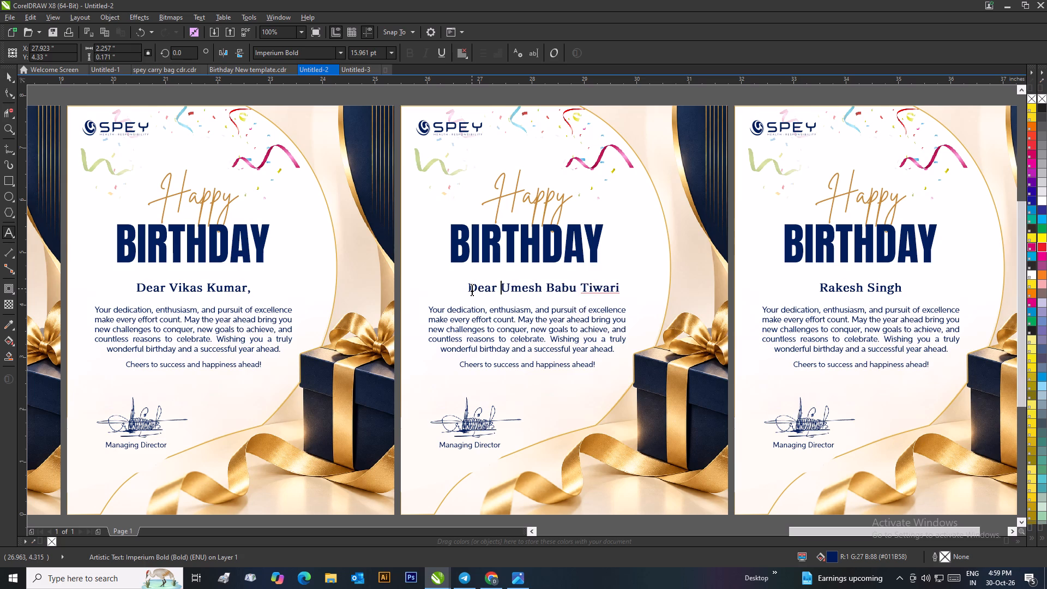
pyautogui.press('Right')
pyautogui.press('Right')
pyautogui.press('Right')
pyautogui.press('Right')
pyautogui.press('Right')
pyautogui.press('Right')
pyautogui.press('Right')
pyautogui.press('Right')
pyautogui.press('Right')
pyautogui.press('Right')
pyautogui.press('Right')
pyautogui.press('Right')
pyautogui.press('Right')
pyautogui.press('Right')
pyautogui.press('Right')
pyautogui.press('Right')
pyautogui.press('Right')
pyautogui.press('Right')
pyautogui.press('Right')
pyautogui.press(',')
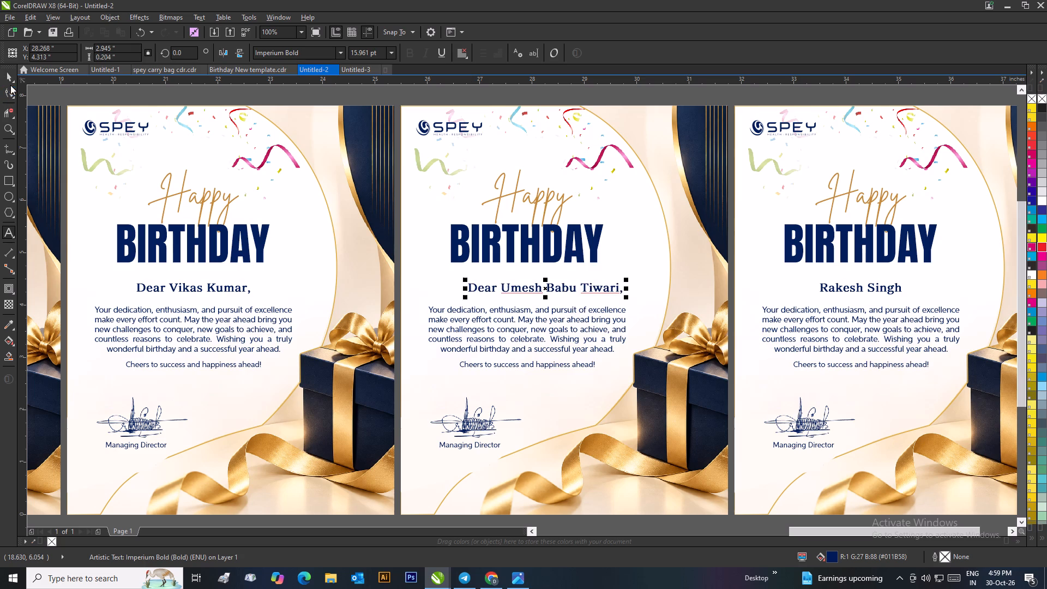
pyautogui.click(10, 82)
# Centre the fifth card's greeting line horizontally with the BIRTHDAY heading and deselect both.
pyautogui.keyDown('shift'); pyautogui.click(474, 244); pyautogui.keyUp('shift')
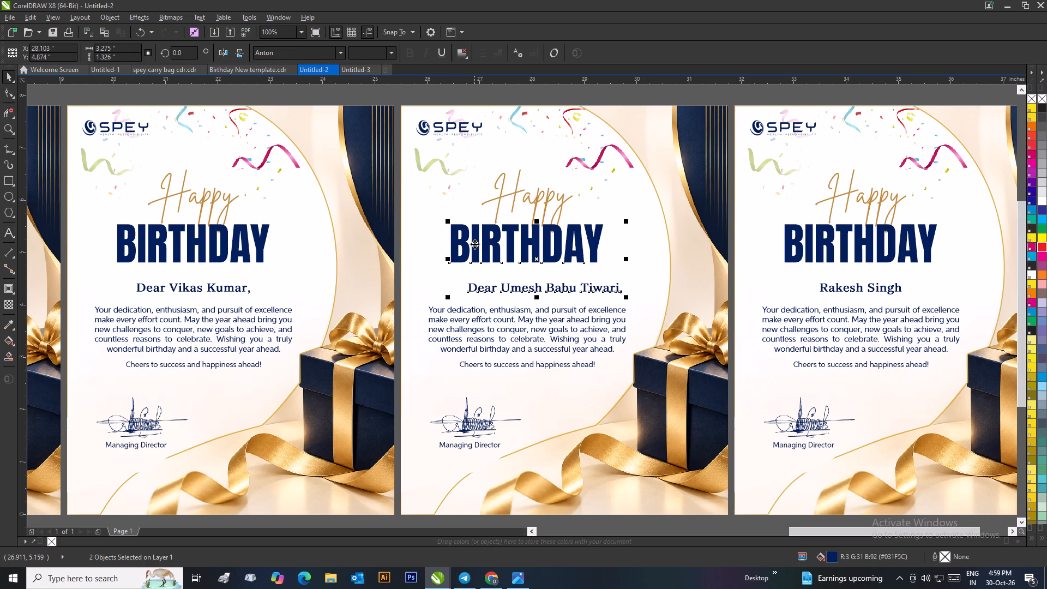
pyautogui.press('c')
pyautogui.scroll(-1, 486, 257)
pyautogui.click(581, 199)
# Centre the fourth card's greeting line horizontally with its BIRTHDAY heading again and deselect both.
pyautogui.scroll(2, 408, 327)
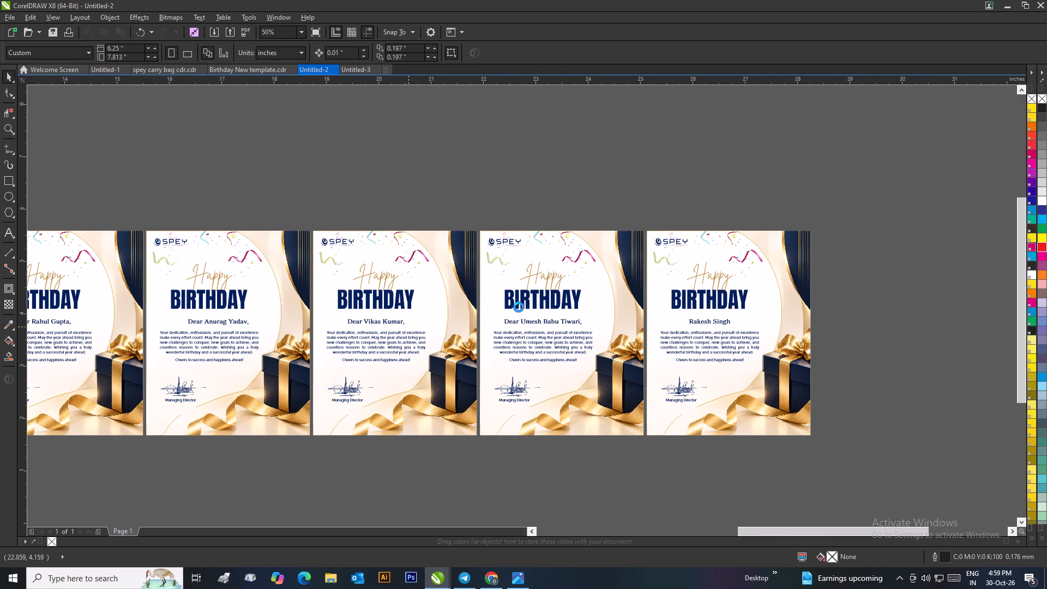
pyautogui.click(470, 290)
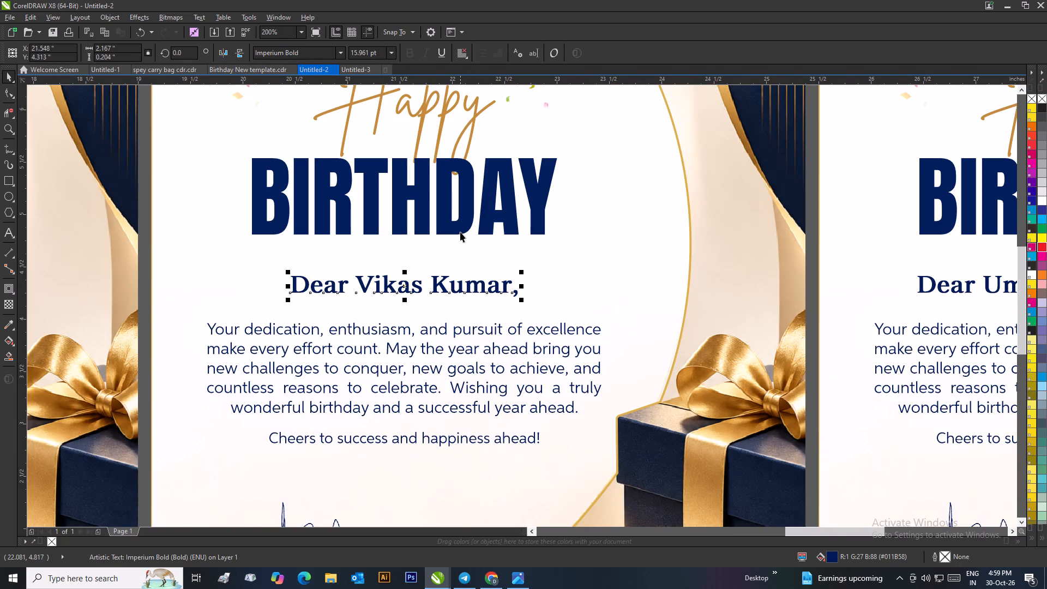
pyautogui.keyDown('shift'); pyautogui.click(460, 232); pyautogui.keyUp('shift')
pyautogui.press('c')
pyautogui.scroll(-2, 454, 238)
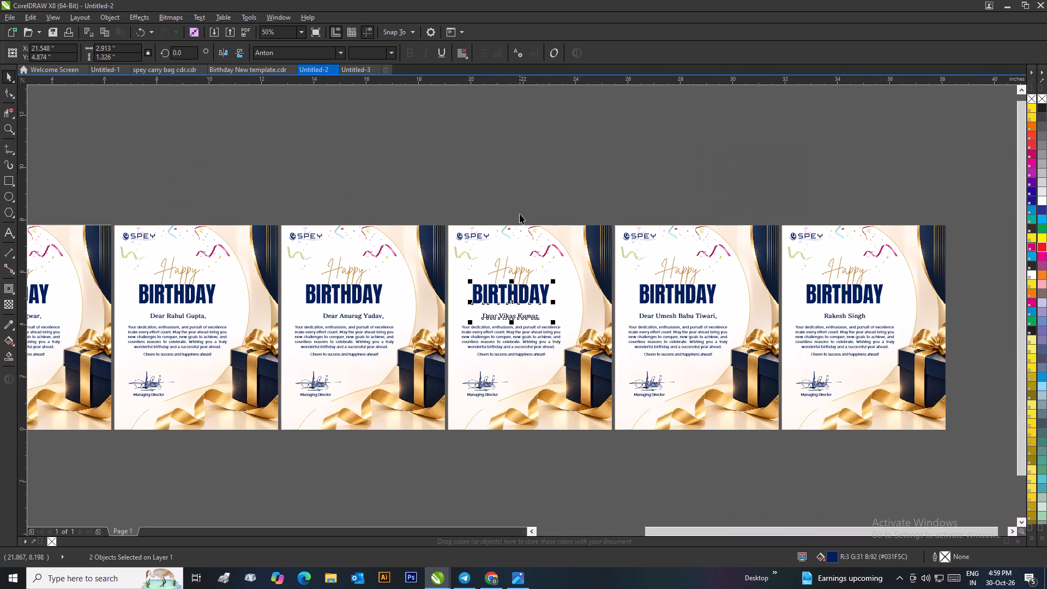
pyautogui.click(521, 207)
# Centre the third card's greeting line horizontally with its BIRTHDAY heading and deselect both.
pyautogui.scroll(1, 352, 324)
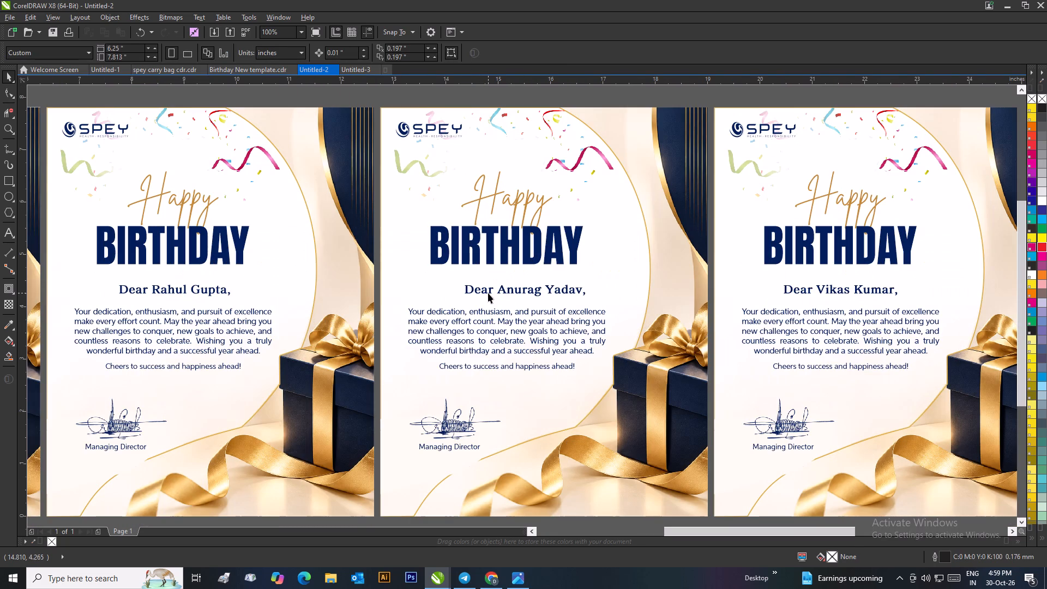
pyautogui.click(488, 292)
pyautogui.rightClick(488, 292)
pyautogui.keyDown('shift'); pyautogui.click(490, 260); pyautogui.keyUp('shift')
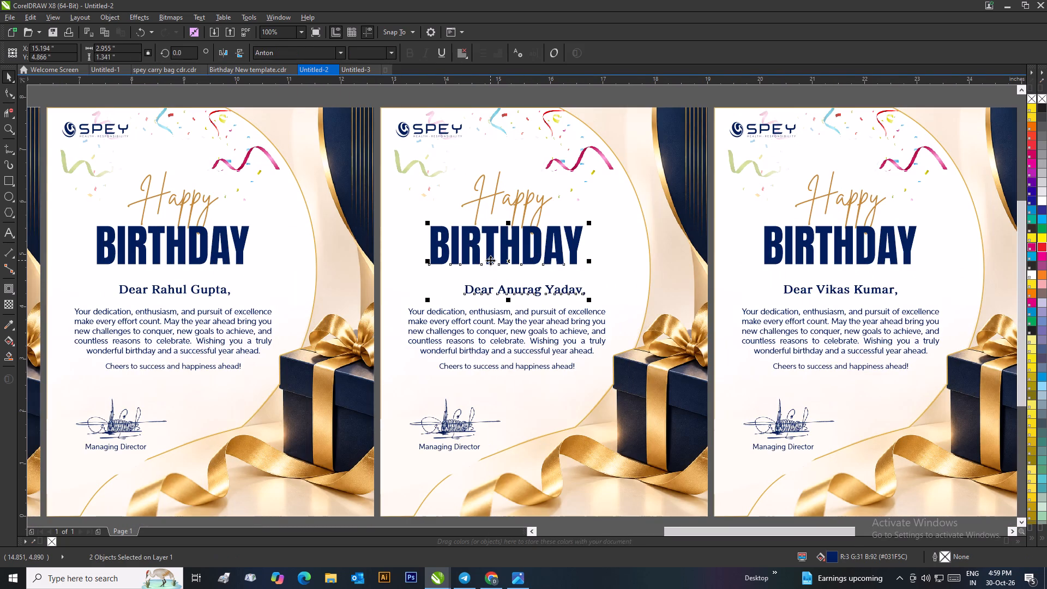
pyautogui.press('c')
pyautogui.scroll(-1, 485, 268)
pyautogui.click(557, 199)
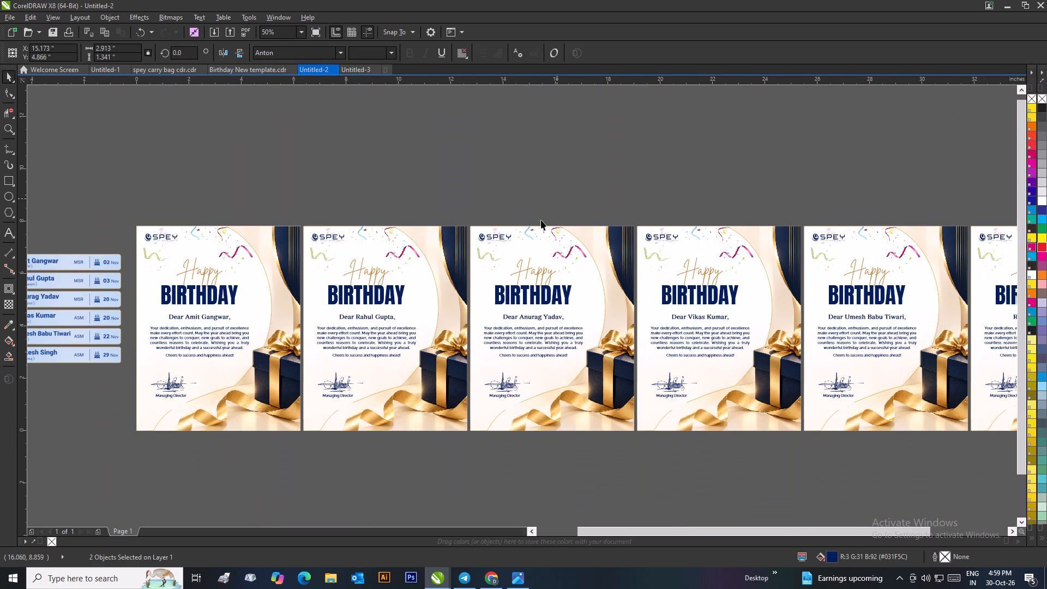
# Centre the second card's greeting line horizontally with its BIRTHDAY heading and deselect both.
pyautogui.click(384, 317)
pyautogui.keyDown('shift'); pyautogui.click(381, 300); pyautogui.keyUp('shift')
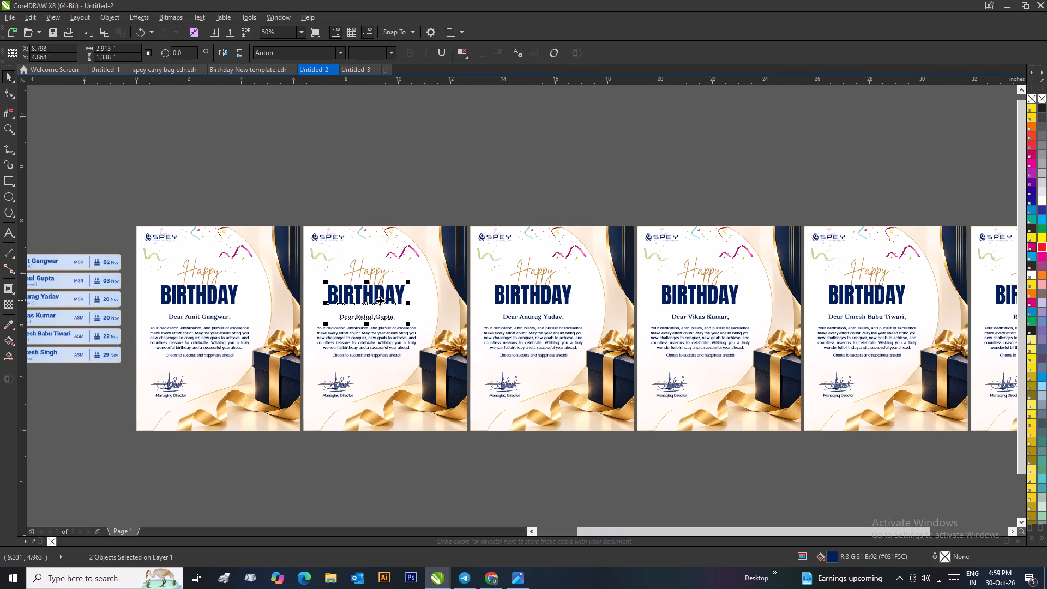
pyautogui.press('c')
pyautogui.click(420, 189)
# Centre the first card's greeting line horizontally with its BIRTHDAY heading and deselect both.
pyautogui.click(226, 316)
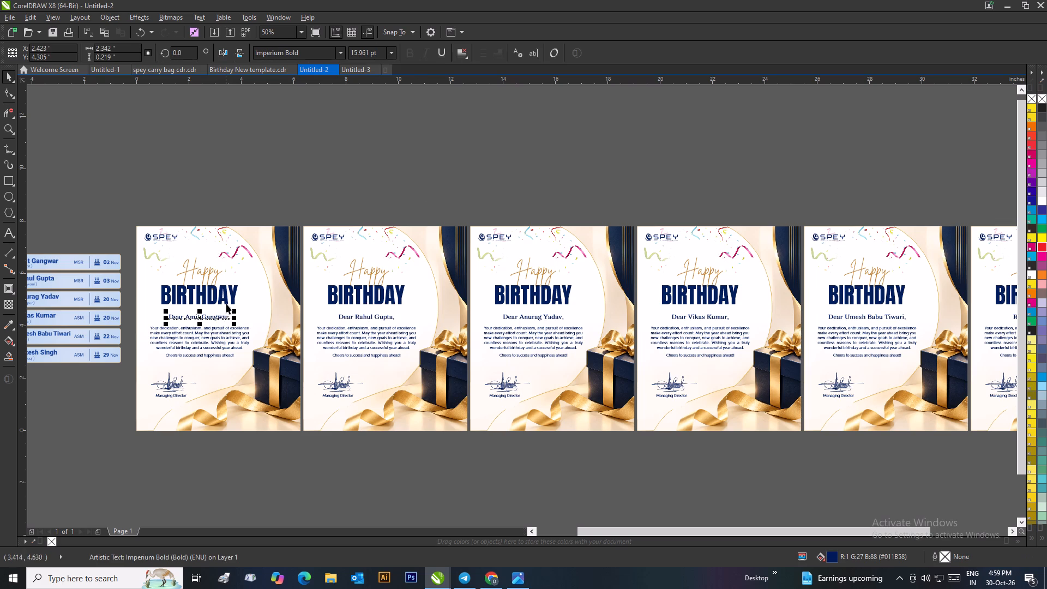
pyautogui.keyDown('shift'); pyautogui.click(227, 296); pyautogui.keyUp('shift')
pyautogui.press('c')
pyautogui.click(308, 211)
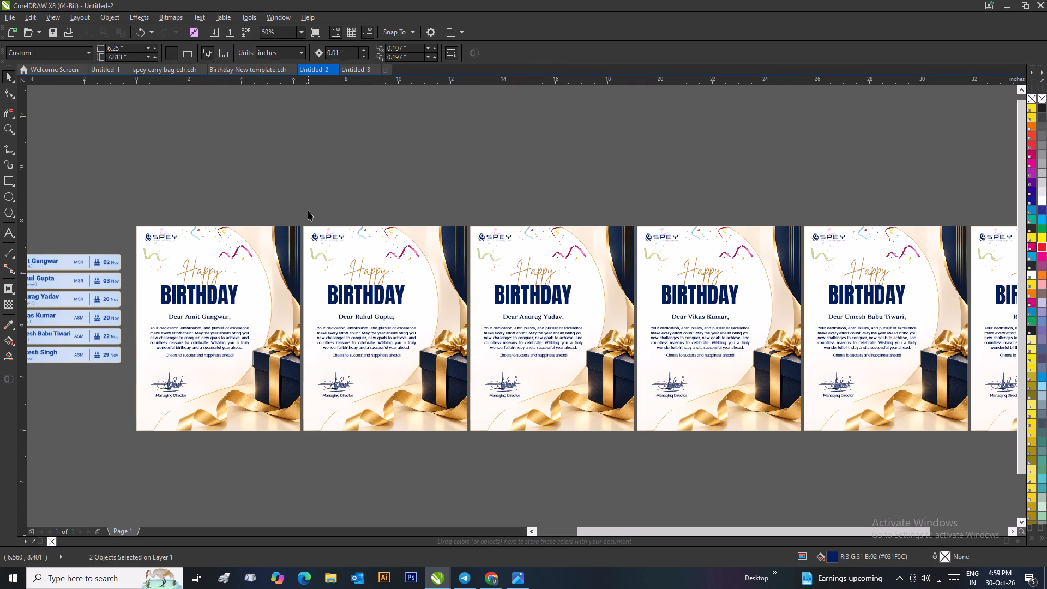
# Centre the fifth card's greeting line horizontally with its BIRTHDAY heading again.
pyautogui.scroll(2, 795, 322)
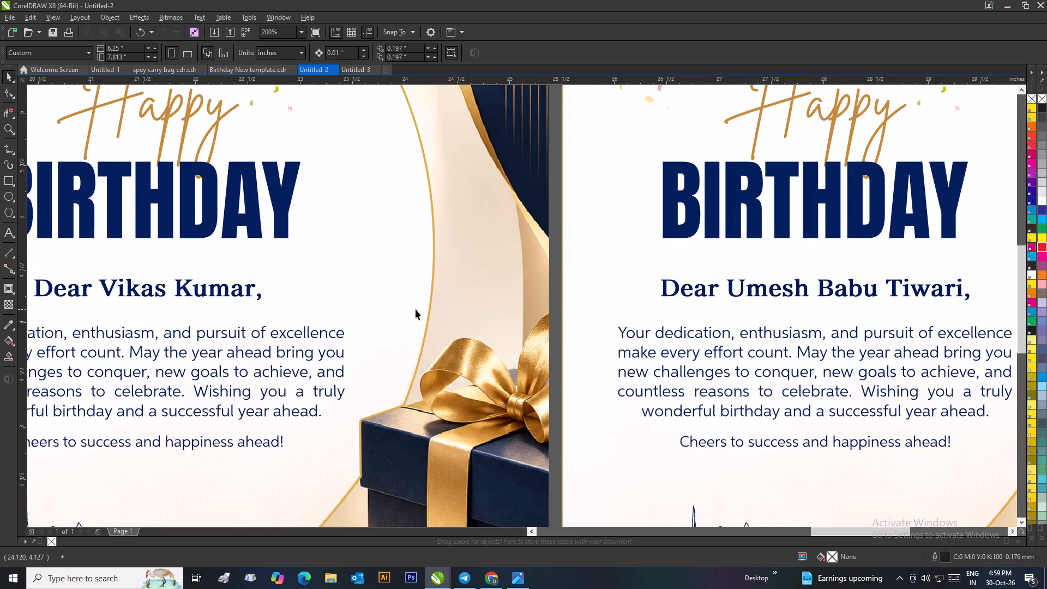
pyautogui.scroll(-2, 566, 298)
pyautogui.scroll(2, 609, 308)
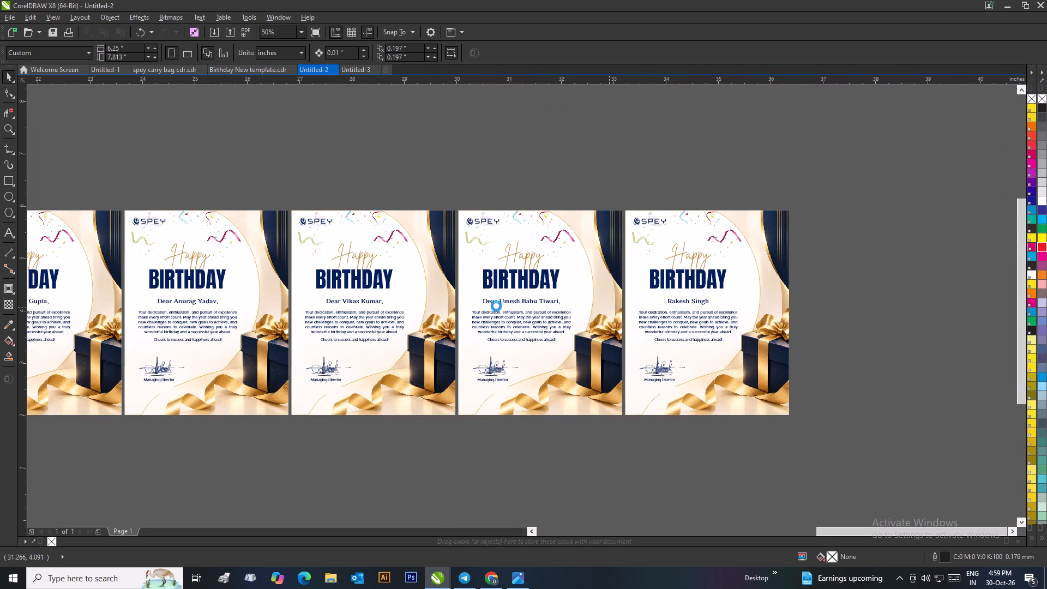
pyautogui.click(350, 286)
pyautogui.keyDown('shift'); pyautogui.click(359, 217); pyautogui.keyUp('shift')
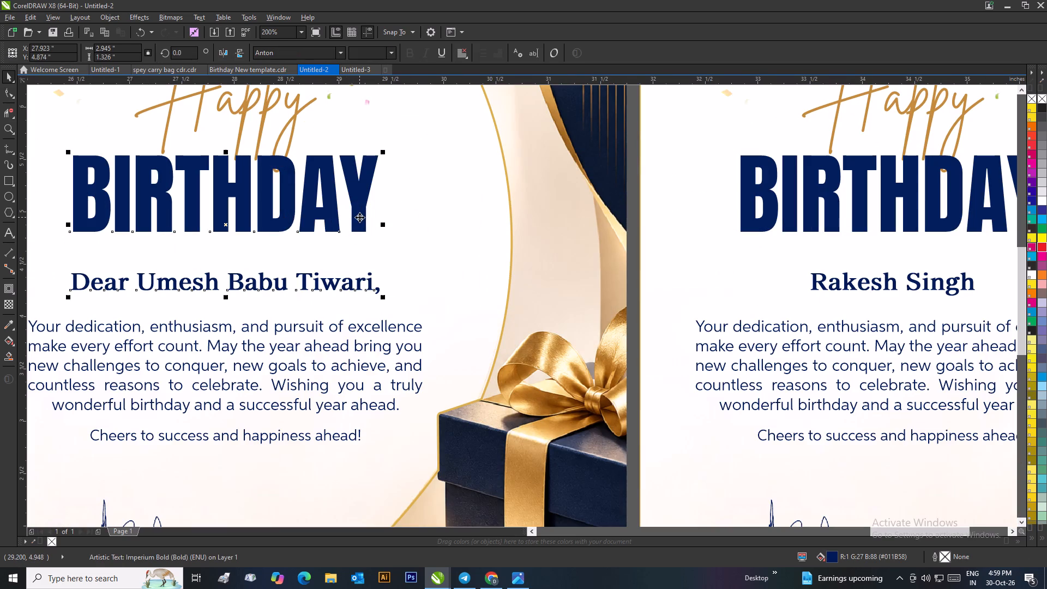
pyautogui.press('c')
pyautogui.scroll(-2, 342, 233)
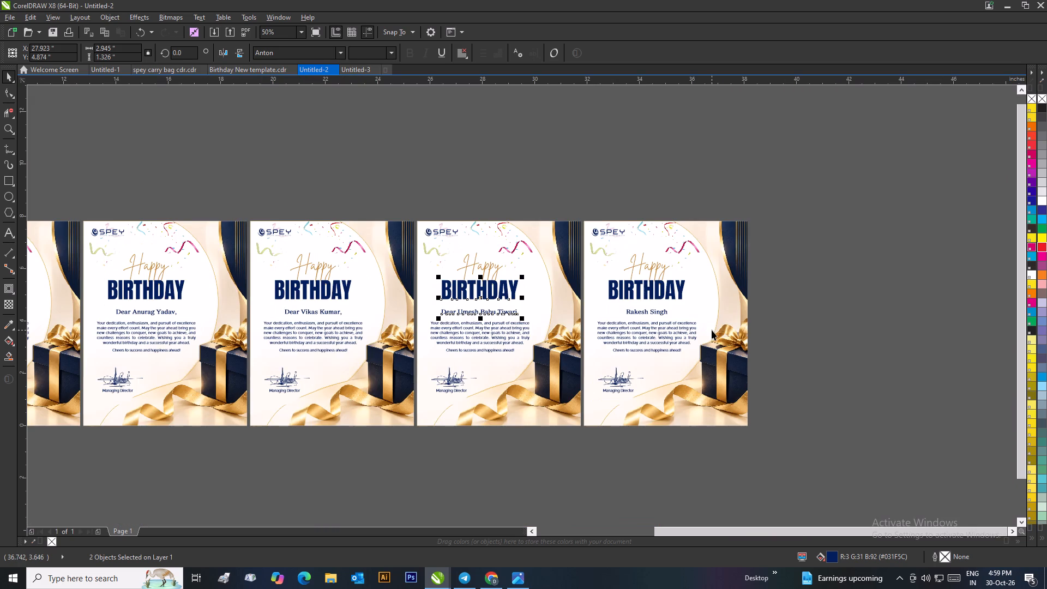
# Ungroup all objects of the sixth birthday card and deselect them.
pyautogui.doubleClick(641, 312)
pyautogui.rightClick(641, 312)
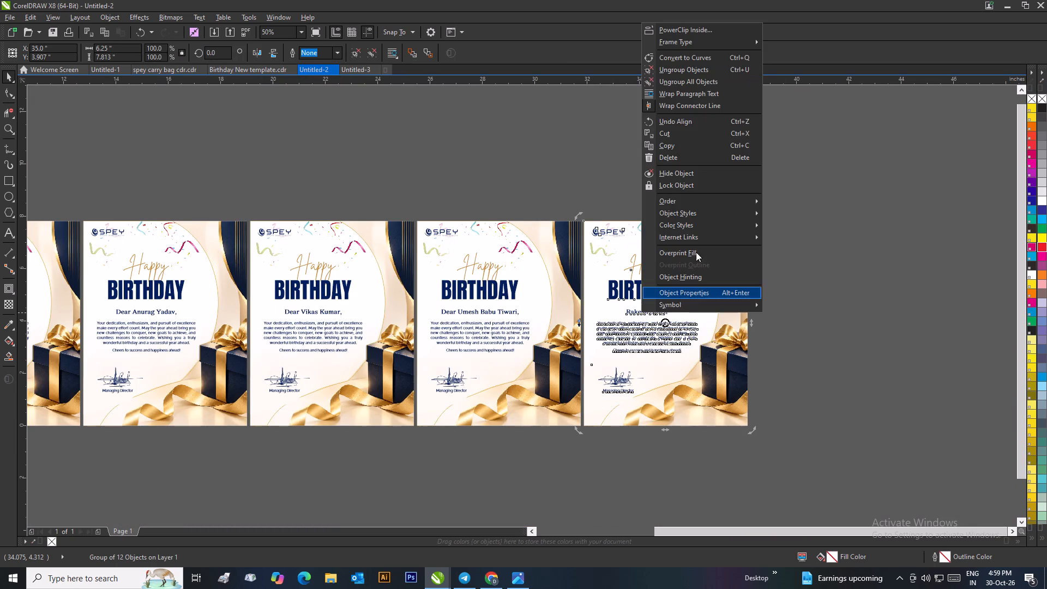
pyautogui.click(681, 84)
pyautogui.click(668, 111)
# Add "Dear" and a space before the recipient's name on the sixth card, and a comma after the name.
pyautogui.scroll(3, 623, 343)
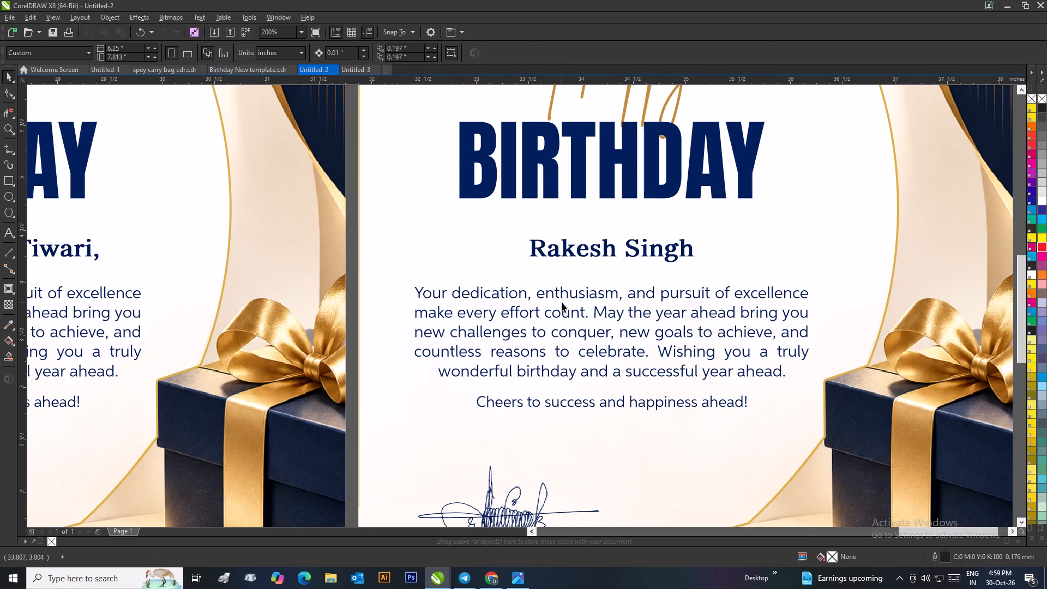
pyautogui.doubleClick(538, 248)
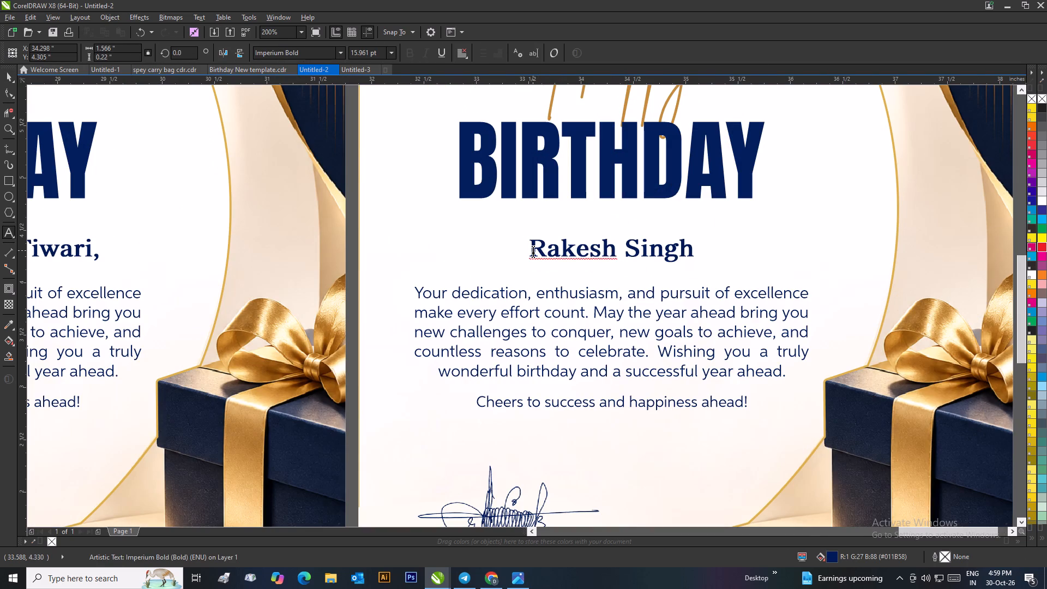
pyautogui.write('Dear')
pyautogui.press('space')
pyautogui.press('Right')
pyautogui.press('Right')
pyautogui.press('Right')
pyautogui.press('Right')
pyautogui.press('Right')
pyautogui.press('Right')
pyautogui.press('Right')
pyautogui.press('Right')
pyautogui.press('Right')
pyautogui.press('Right')
pyautogui.press('Right')
pyautogui.press('Right')
pyautogui.press('Right')
pyautogui.press('Right')
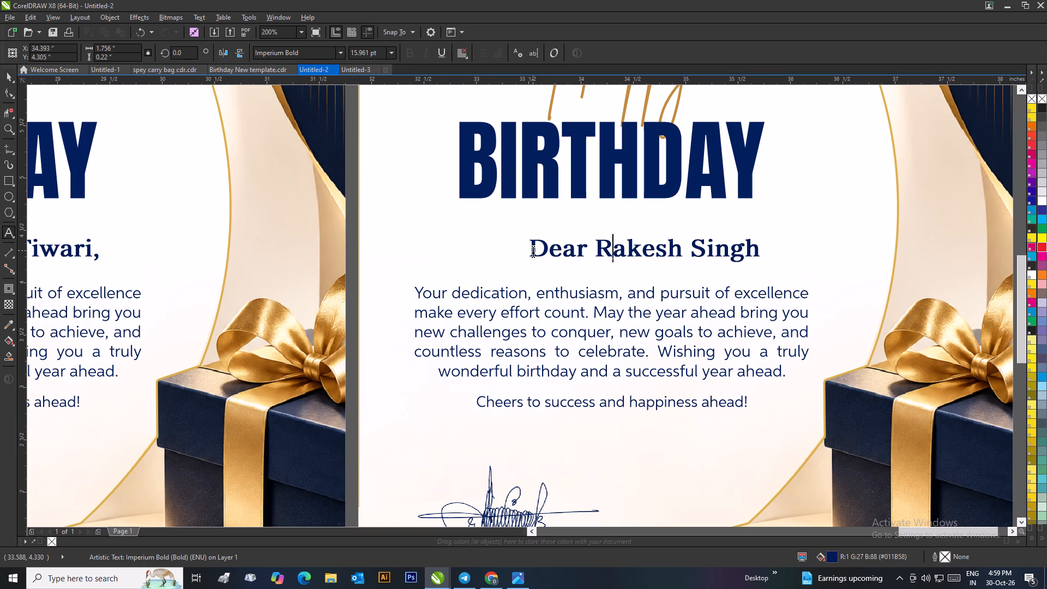
pyautogui.press(',')
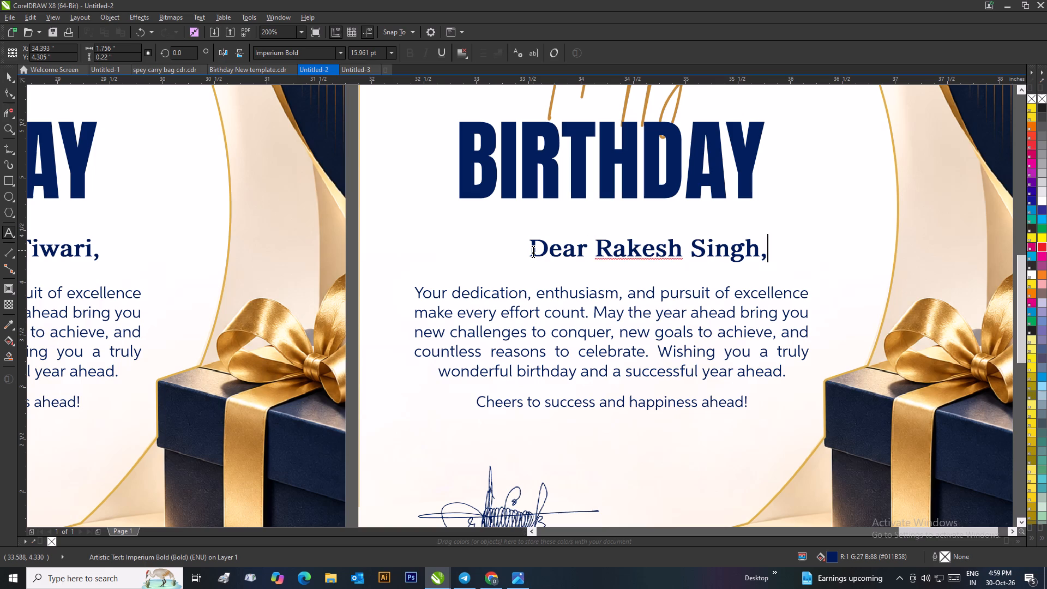
pyautogui.click(8, 73)
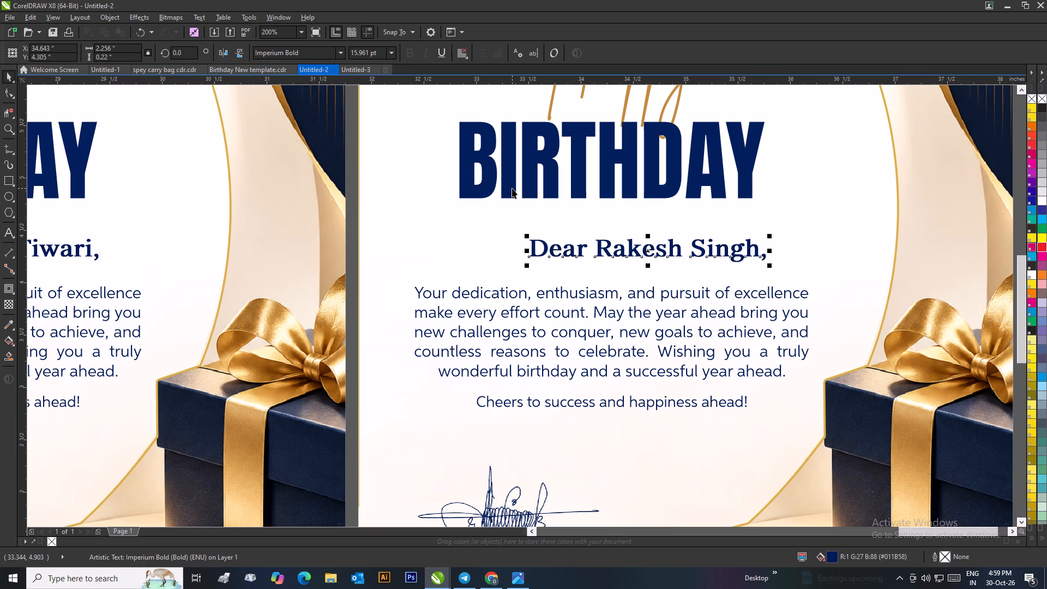
# Centre the sixth card's greeting line horizontally with its BIRTHDAY heading and deselect both.
pyautogui.keyDown('shift'); pyautogui.click(512, 188); pyautogui.keyUp('shift')
pyautogui.press('c')
pyautogui.scroll(-2, 508, 191)
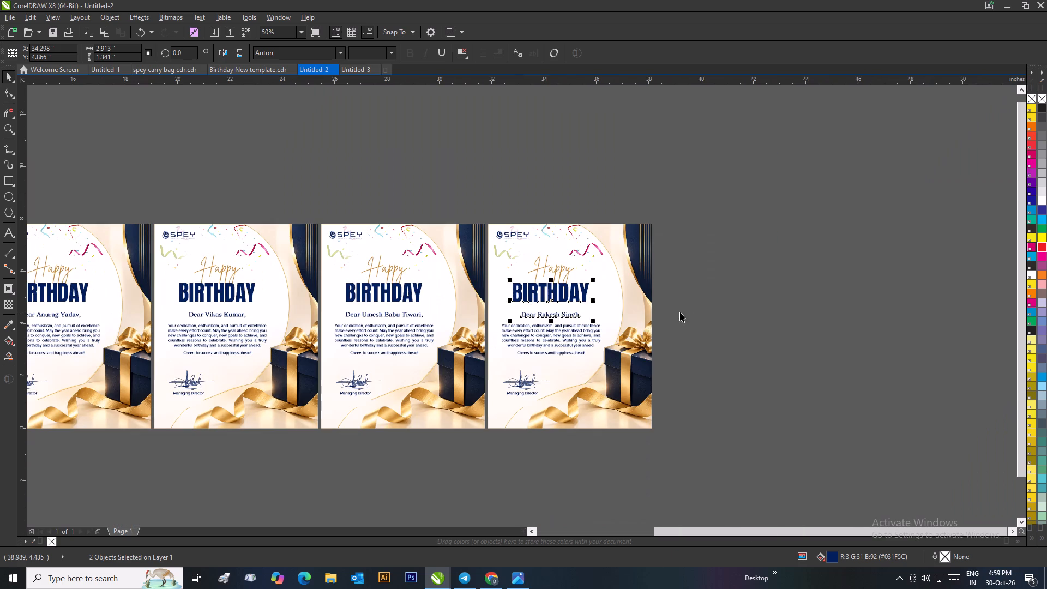
pyautogui.click(700, 312)
# Centre the fifth card's greeting line horizontally with its BIRTHDAY heading once more and deselect both.
pyautogui.click(414, 316)
pyautogui.keyDown('shift'); pyautogui.click(412, 297); pyautogui.keyUp('shift')
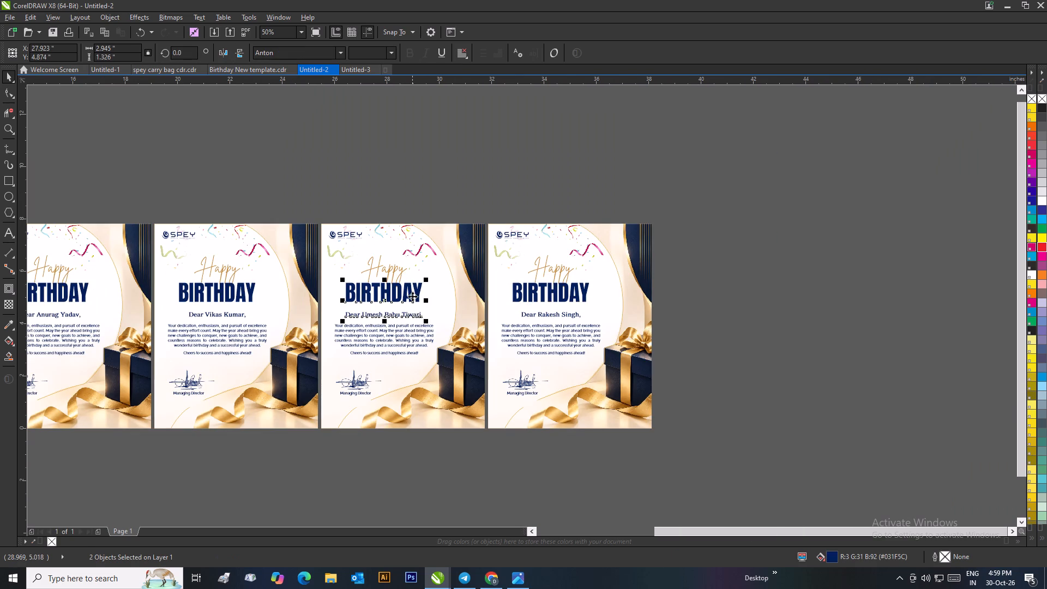
pyautogui.press('c')
pyautogui.click(726, 336)
# Group all objects of the first, second and third birthday cards, making one separate group per card.
pyautogui.scroll(-2, 708, 336)
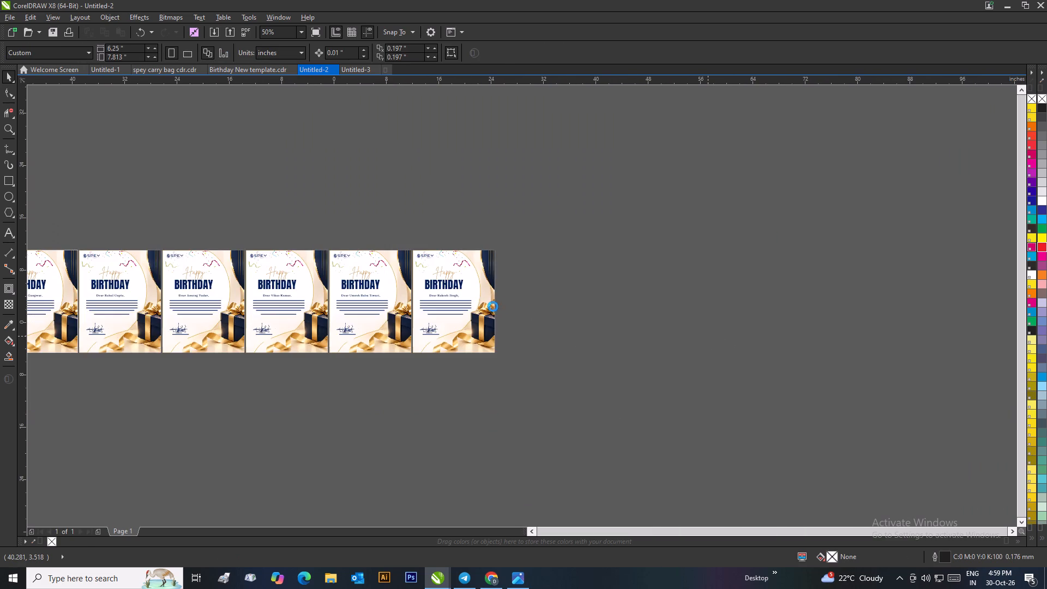
pyautogui.scroll(1, 339, 300)
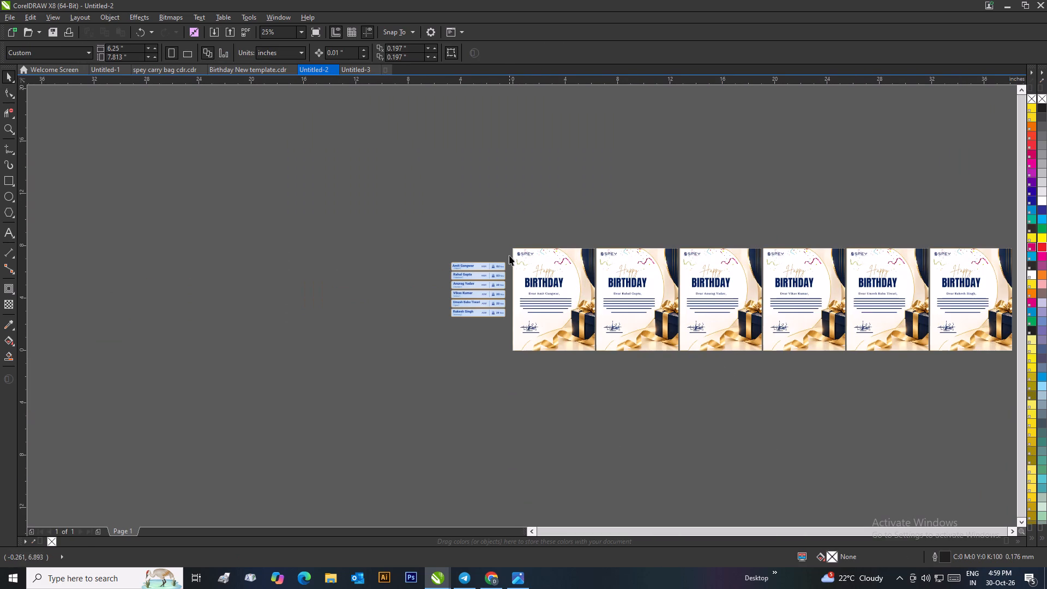
pyautogui.moveTo(509, 239); pyautogui.dragTo(600, 389)
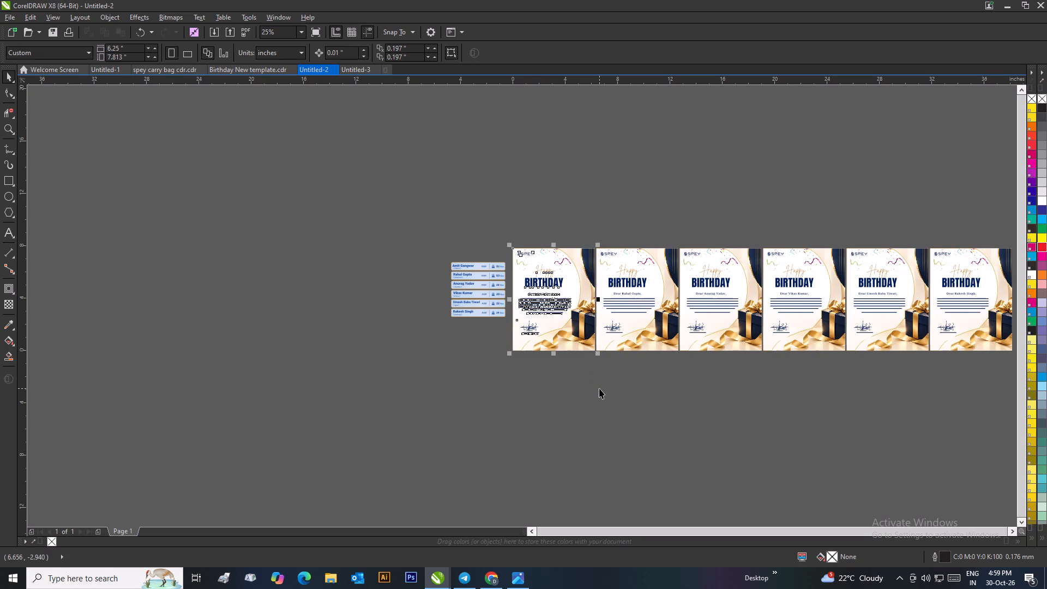
pyautogui.hotkey('ctrl', 'g')
pyautogui.click(601, 394)
pyautogui.moveTo(594, 362); pyautogui.dragTo(683, 226)
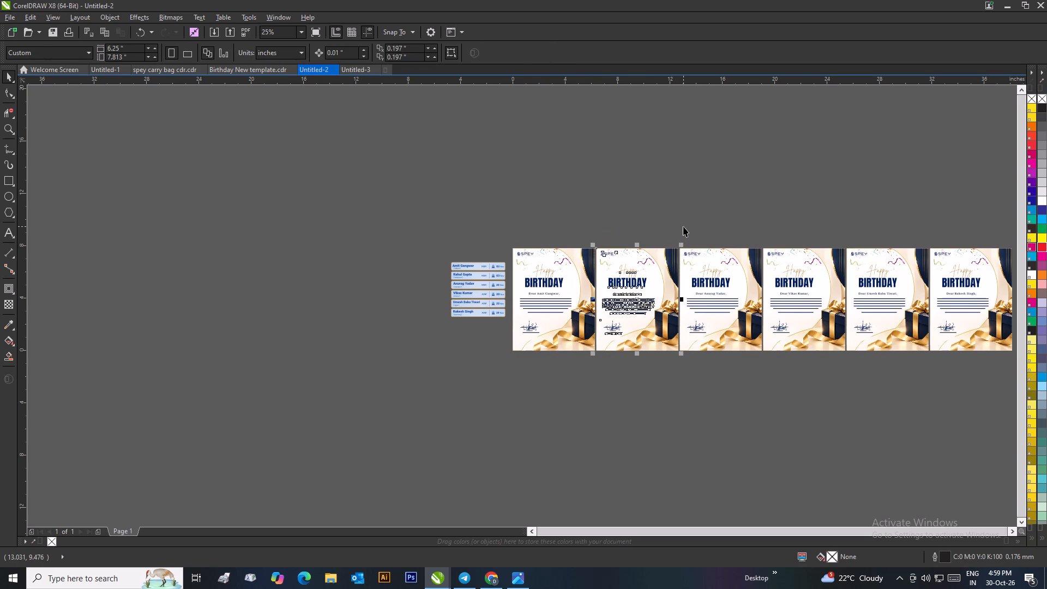
pyautogui.hotkey('ctrl', 'g')
pyautogui.moveTo(676, 217); pyautogui.dragTo(766, 372)
pyautogui.hotkey('ctrl', 'g')
pyautogui.click(764, 378)
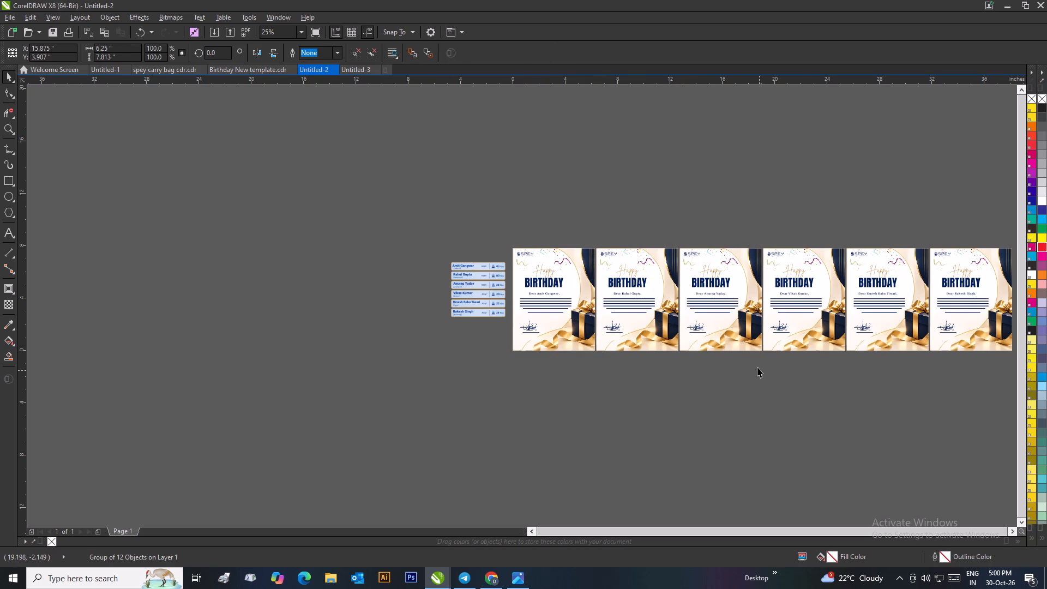
# Group all objects of the fourth, fifth and sixth birthday cards, making one separate group per card.
pyautogui.moveTo(757, 358); pyautogui.dragTo(849, 222)
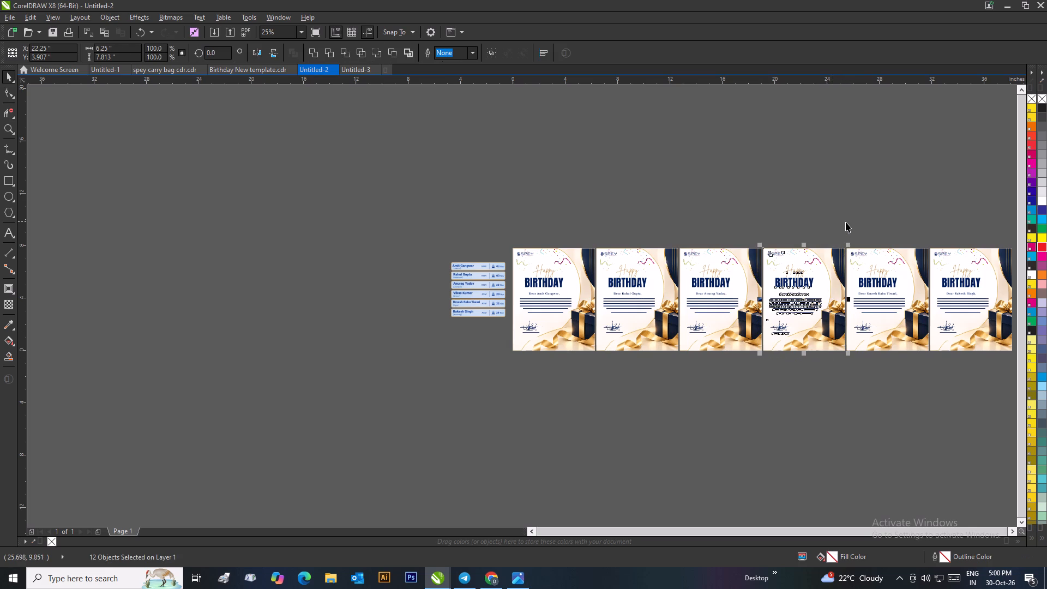
pyautogui.hotkey('ctrl', 'g')
pyautogui.moveTo(840, 225); pyautogui.dragTo(933, 364)
pyautogui.hotkey('ctrl', 'g')
pyautogui.click(929, 392)
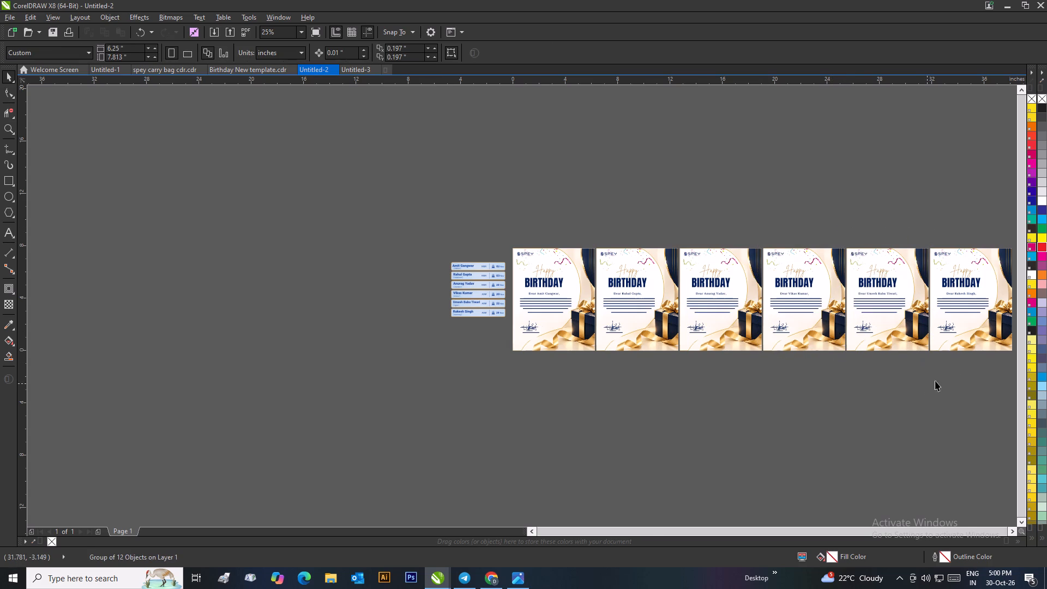
pyautogui.scroll(1, 996, 304)
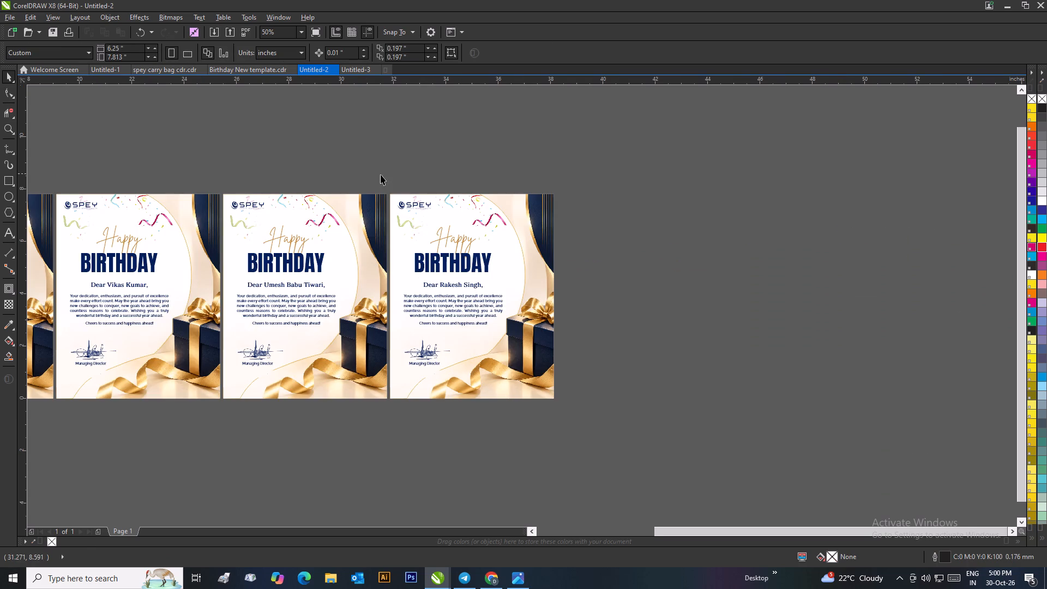
pyautogui.moveTo(381, 175); pyautogui.dragTo(574, 416)
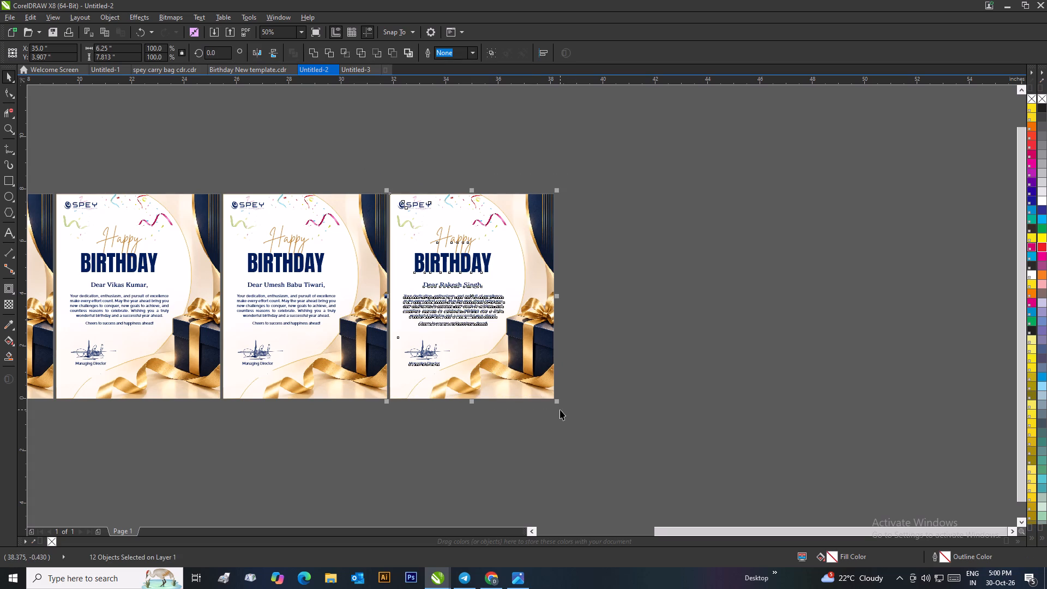
pyautogui.hotkey('ctrl', 'g')
pyautogui.click(581, 359)
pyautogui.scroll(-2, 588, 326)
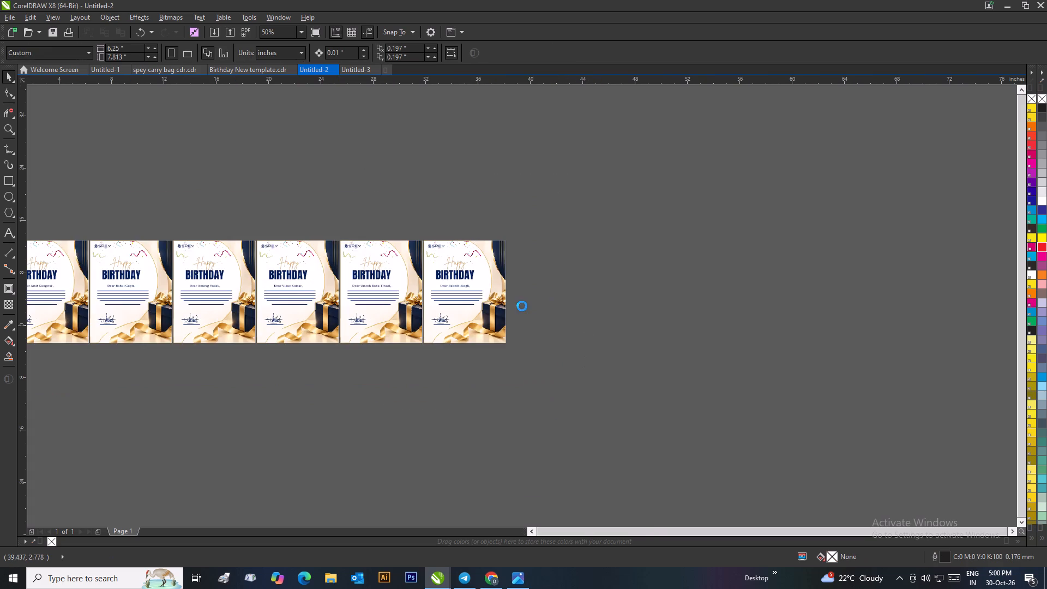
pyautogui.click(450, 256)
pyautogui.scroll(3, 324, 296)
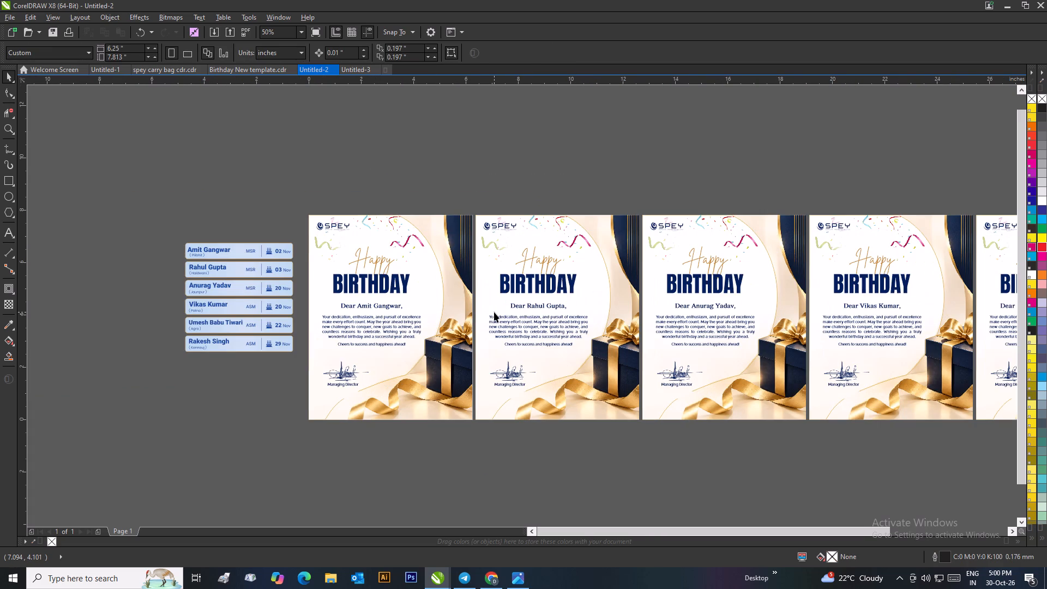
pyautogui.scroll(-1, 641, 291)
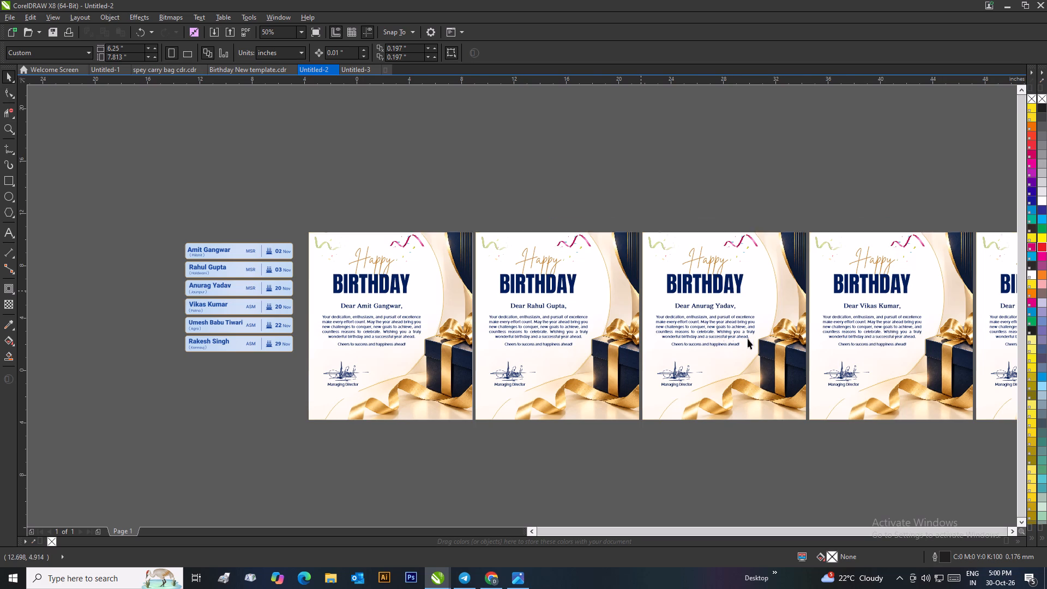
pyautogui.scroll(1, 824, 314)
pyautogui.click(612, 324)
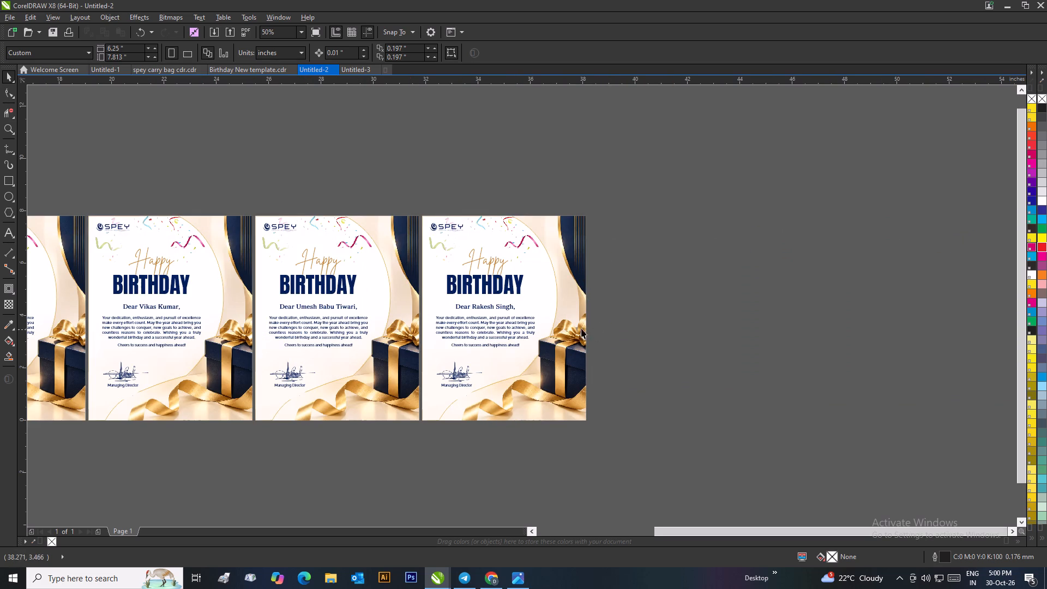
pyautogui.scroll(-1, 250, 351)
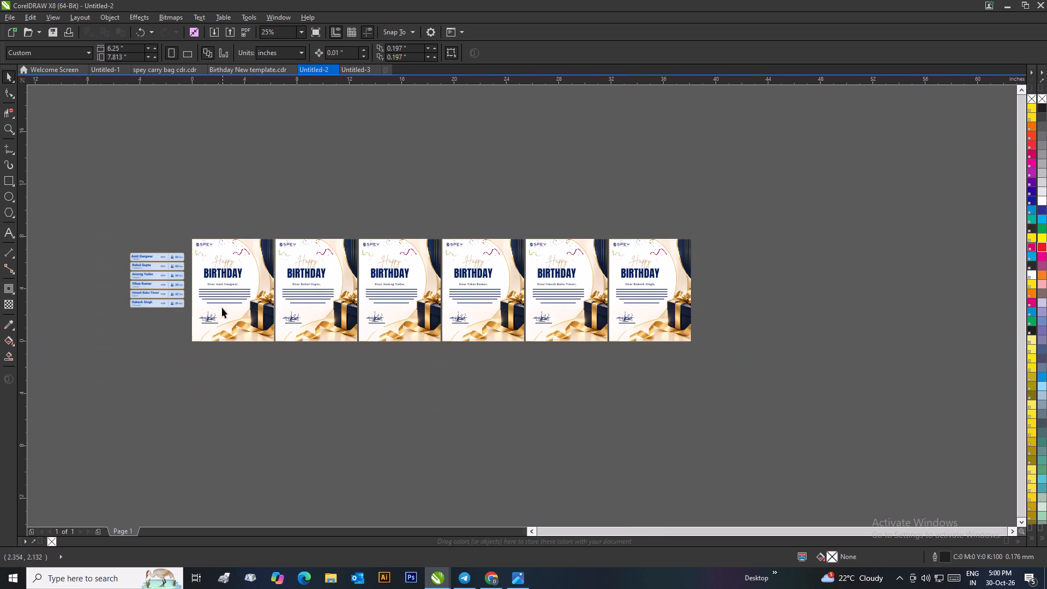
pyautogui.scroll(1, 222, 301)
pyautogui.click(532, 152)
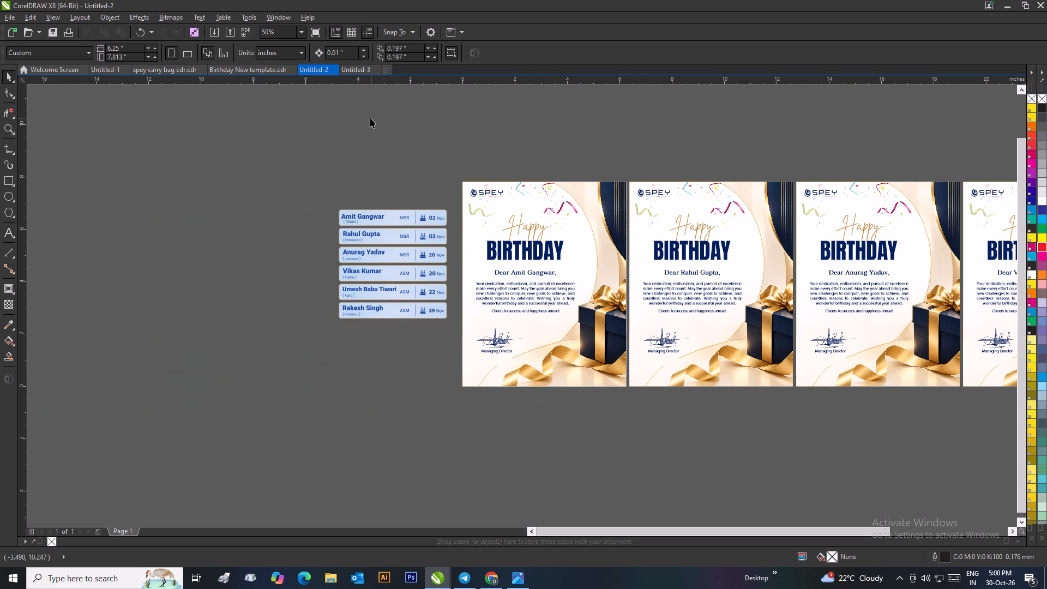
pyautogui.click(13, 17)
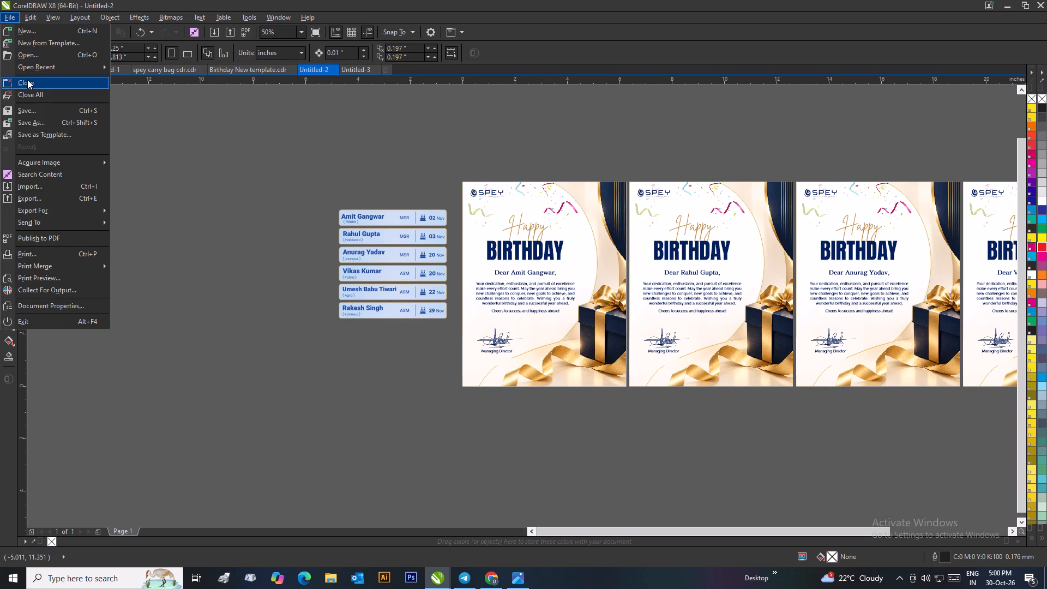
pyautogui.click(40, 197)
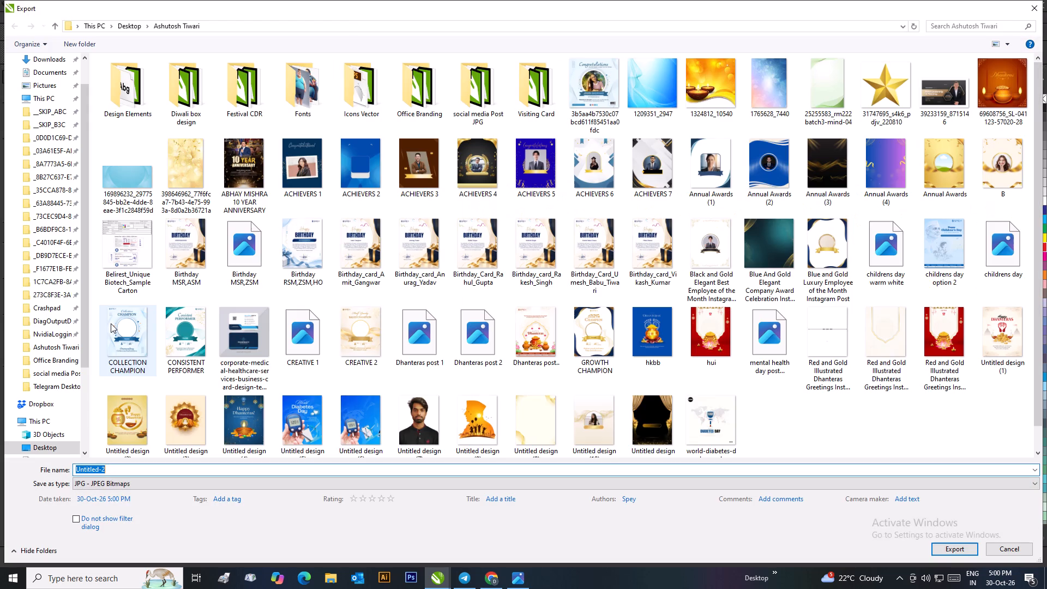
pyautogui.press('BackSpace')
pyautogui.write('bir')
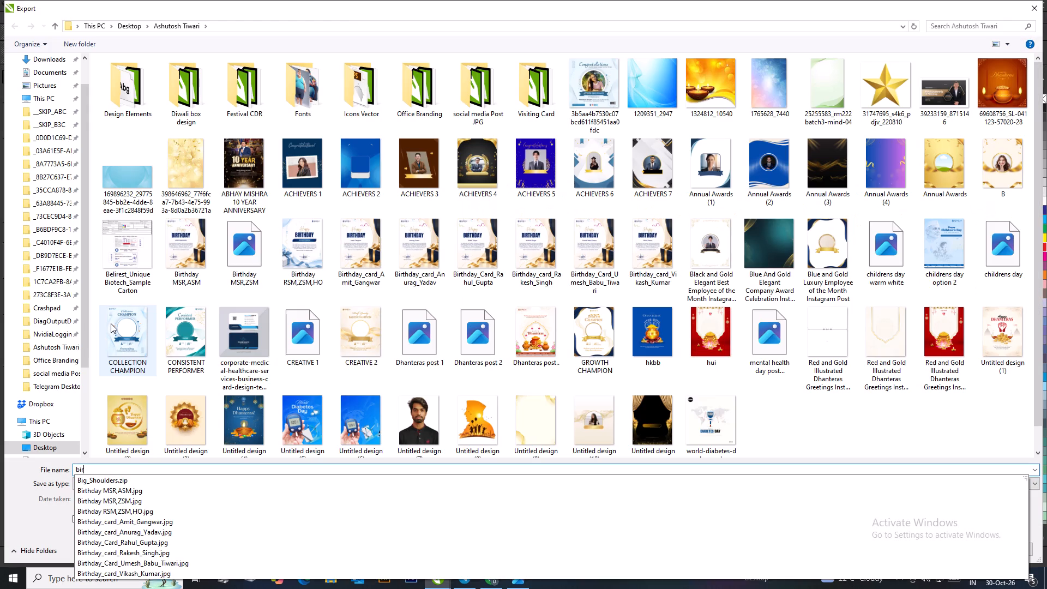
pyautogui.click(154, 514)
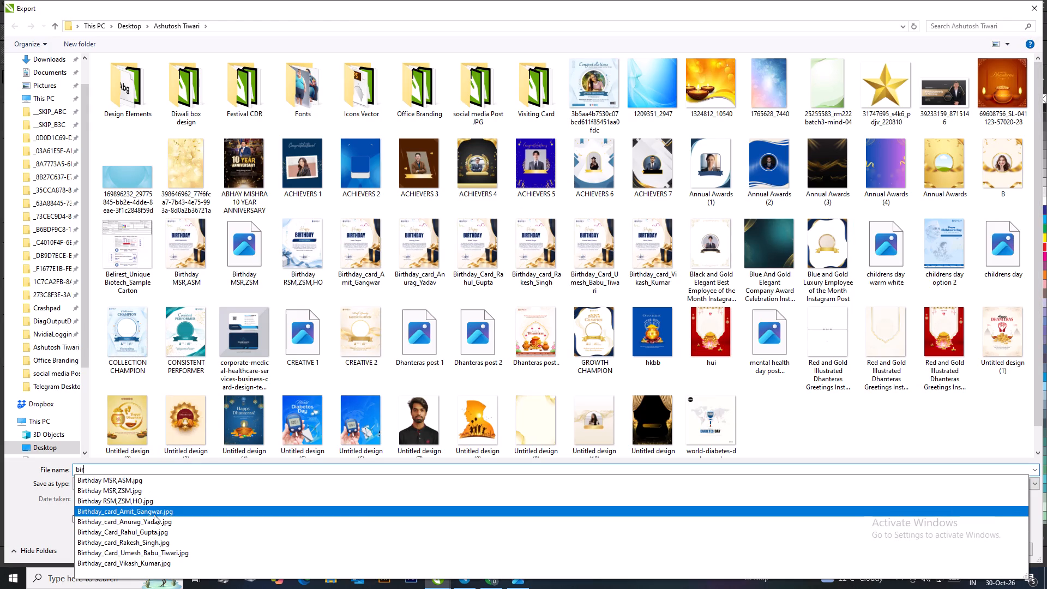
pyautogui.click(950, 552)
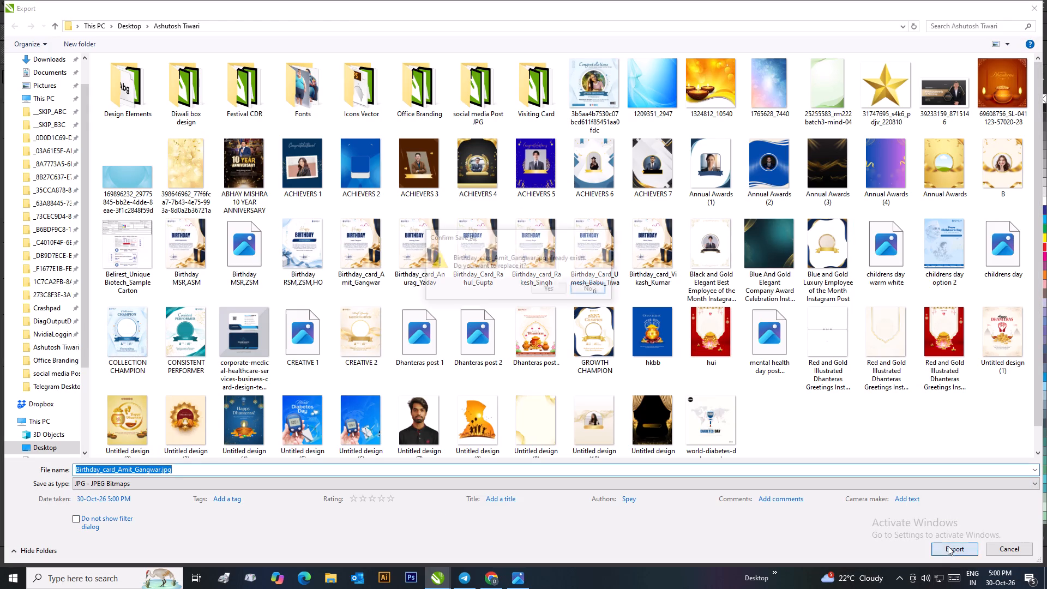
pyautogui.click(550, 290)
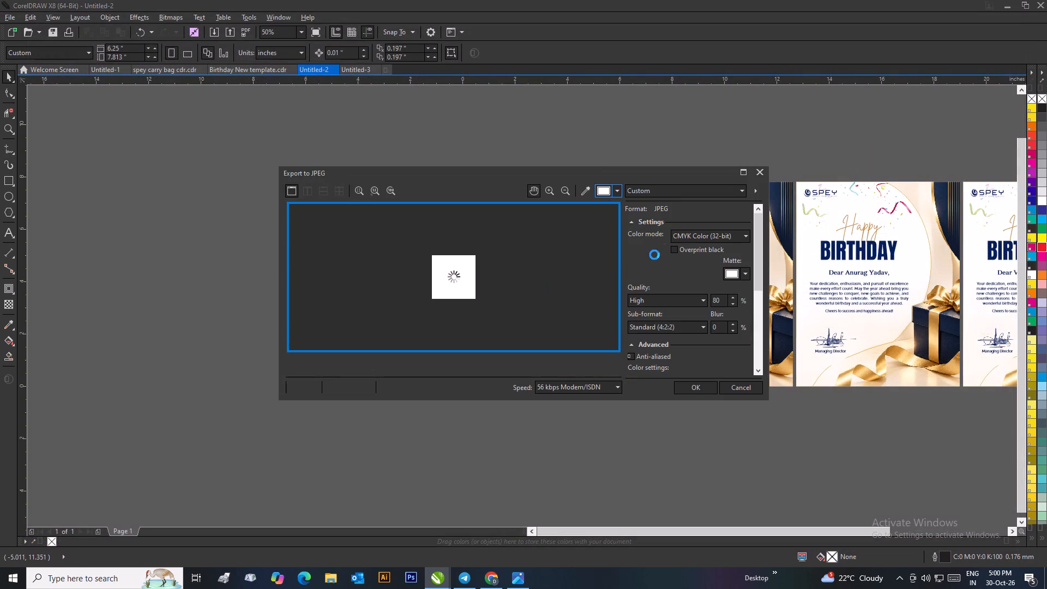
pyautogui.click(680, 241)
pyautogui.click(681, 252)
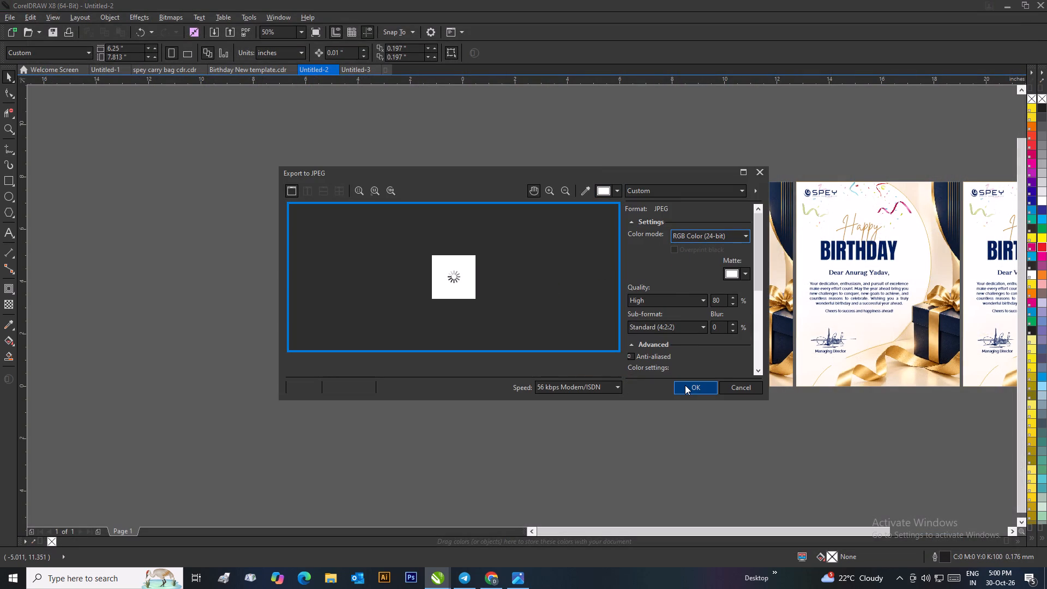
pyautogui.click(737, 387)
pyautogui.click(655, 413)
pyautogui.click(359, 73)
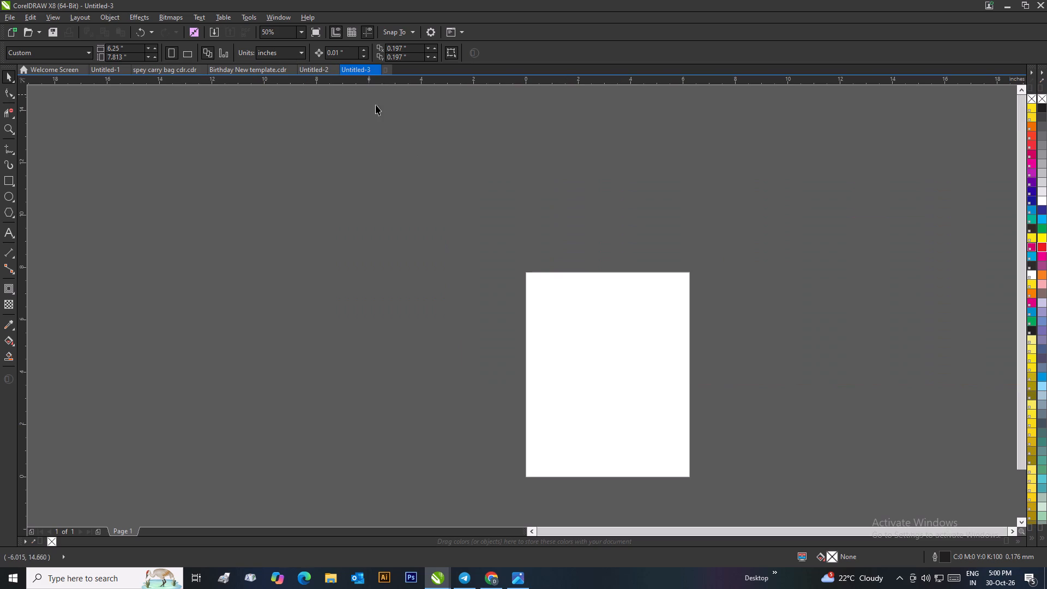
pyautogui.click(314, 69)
# Copy the grouped first birthday card from Untitled-2 into Untitled-3 and centre it on the page.
pyautogui.click(538, 273)
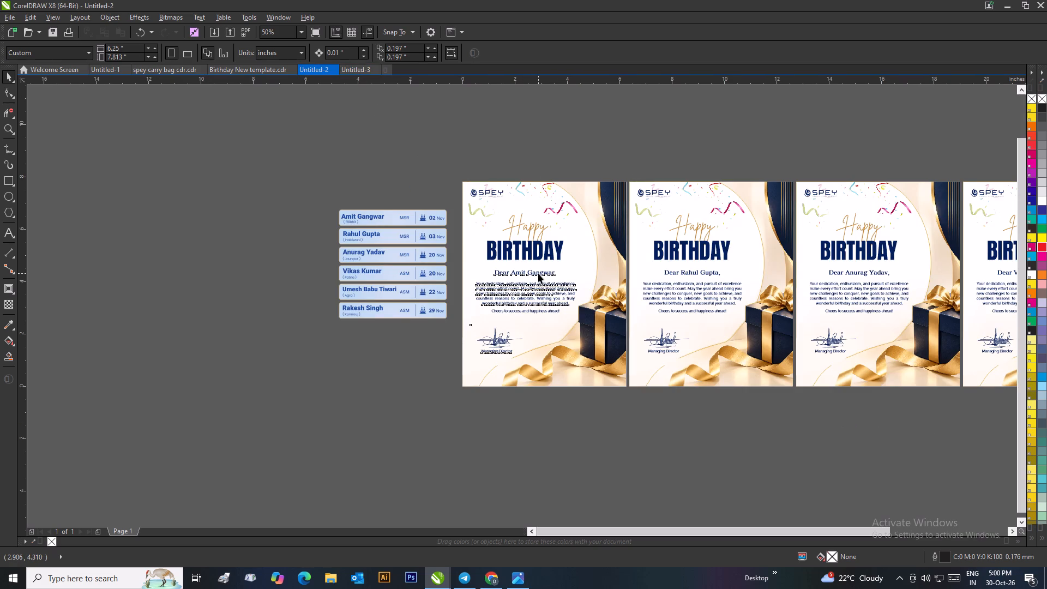
pyautogui.rightClick(538, 273)
pyautogui.click(576, 394)
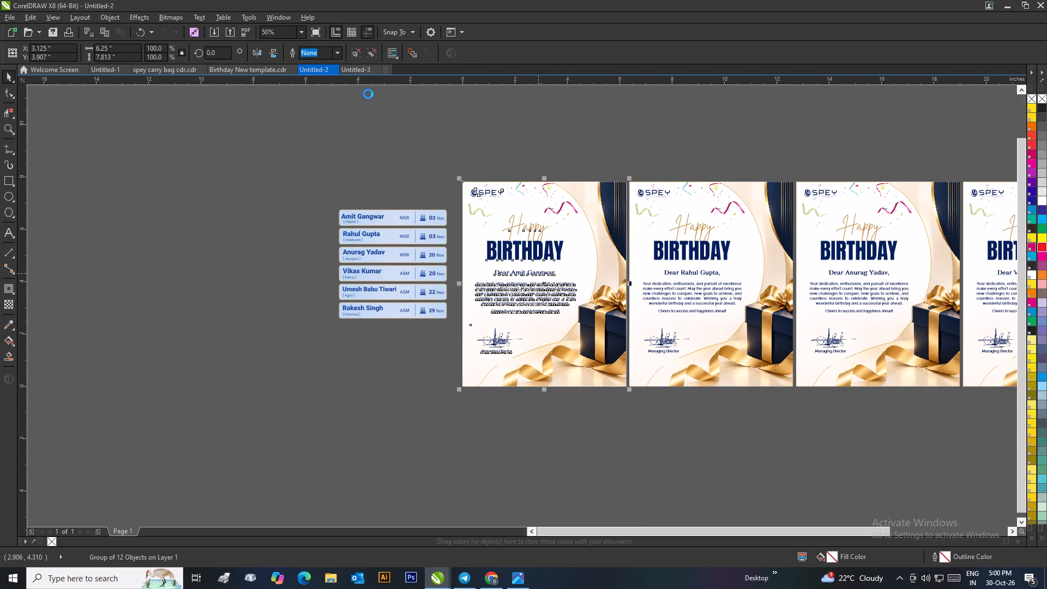
pyautogui.click(364, 74)
pyautogui.scroll(-5, 363, 112)
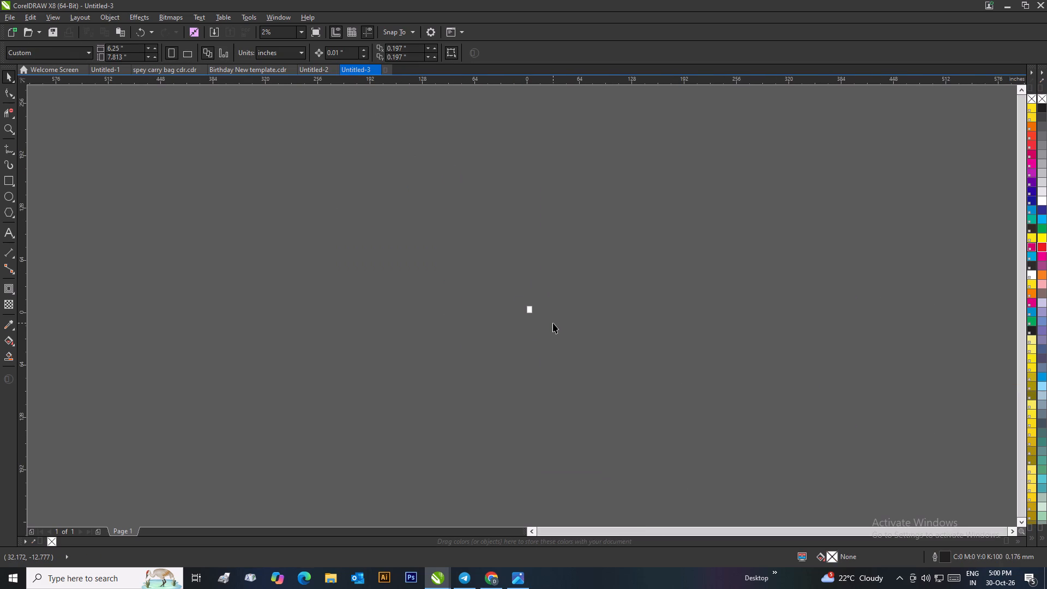
pyautogui.hotkey('ctrl', 'v')
pyautogui.scroll(3, 530, 315)
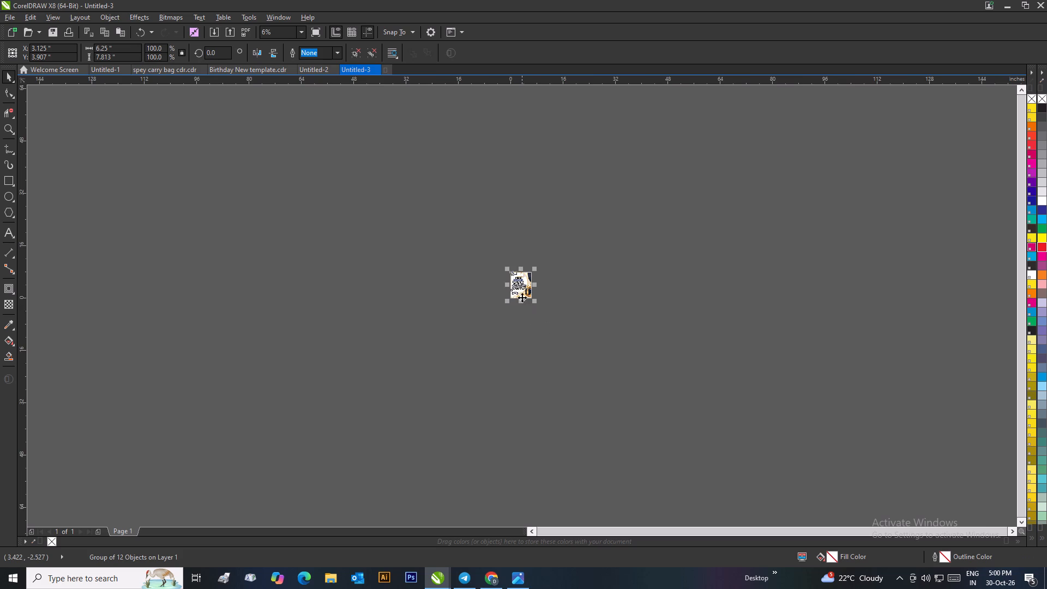
pyautogui.scroll(6, 520, 292)
pyautogui.scroll(-1, 522, 306)
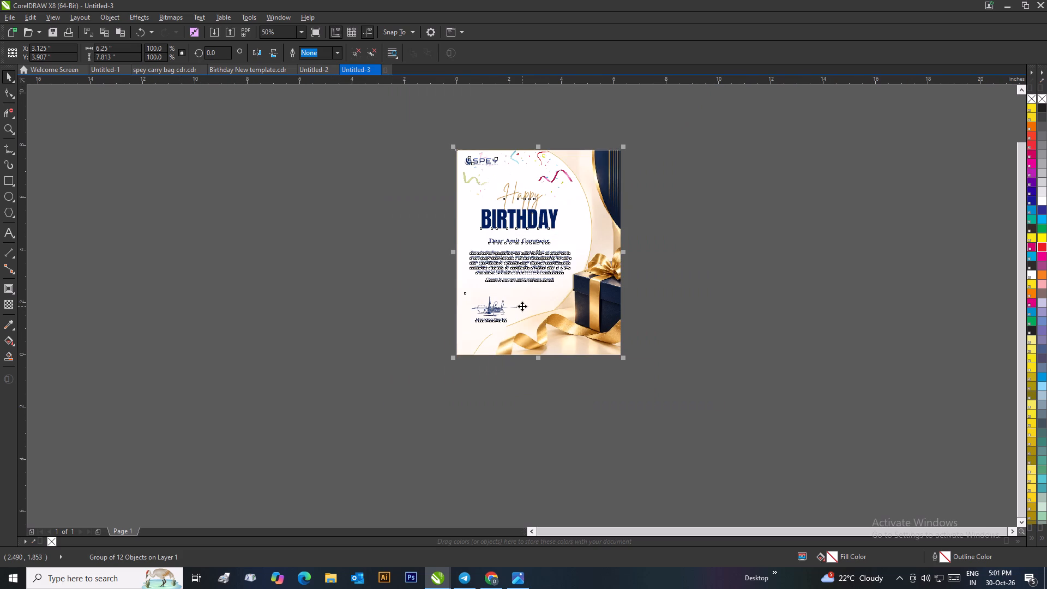
pyautogui.press('p')
pyautogui.click(667, 311)
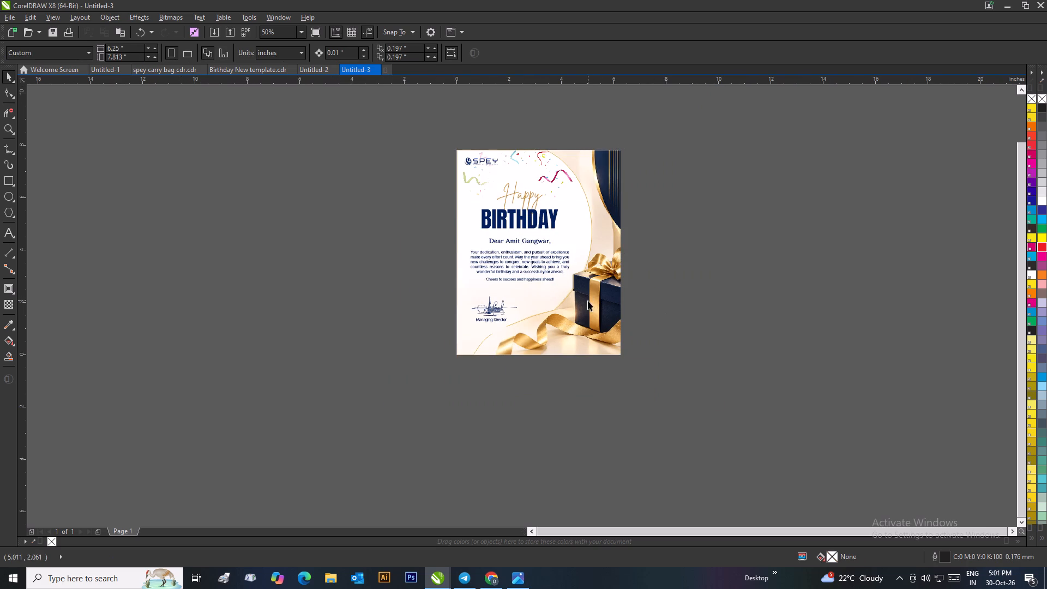
# Export the first card as an RGB Color (24-bit) JPG, overwriting the existing Birthday_card file named after its recipient.
pyautogui.click(16, 14)
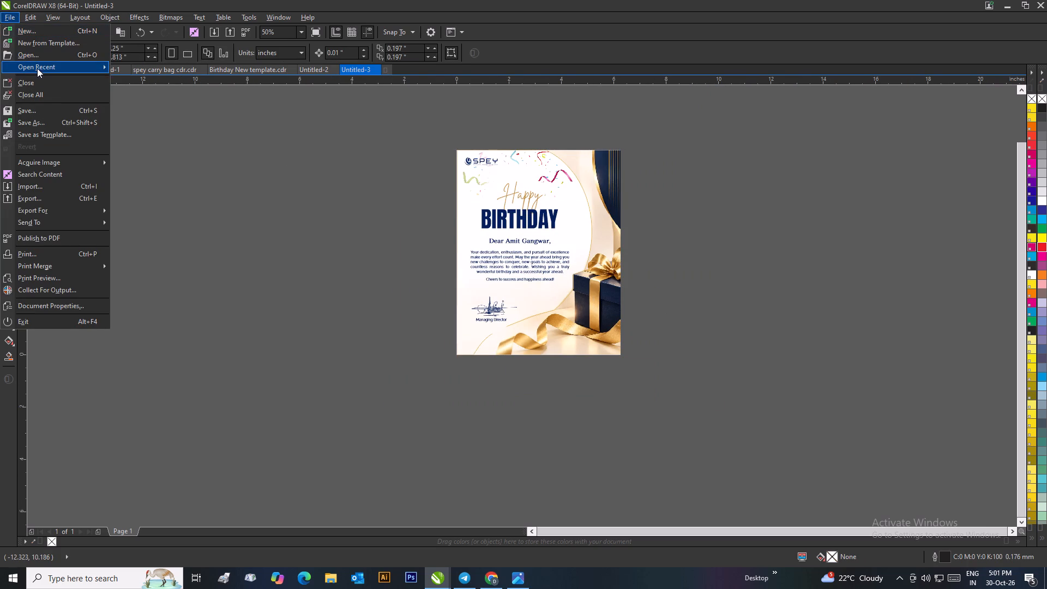
pyautogui.click(41, 193)
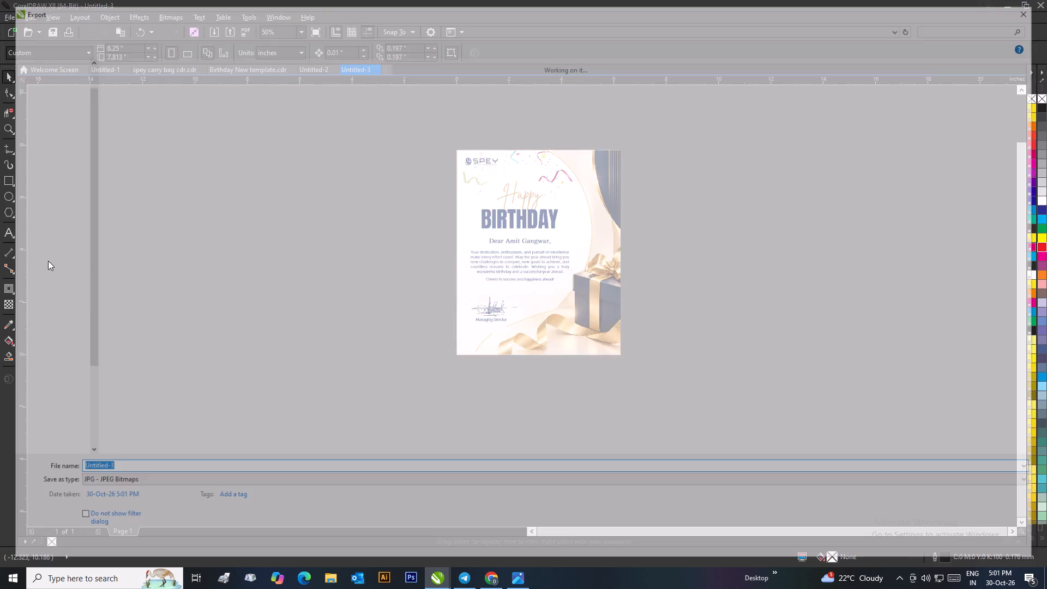
pyautogui.press('BackSpace')
pyautogui.write('bir')
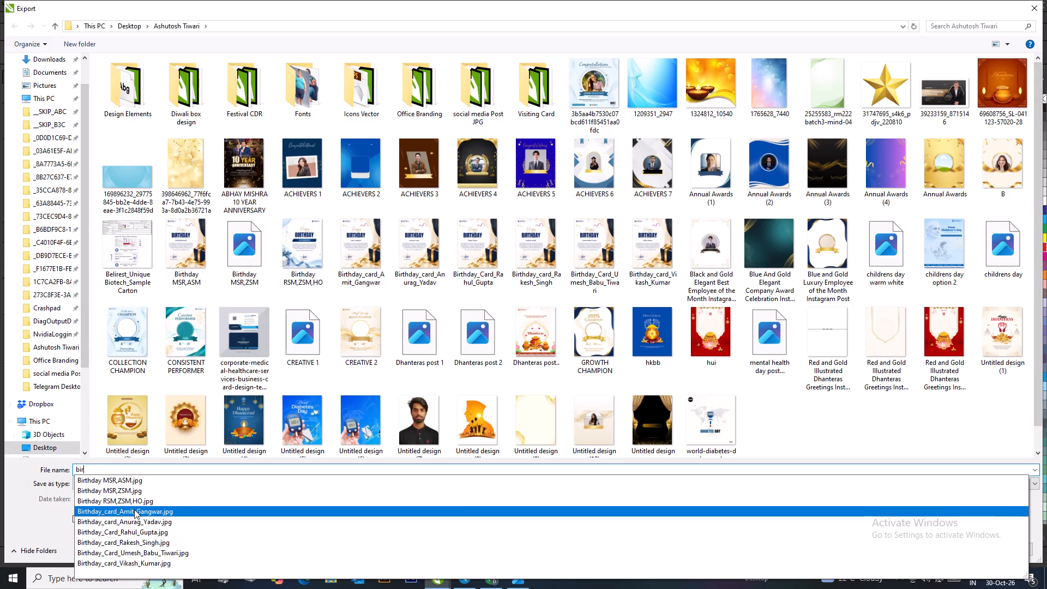
pyautogui.click(134, 509)
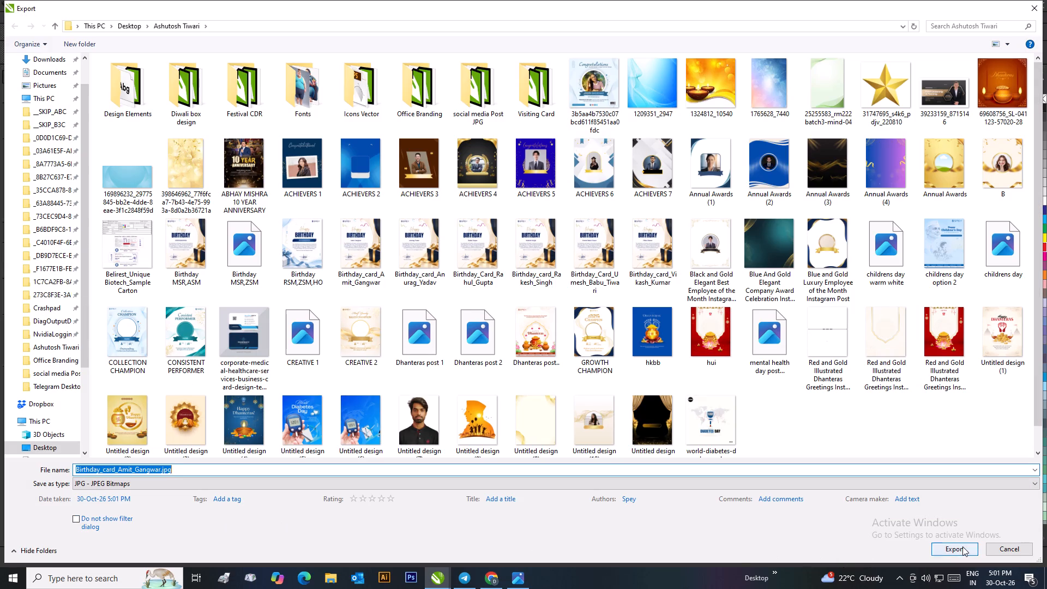
pyautogui.click(962, 546)
pyautogui.click(553, 288)
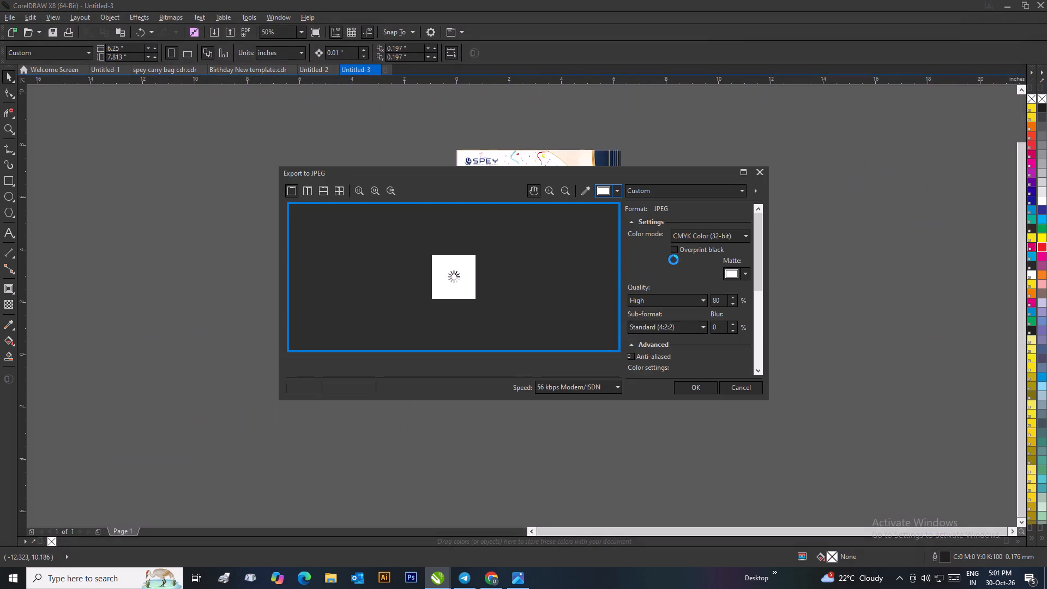
pyautogui.click(693, 238)
pyautogui.click(688, 257)
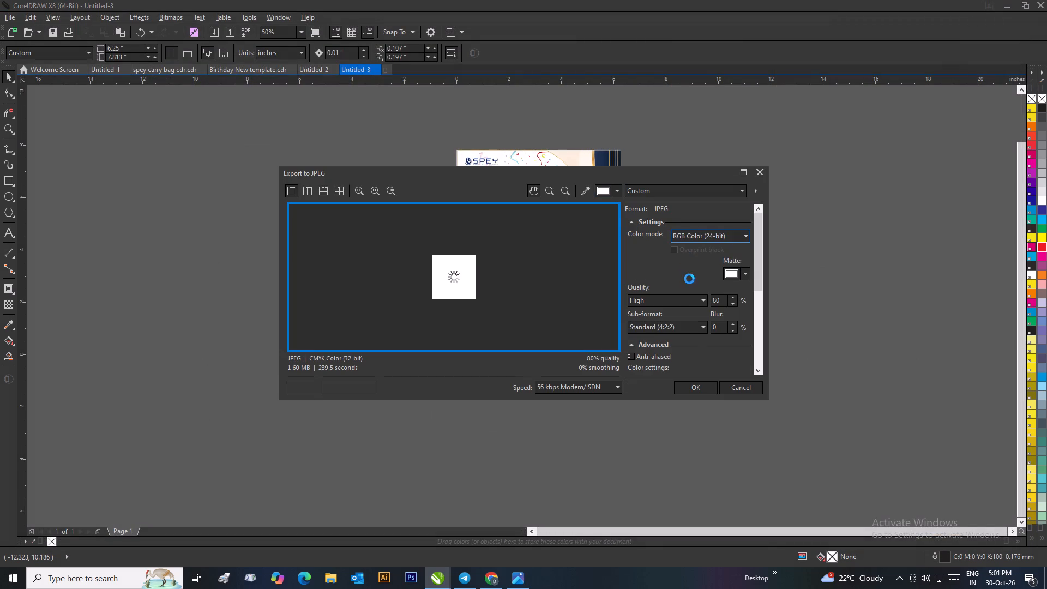
pyautogui.click(694, 384)
# Replace the first card in Untitled-3 with a copy of the second card from Untitled-2, centred on the page.
pyautogui.click(578, 286)
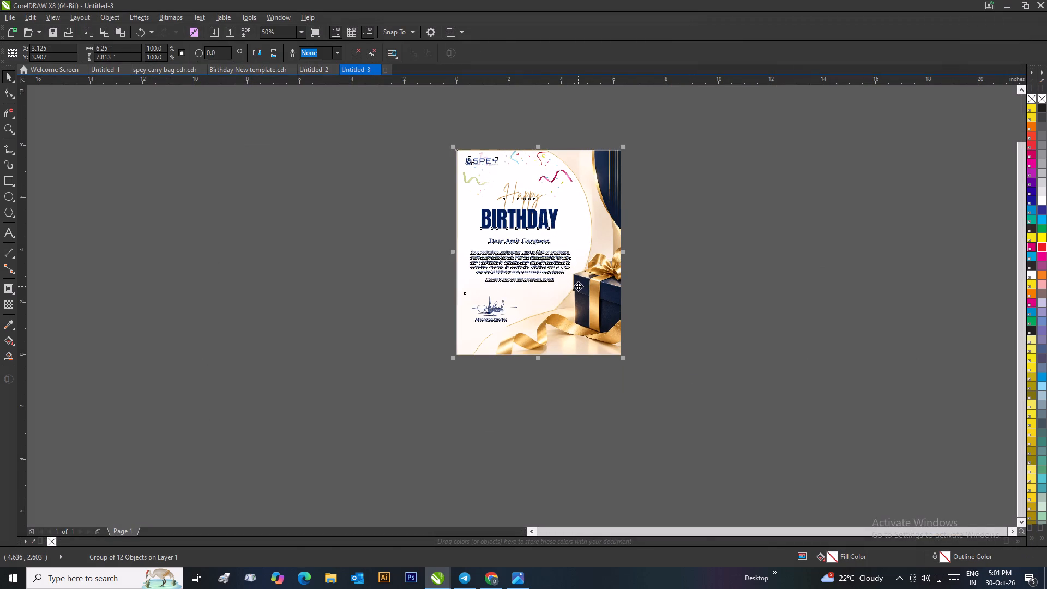
pyautogui.press('Delete')
pyautogui.click(314, 65)
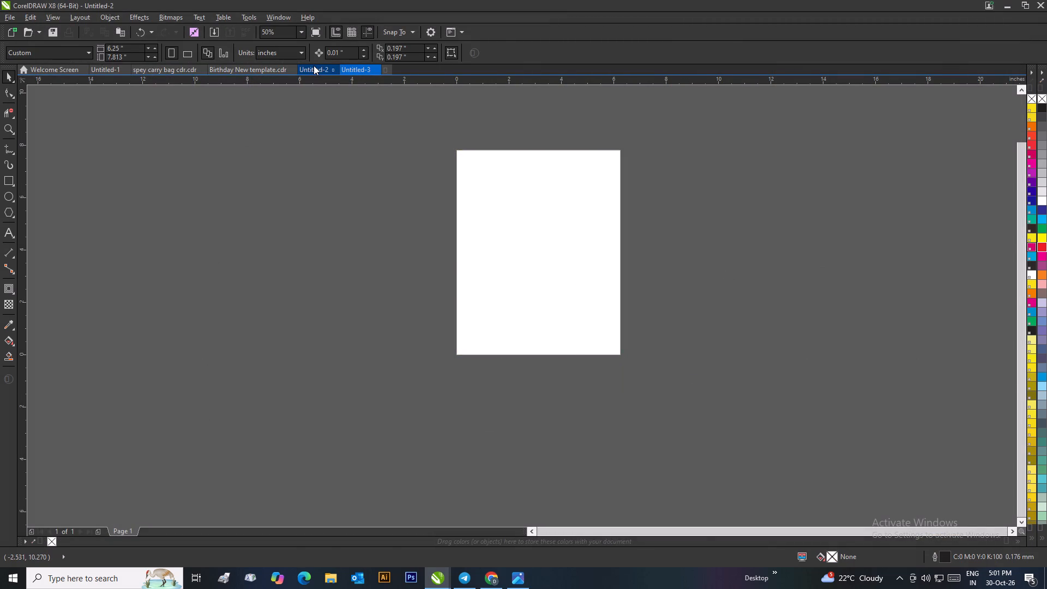
pyautogui.click(655, 253)
pyautogui.rightClick(655, 253)
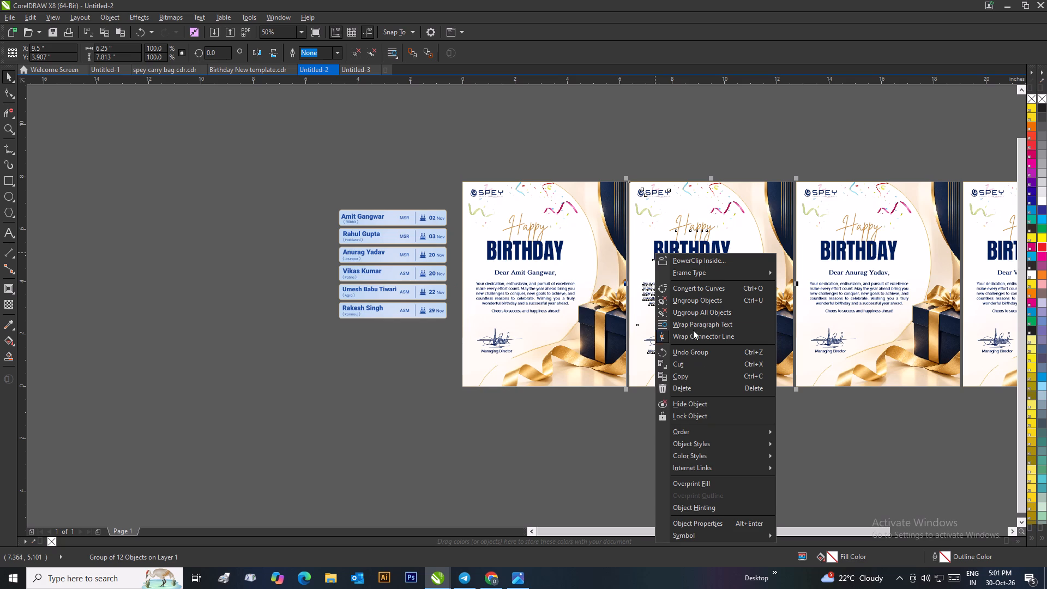
pyautogui.click(685, 371)
pyautogui.click(351, 65)
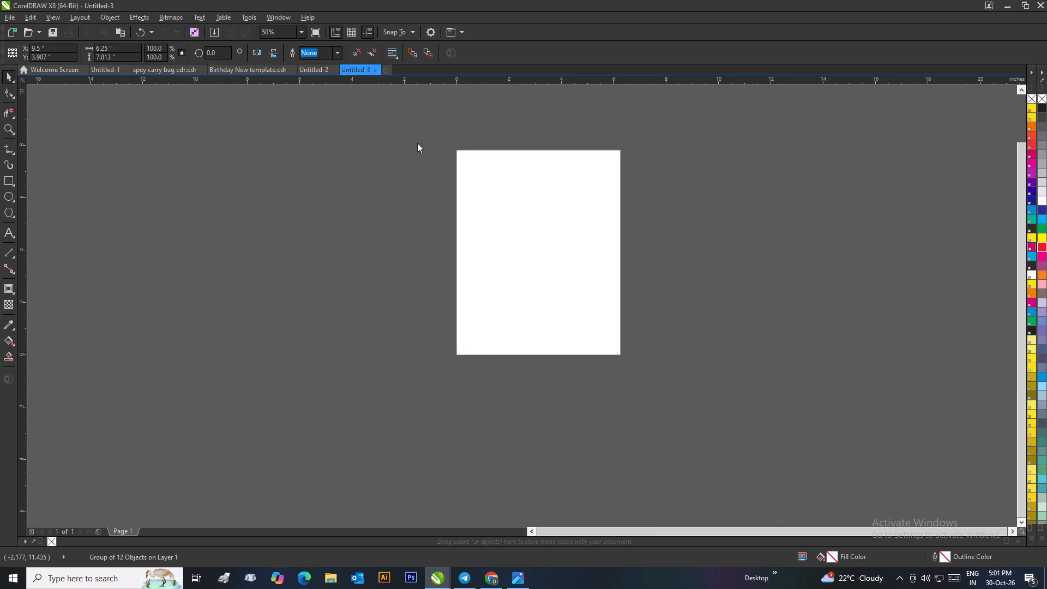
pyautogui.hotkey('ctrl', 'v')
pyautogui.press('p')
pyautogui.click(728, 238)
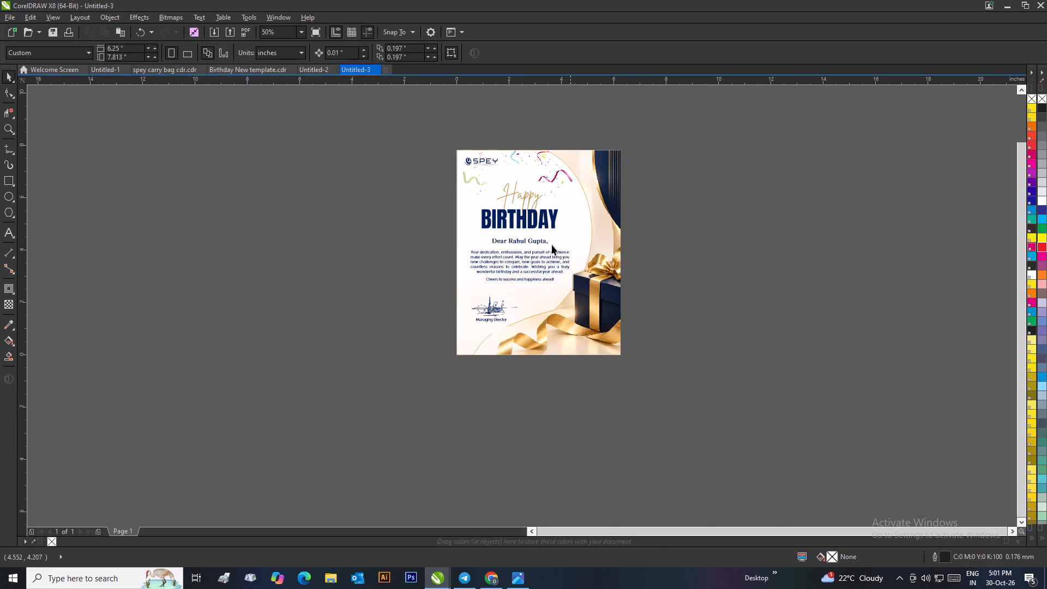
# Export the second card as an RGB Color (24-bit) JPG, overwriting the existing Birthday_Card file named after its recipient.
pyautogui.click(14, 18)
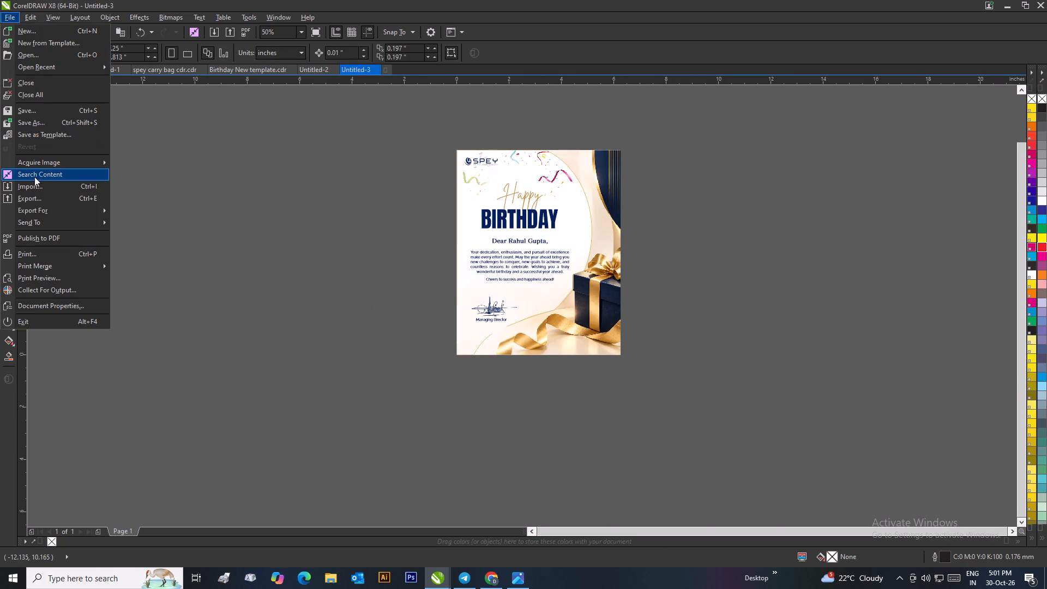
pyautogui.click(41, 195)
pyautogui.press('BackSpace')
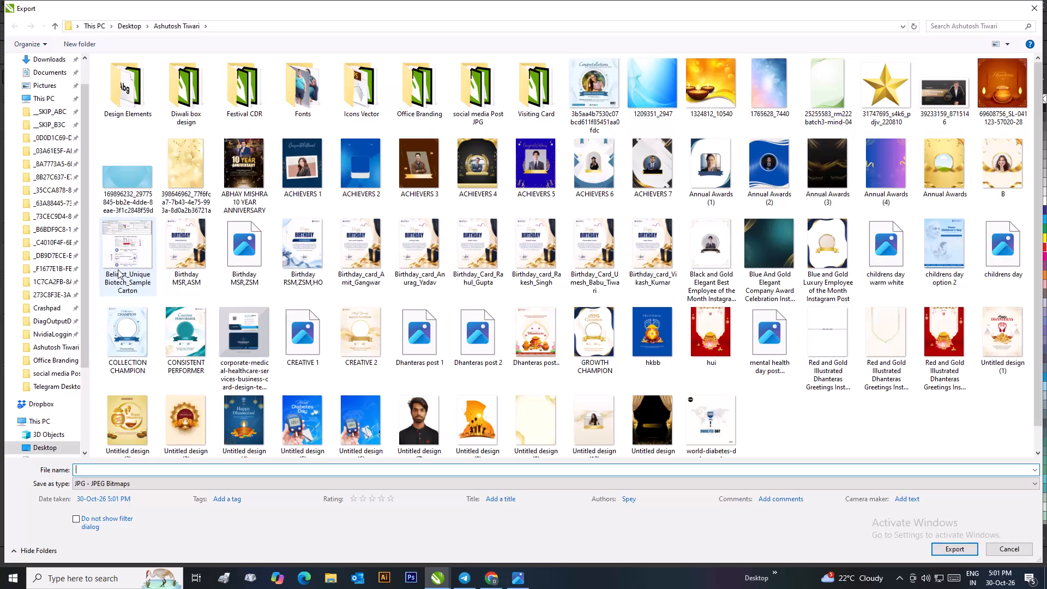
pyautogui.write('bi')
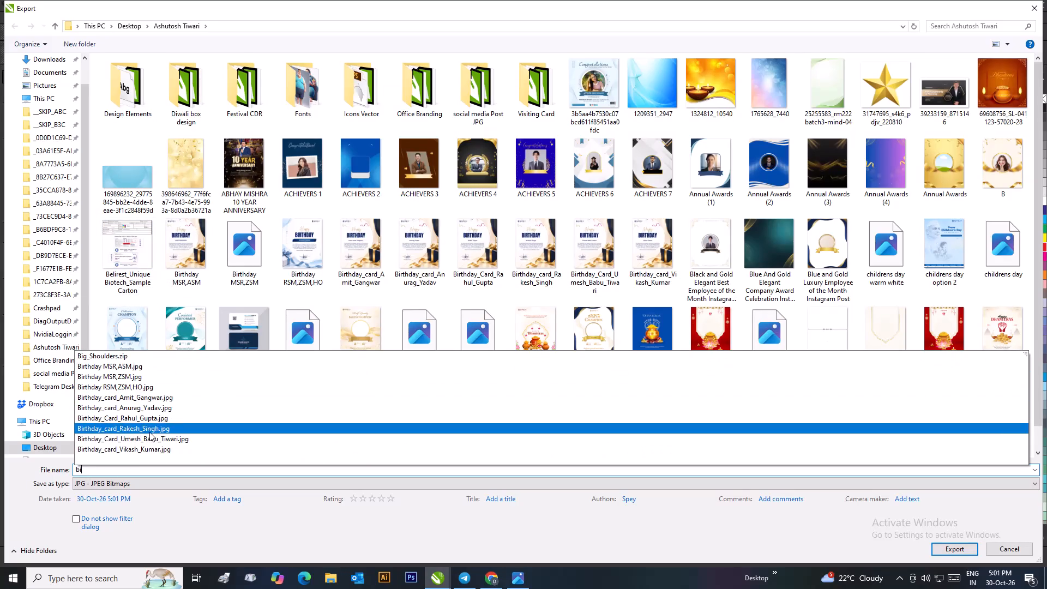
pyautogui.click(129, 420)
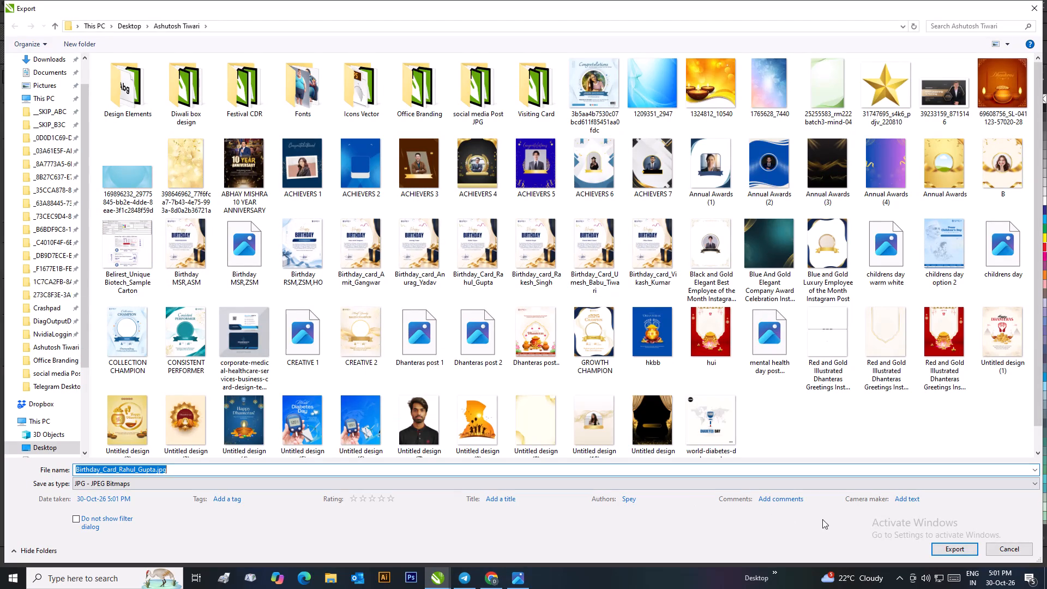
pyautogui.click(940, 543)
pyautogui.click(554, 287)
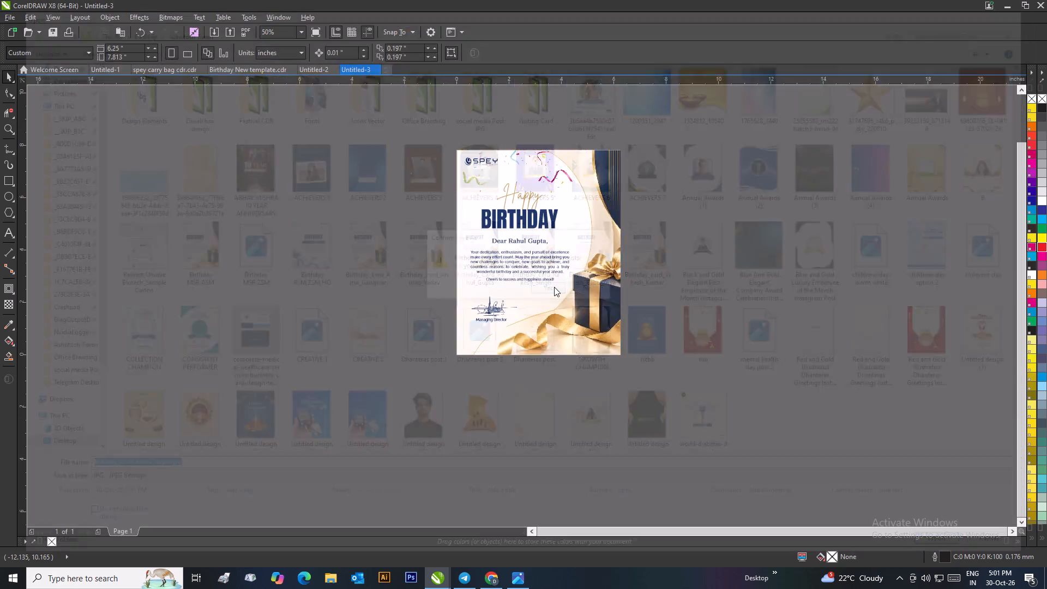
pyautogui.click(696, 237)
pyautogui.click(693, 256)
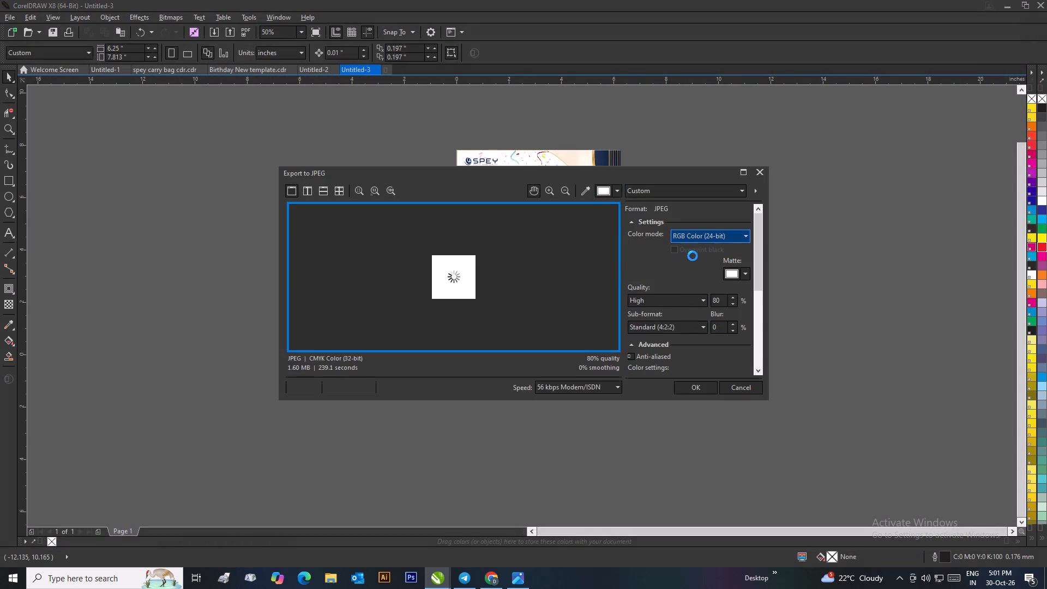
pyautogui.click(694, 384)
pyautogui.click(693, 383)
# Replace the second card in Untitled-3 with a copy of the third card from Untitled-2, centred on the page.
pyautogui.click(606, 326)
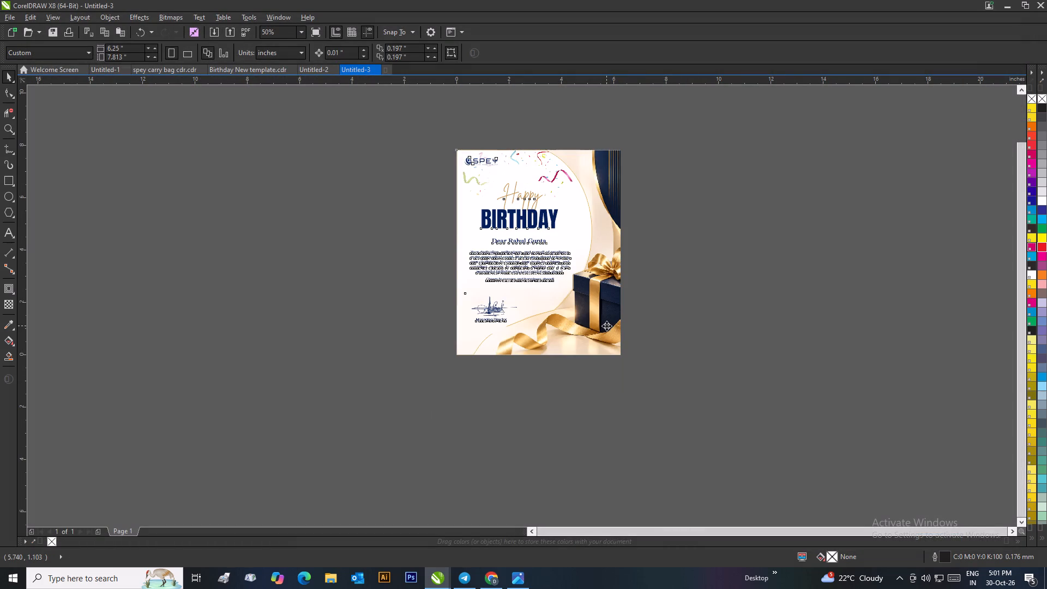
pyautogui.press('Delete')
pyautogui.click(318, 69)
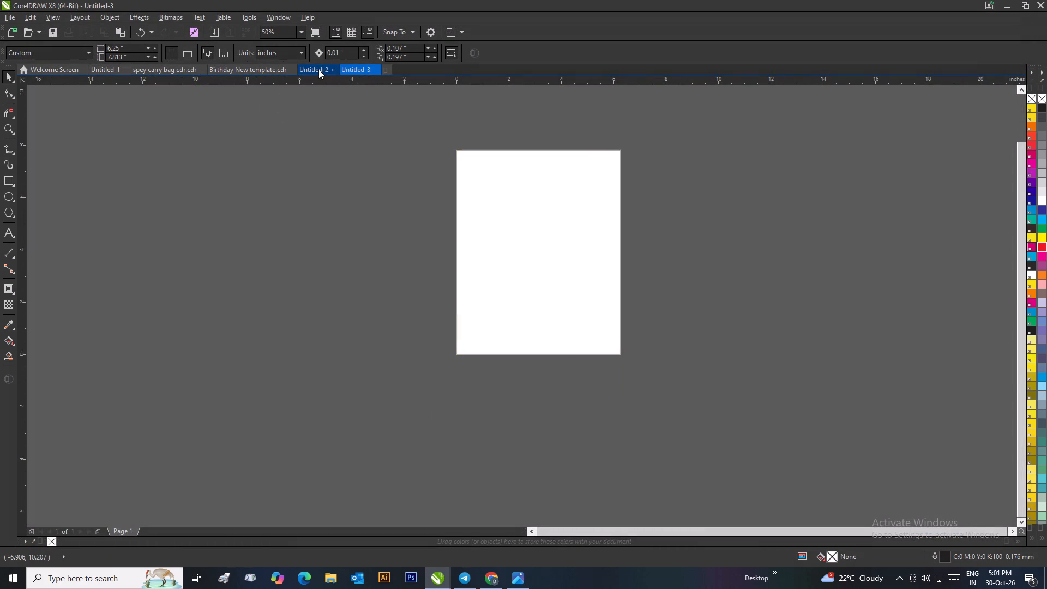
pyautogui.click(694, 139)
pyautogui.click(833, 251)
pyautogui.rightClick(833, 251)
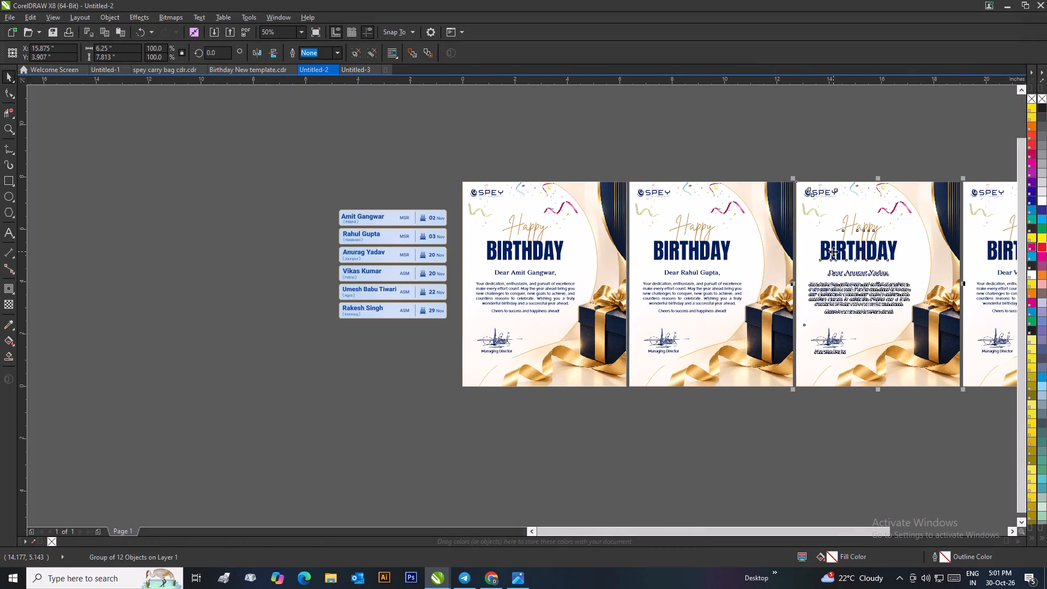
pyautogui.click(855, 377)
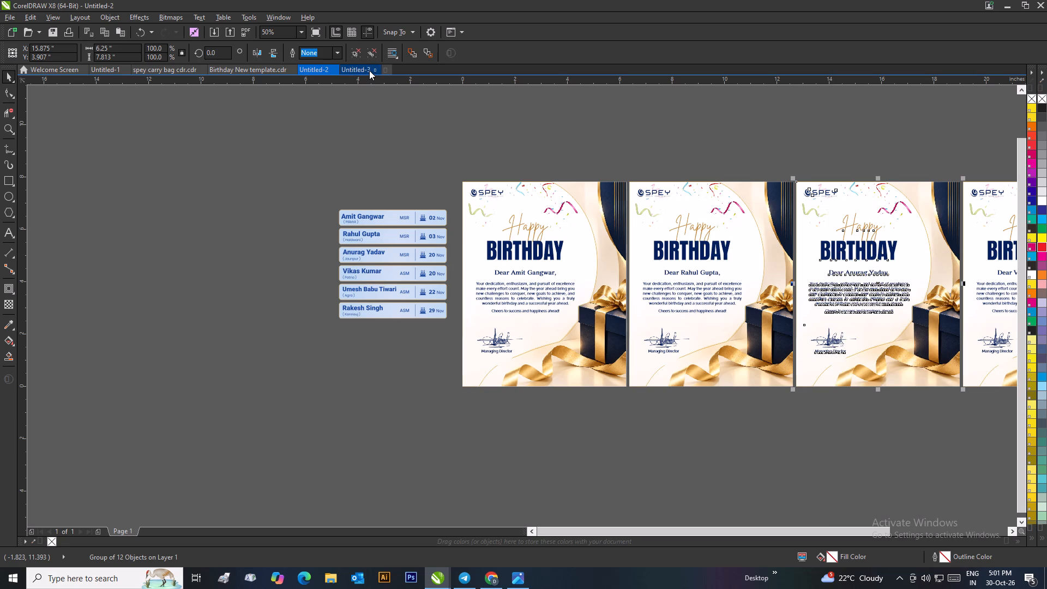
pyautogui.click(369, 70)
pyautogui.hotkey('ctrl', 'v')
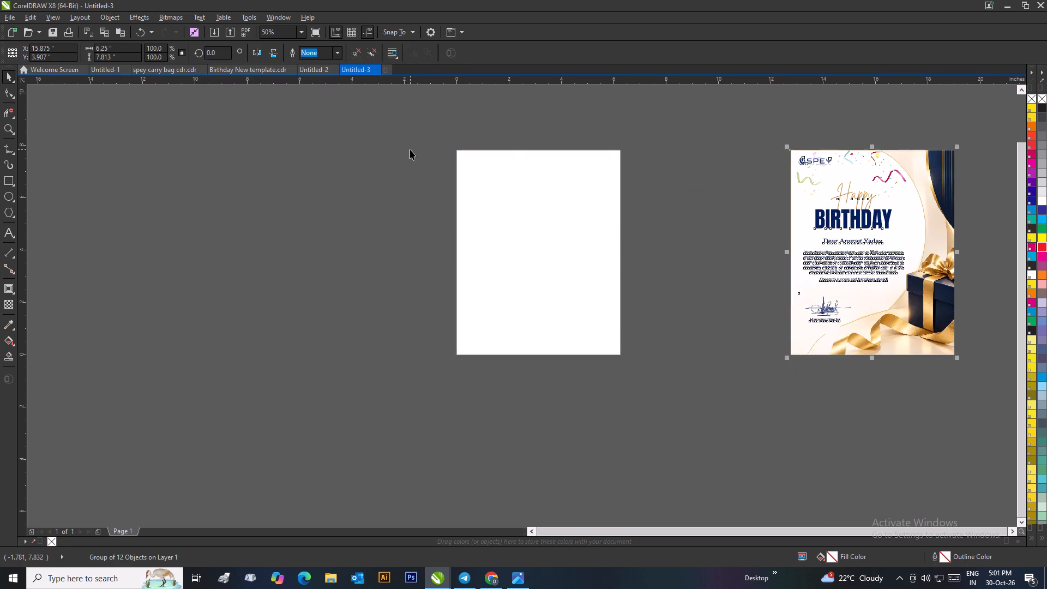
pyautogui.press('p')
pyautogui.click(410, 149)
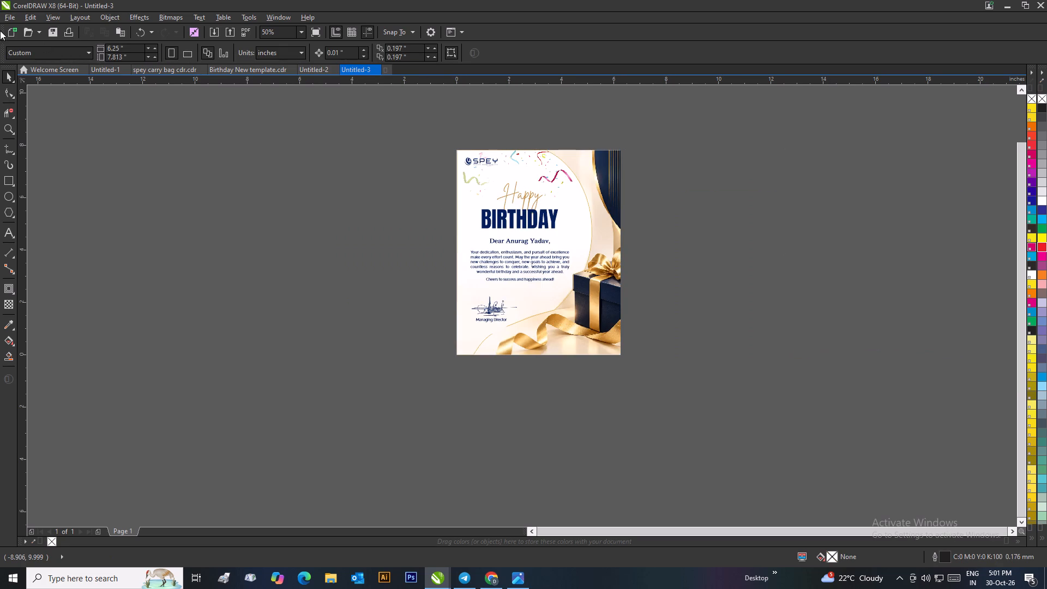
# Export the third card as an RGB Color (24-bit) JPG, overwriting the existing Birthday_card file named after its recipient.
pyautogui.click(12, 19)
pyautogui.click(28, 193)
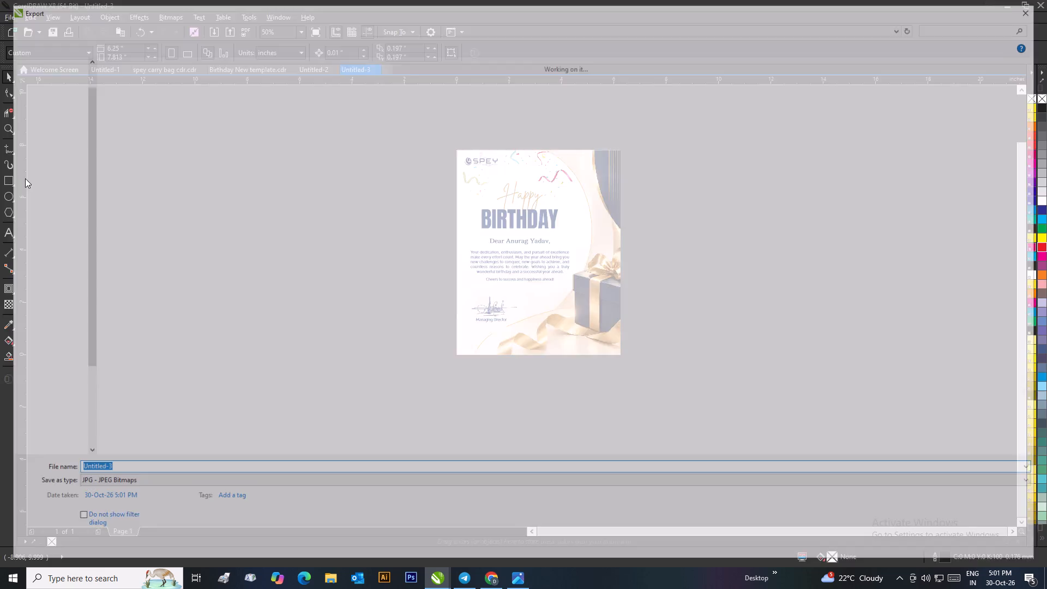
pyautogui.press('BackSpace')
pyautogui.write('Anu')
pyautogui.press('BackSpace')
pyautogui.press('BackSpace')
pyautogui.press('BackSpace')
pyautogui.press('BackSpace')
pyautogui.press('BackSpace')
pyautogui.press('BackSpace')
pyautogui.press('BackSpace')
pyautogui.press('BackSpace')
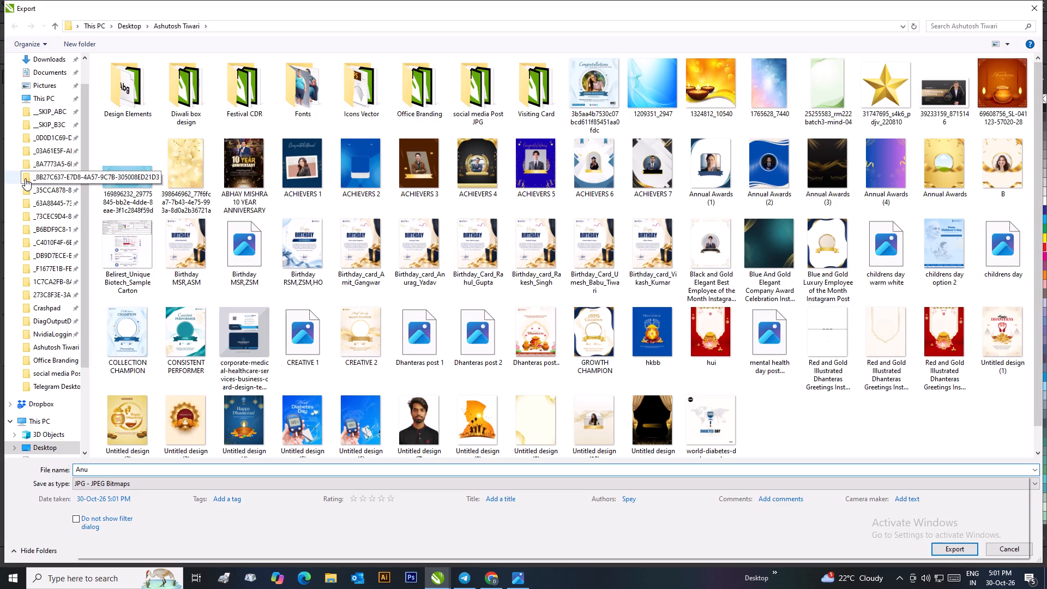
pyautogui.press('b')
pyautogui.write('ir')
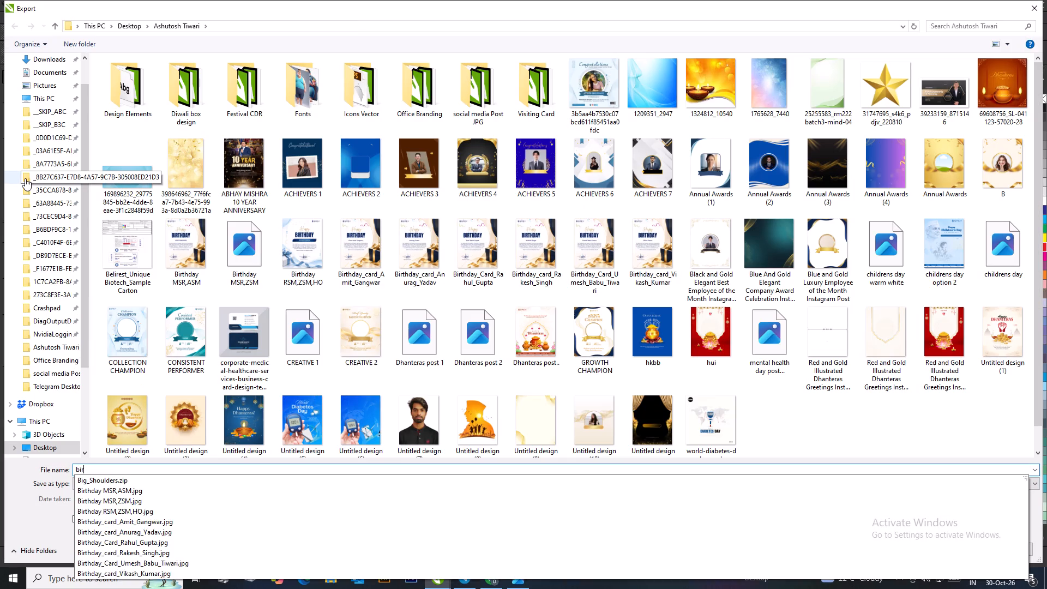
pyautogui.click(163, 526)
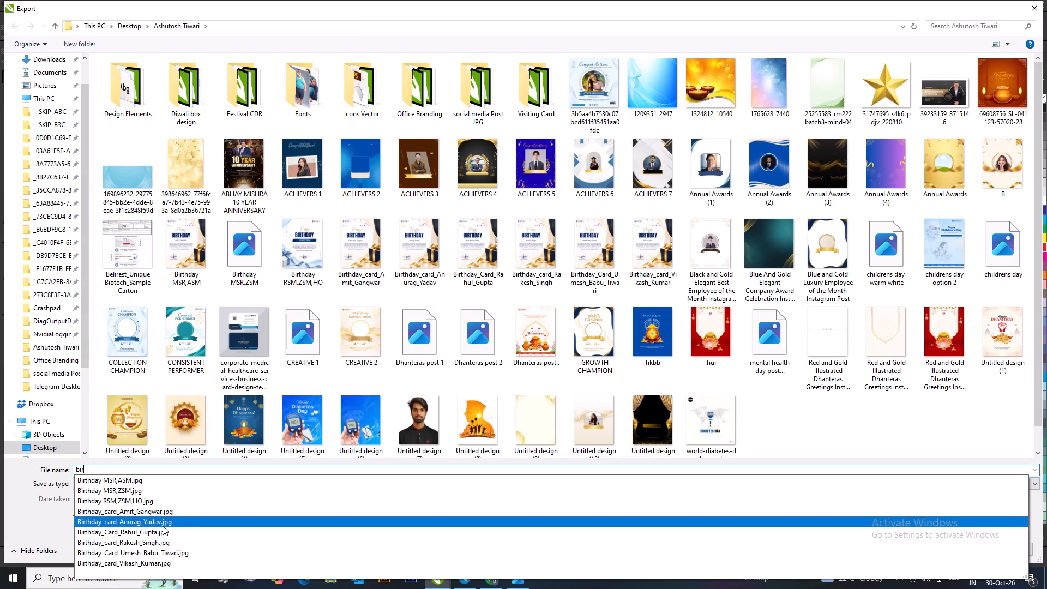
pyautogui.click(941, 551)
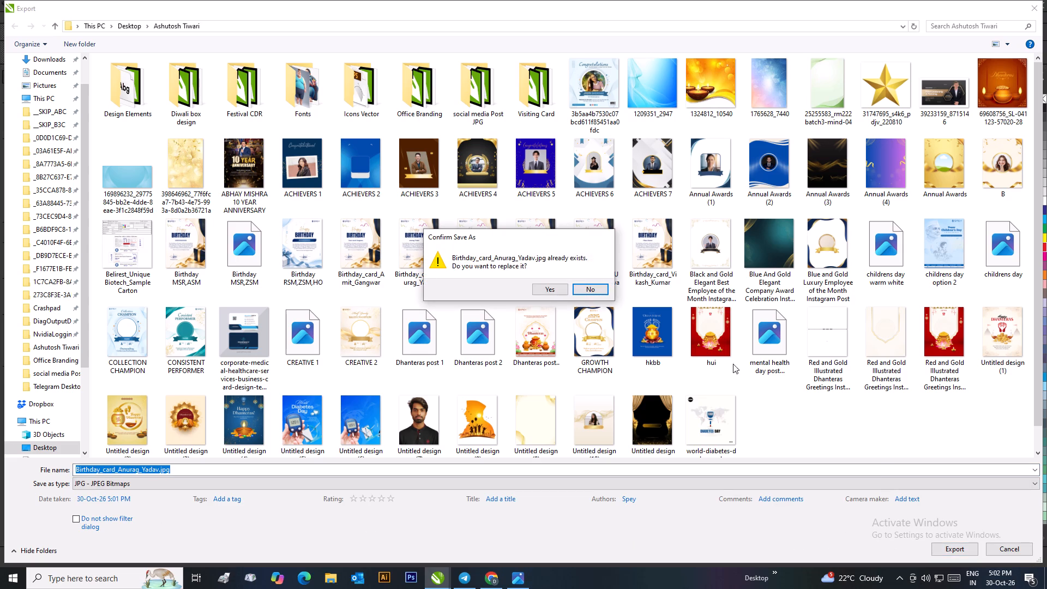
pyautogui.click(556, 291)
pyautogui.click(696, 238)
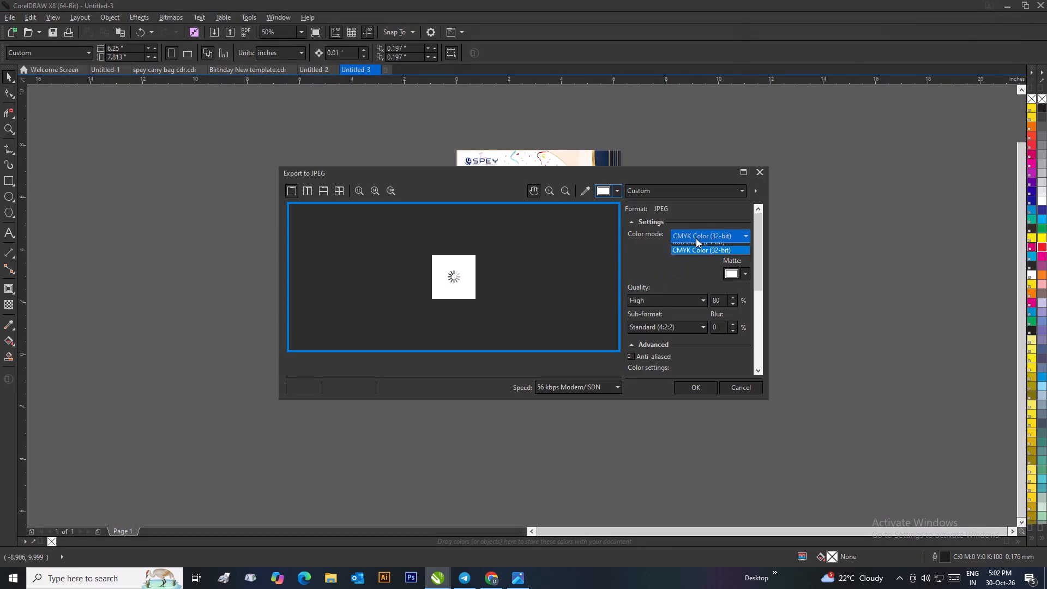
pyautogui.click(694, 254)
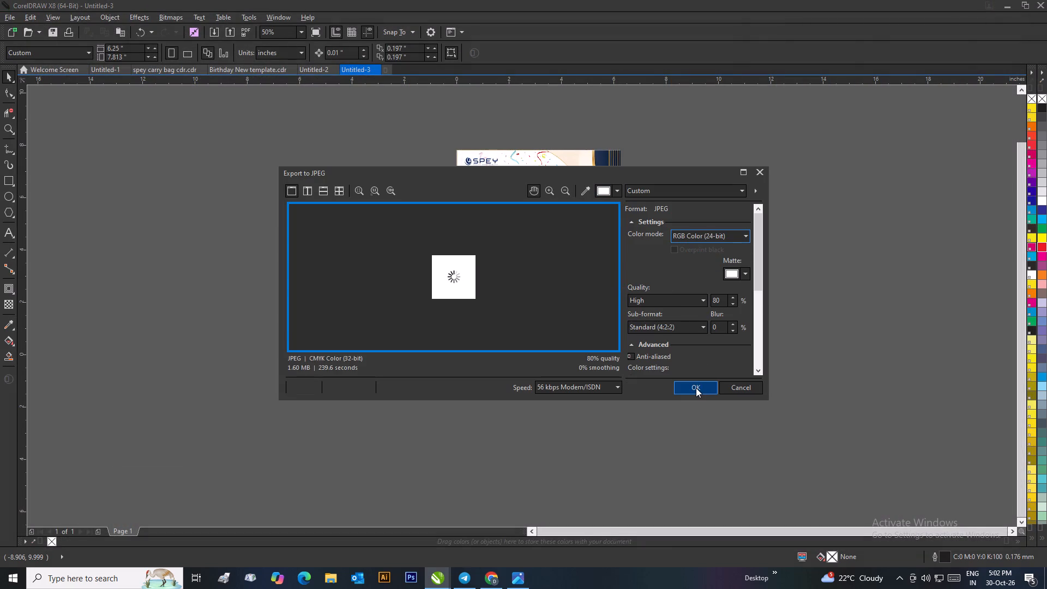
pyautogui.click(696, 388)
# Replace the third card in Untitled-3 with a copy of the fourth card from Untitled-2, centred on the page.
pyautogui.click(600, 299)
pyautogui.press('Delete')
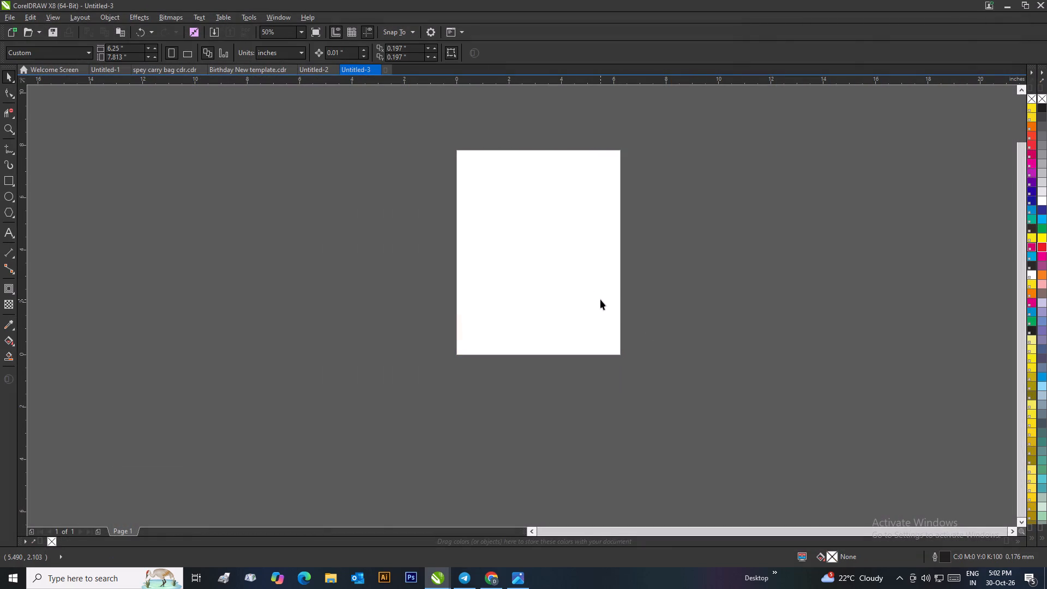
pyautogui.click(304, 70)
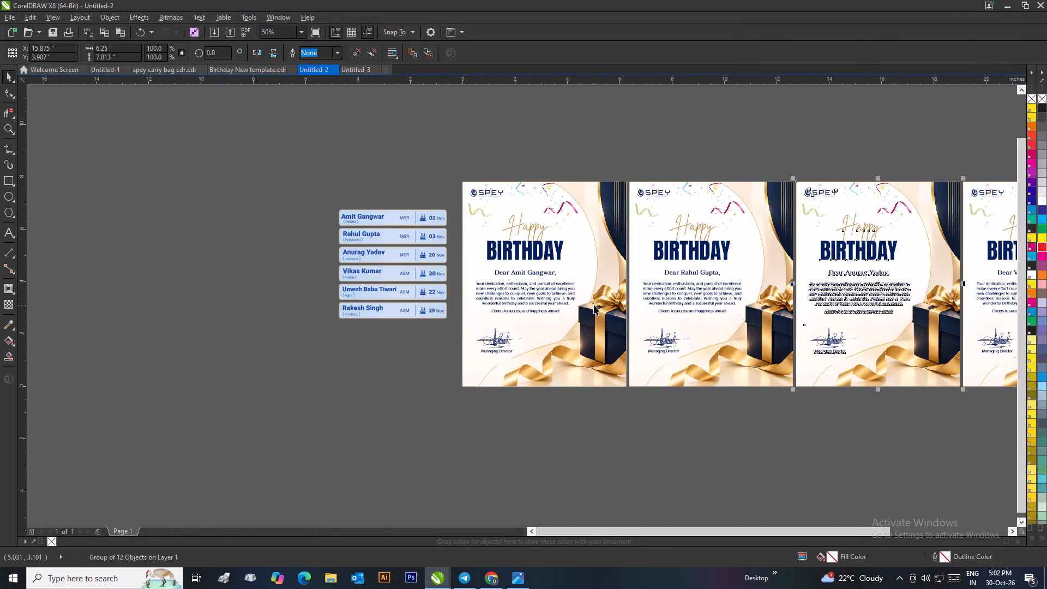
pyautogui.scroll(-1, 989, 281)
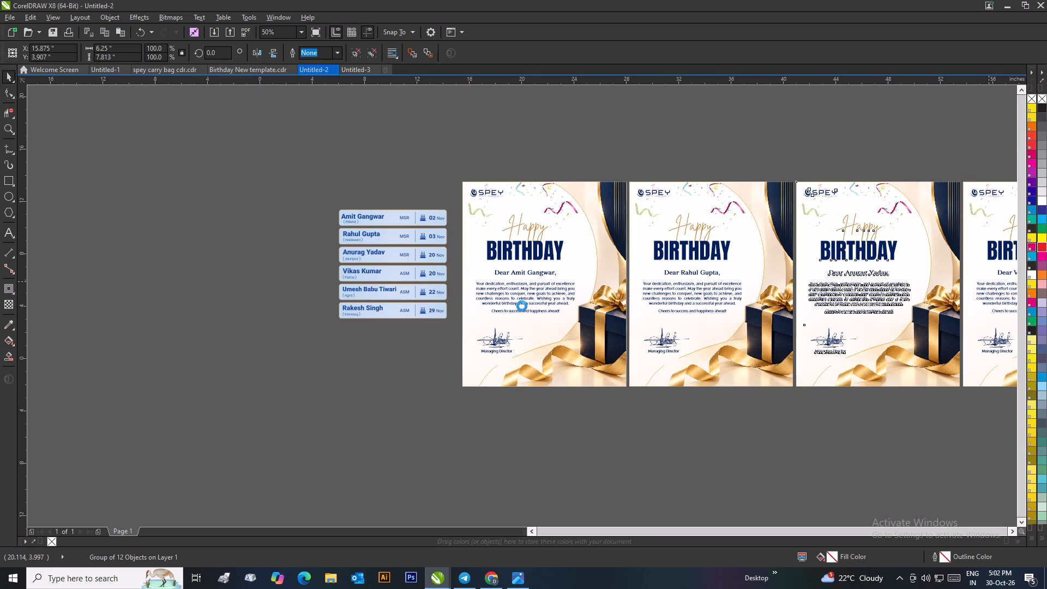
pyautogui.scroll(1, 532, 302)
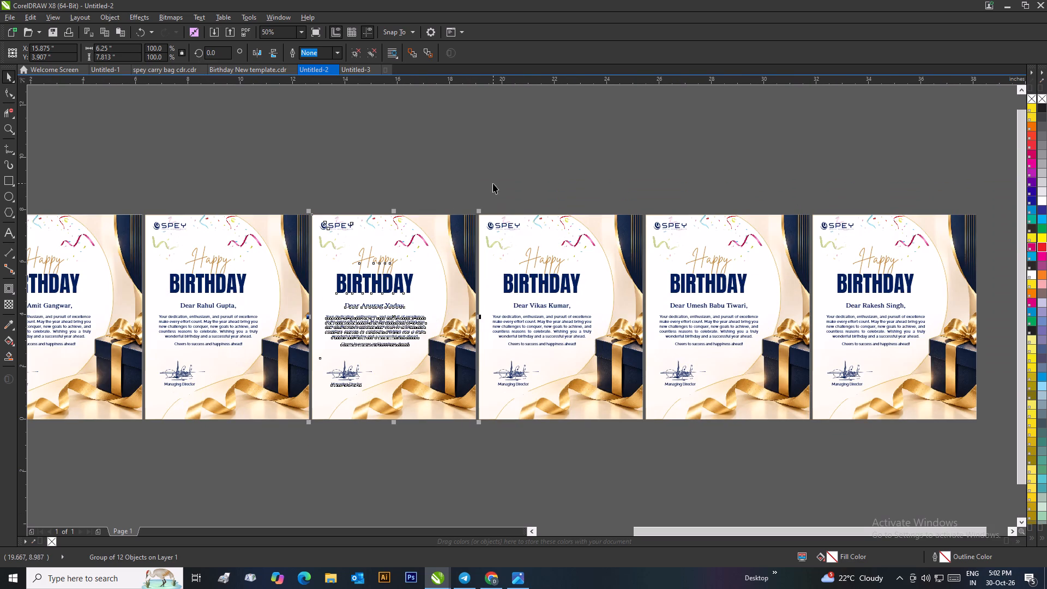
pyautogui.click(493, 183)
pyautogui.click(528, 278)
pyautogui.rightClick(528, 278)
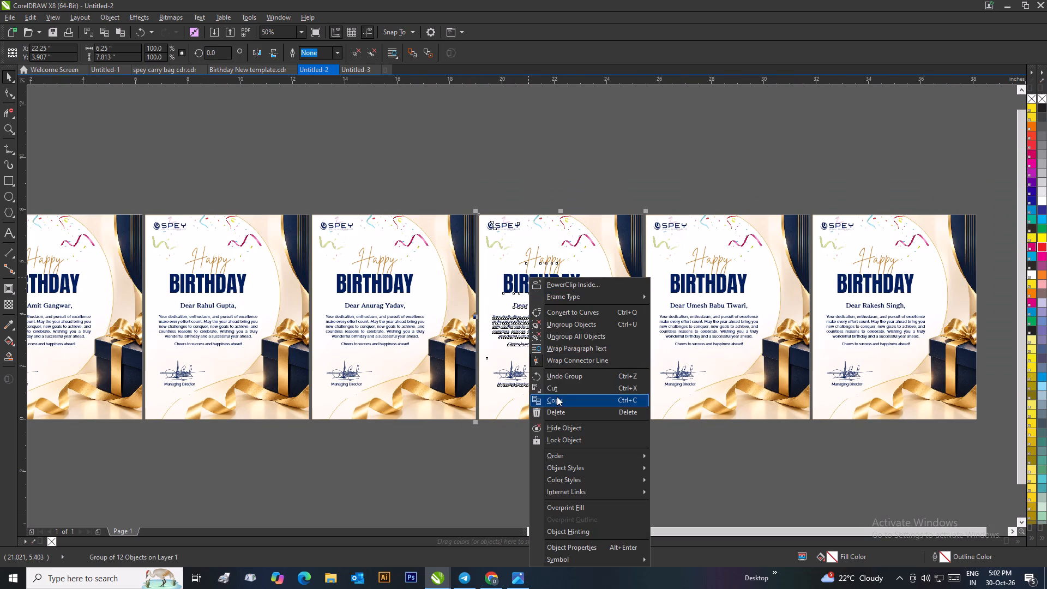
pyautogui.click(556, 397)
pyautogui.click(352, 67)
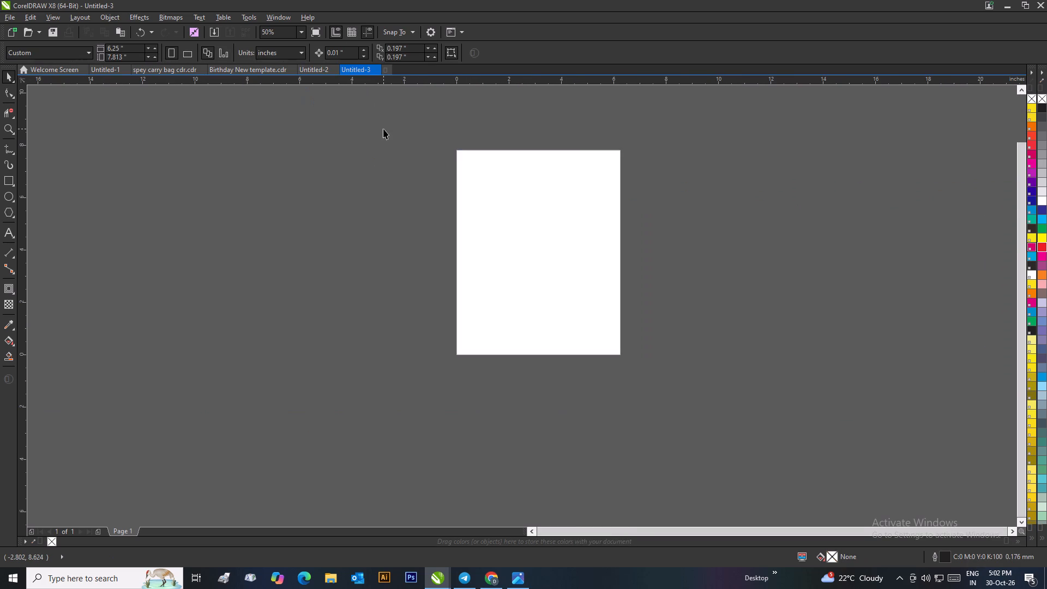
pyautogui.hotkey('ctrl', 'v')
pyautogui.press('p')
pyautogui.click(383, 130)
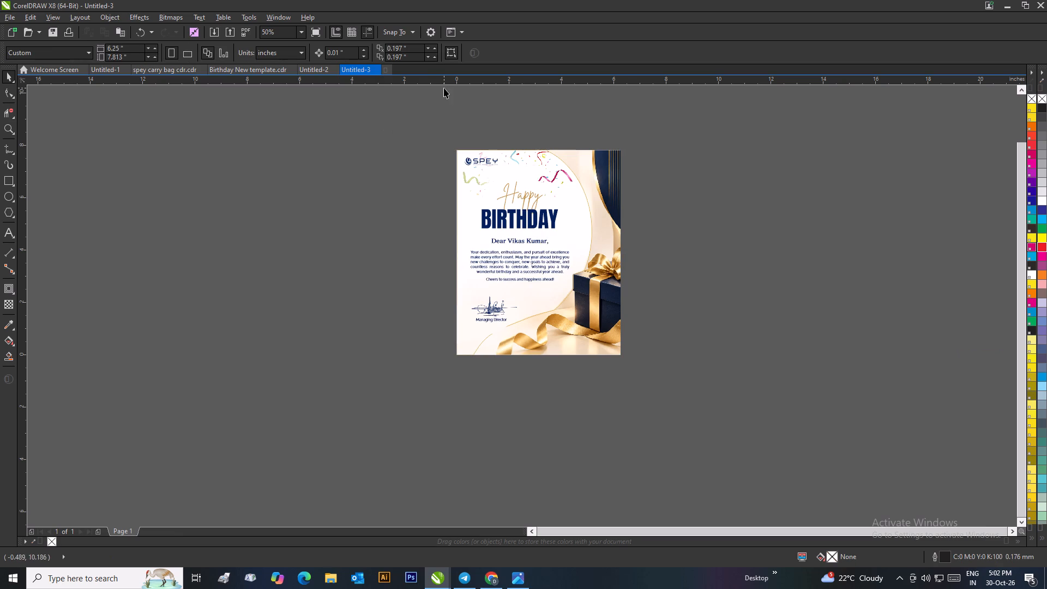
# Export the fourth card as an RGB Color (24-bit) JPG, overwriting the existing Birthday_card file named after its recipient.
pyautogui.click(13, 17)
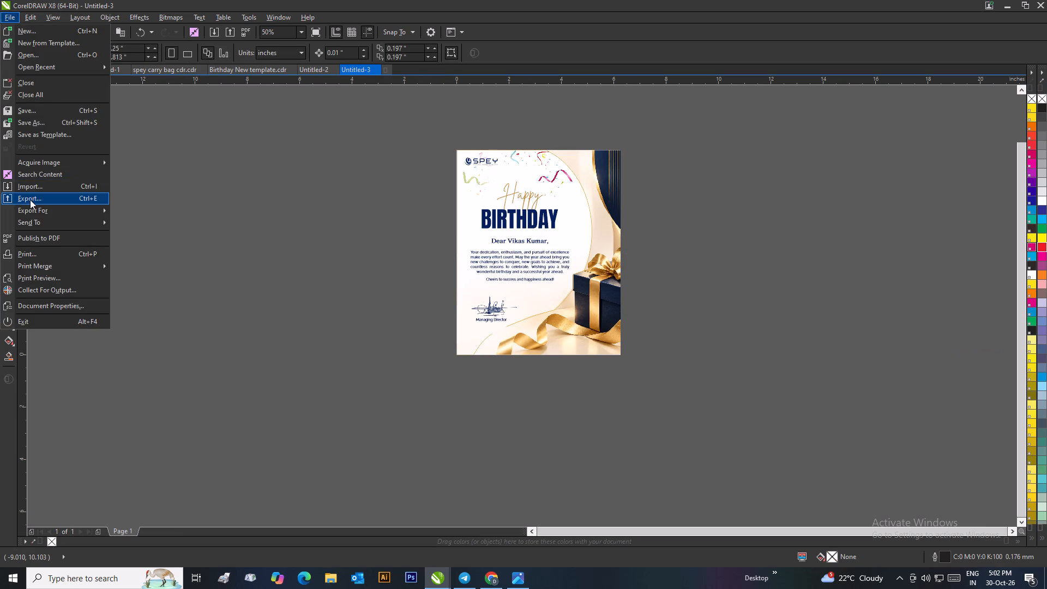
pyautogui.click(30, 200)
pyautogui.press('BackSpace')
pyautogui.write('bi')
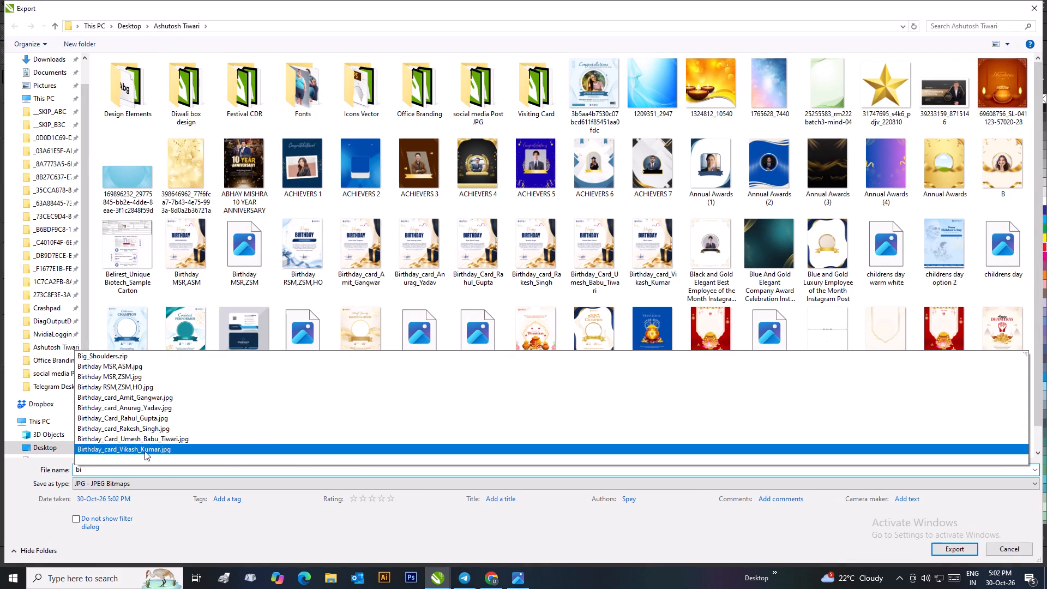
pyautogui.click(145, 451)
pyautogui.click(950, 552)
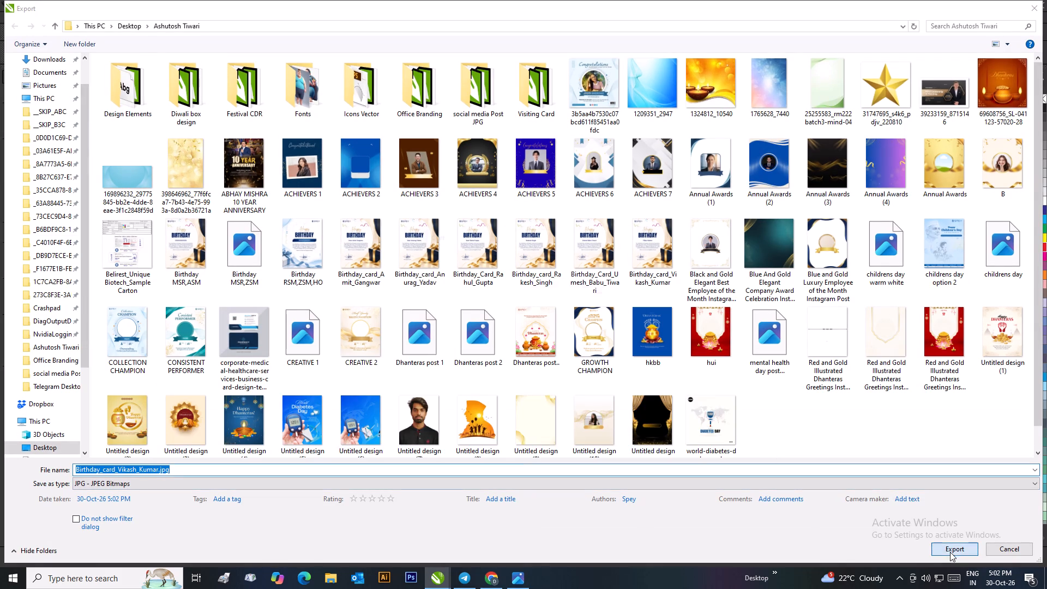
pyautogui.click(544, 286)
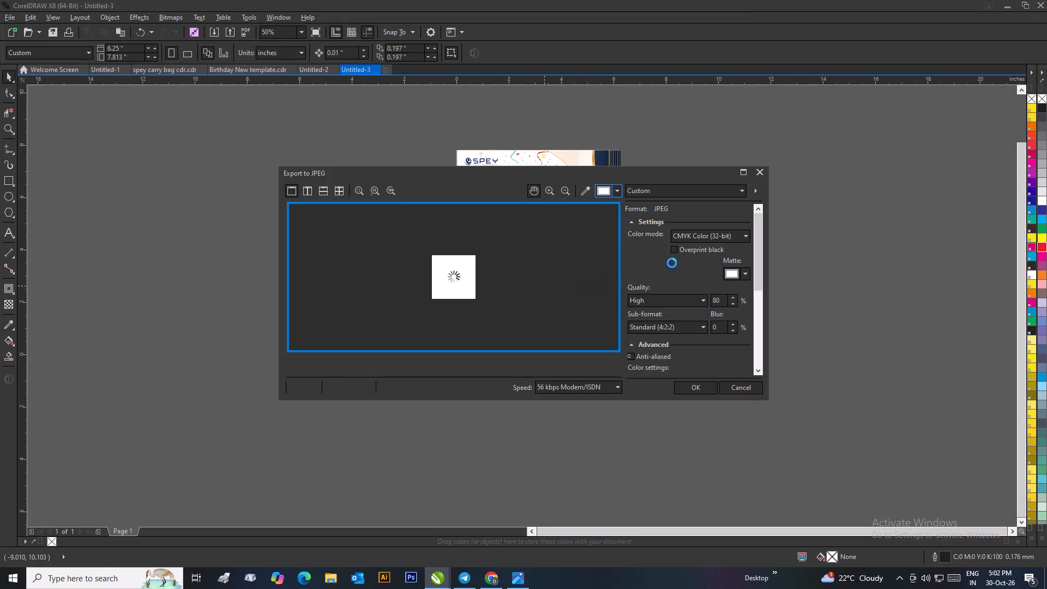
pyautogui.click(685, 236)
pyautogui.click(688, 255)
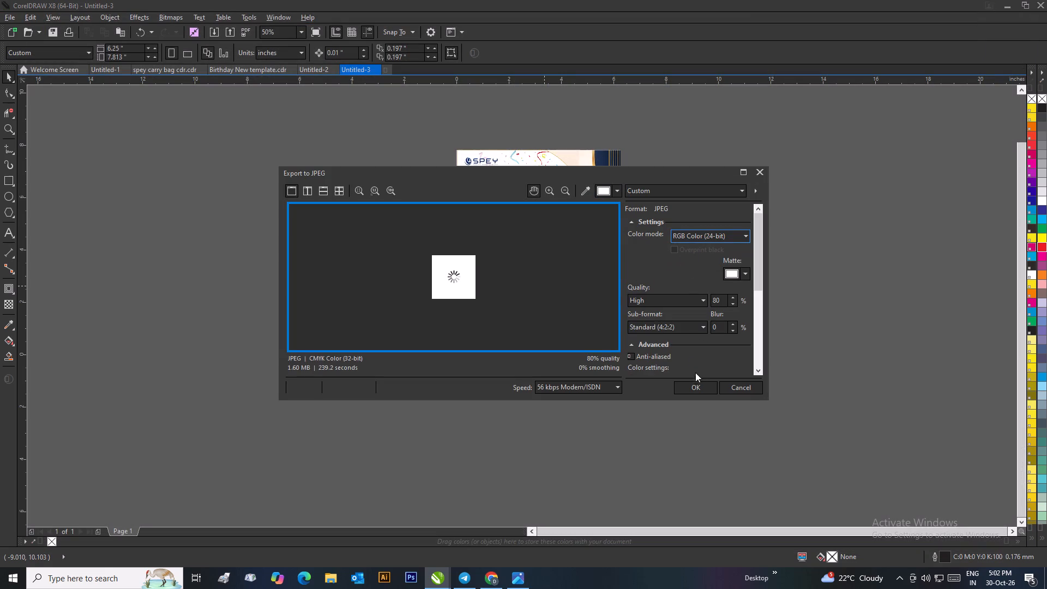
pyautogui.click(689, 383)
# Replace the fourth card in Untitled-3 with a copy of the fifth card from Untitled-2, centred on the page.
pyautogui.click(564, 253)
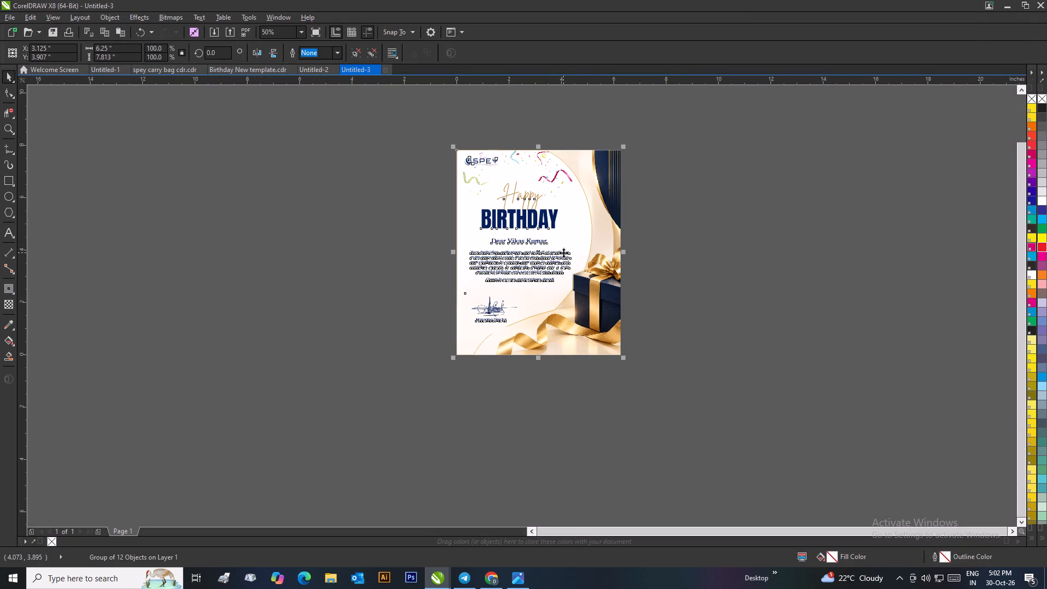
pyautogui.press('Delete')
pyautogui.click(310, 75)
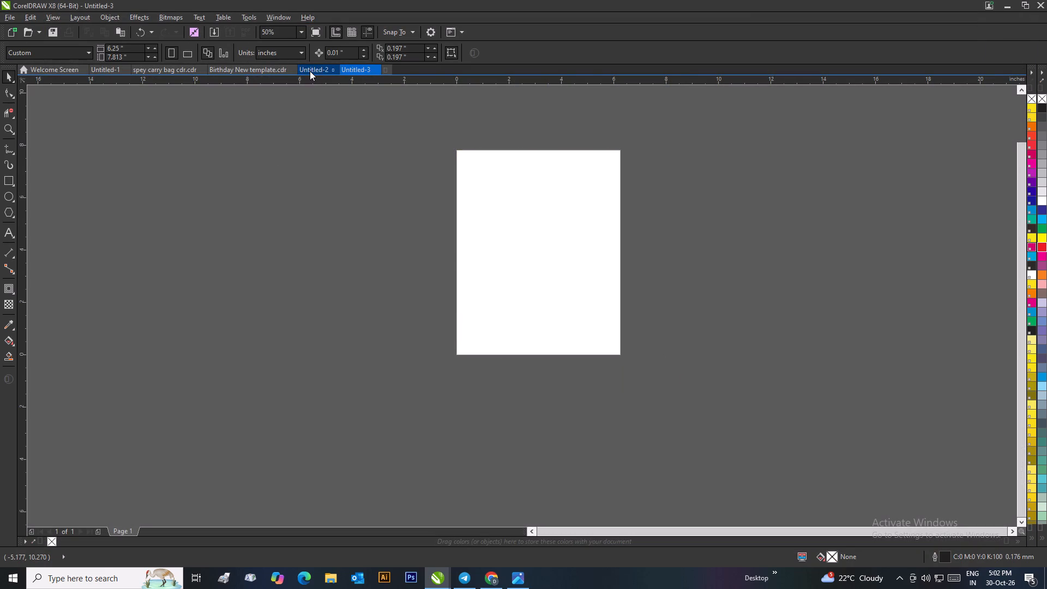
pyautogui.click(310, 71)
pyautogui.click(591, 173)
pyautogui.click(677, 257)
pyautogui.rightClick(677, 257)
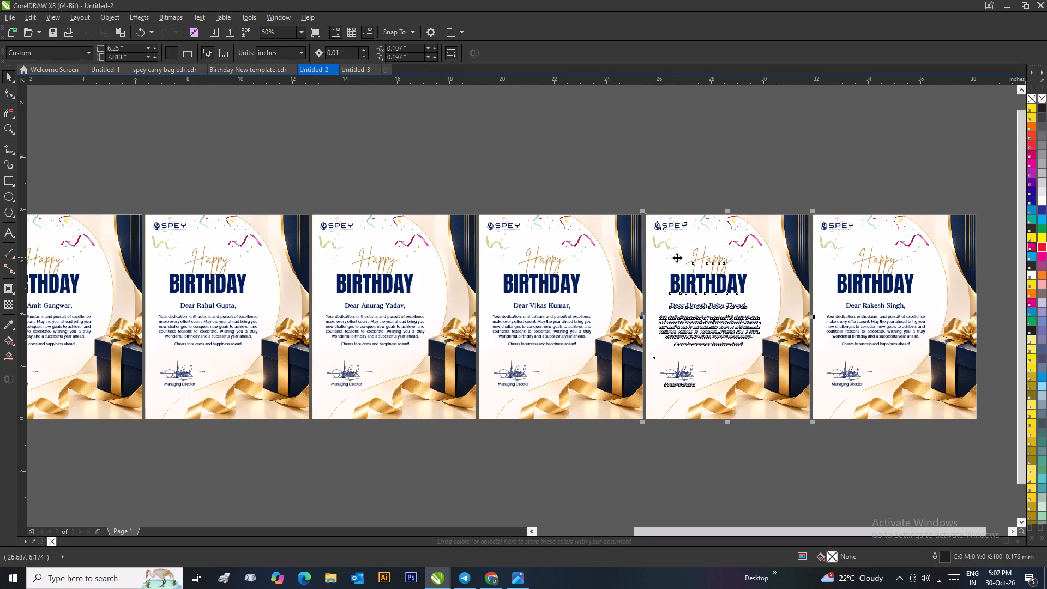
pyautogui.click(706, 381)
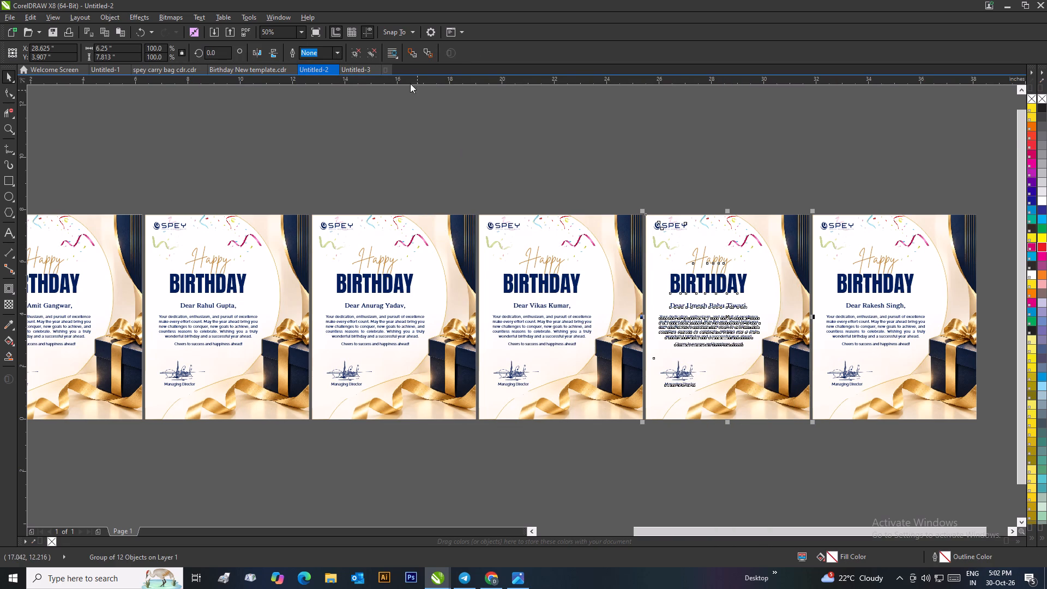
pyautogui.click(365, 69)
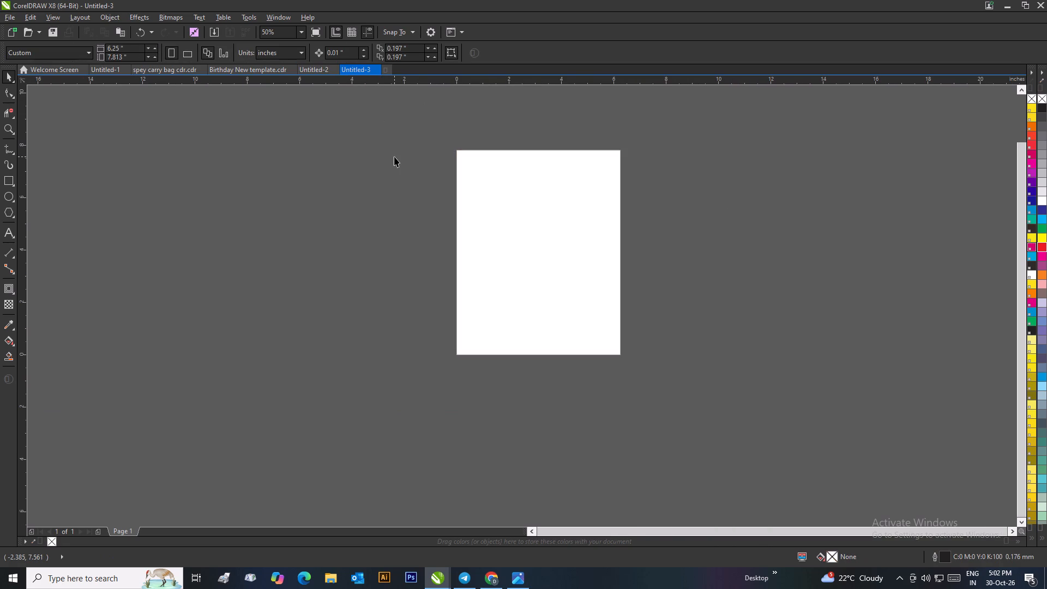
pyautogui.scroll(-3, 365, 178)
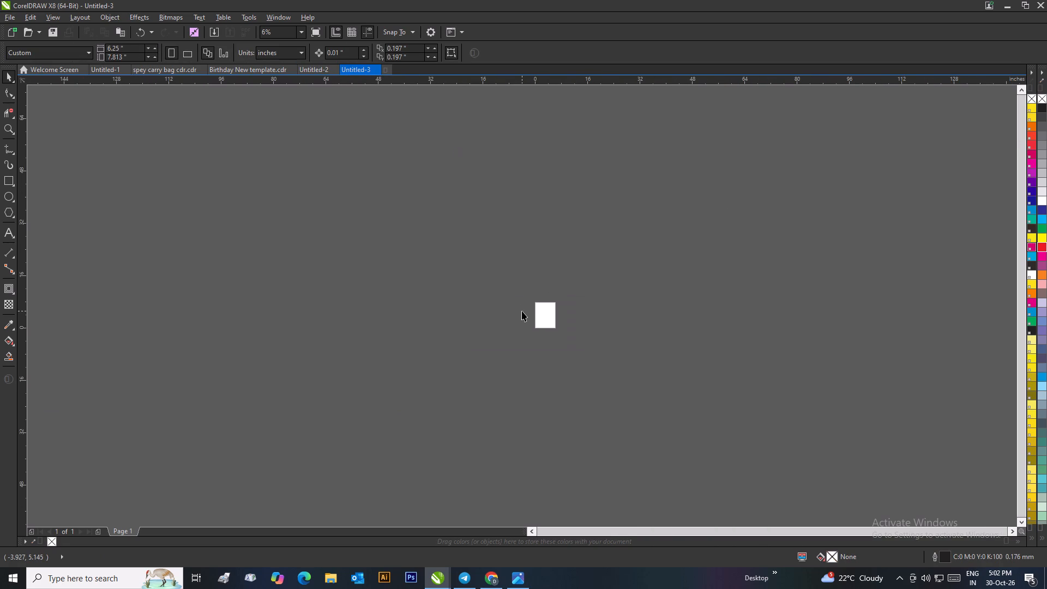
pyautogui.hotkey('ctrl', 'v')
pyautogui.press('p')
pyautogui.click(608, 345)
pyautogui.scroll(3, 559, 329)
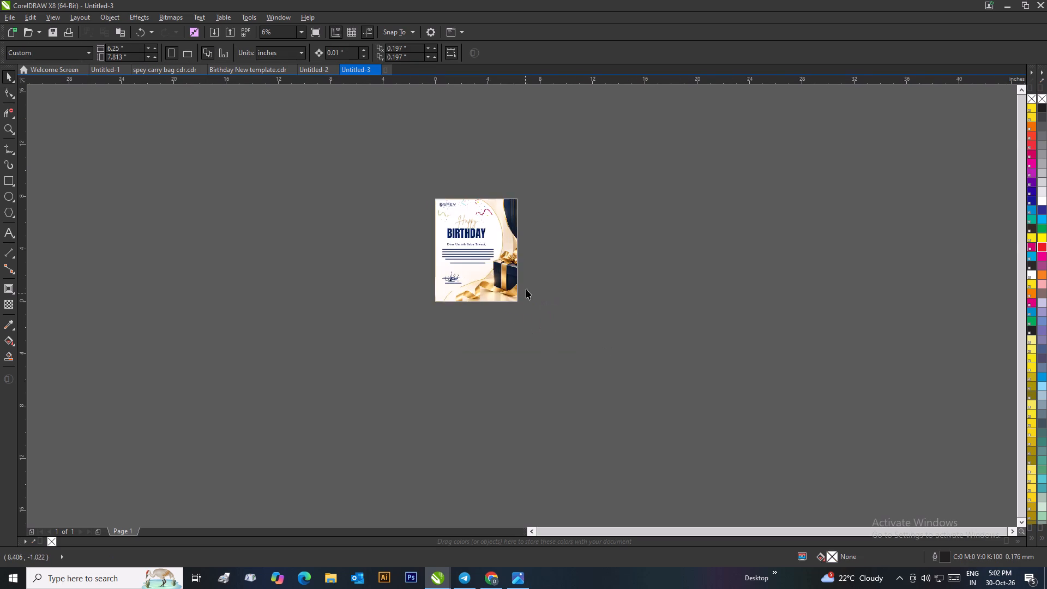
pyautogui.scroll(2, 520, 273)
pyautogui.scroll(-1, 519, 306)
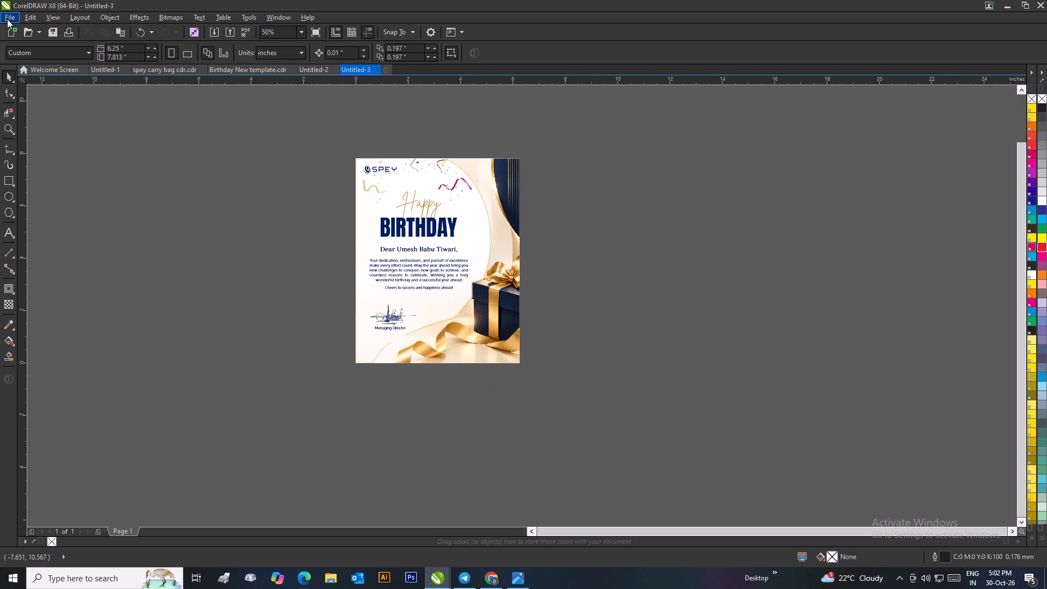
# Export the fifth card as an RGB Color (24-bit) JPG, overwriting the existing Birthday_Card file named after its recipient.
pyautogui.click(7, 19)
pyautogui.click(43, 193)
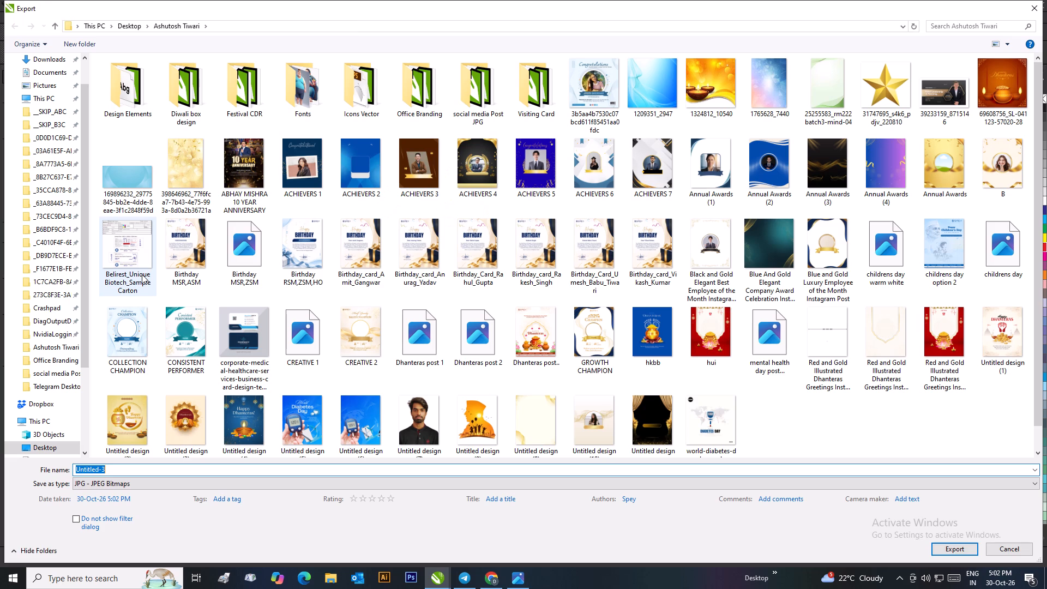
pyautogui.press('BackSpace')
pyautogui.write('bi')
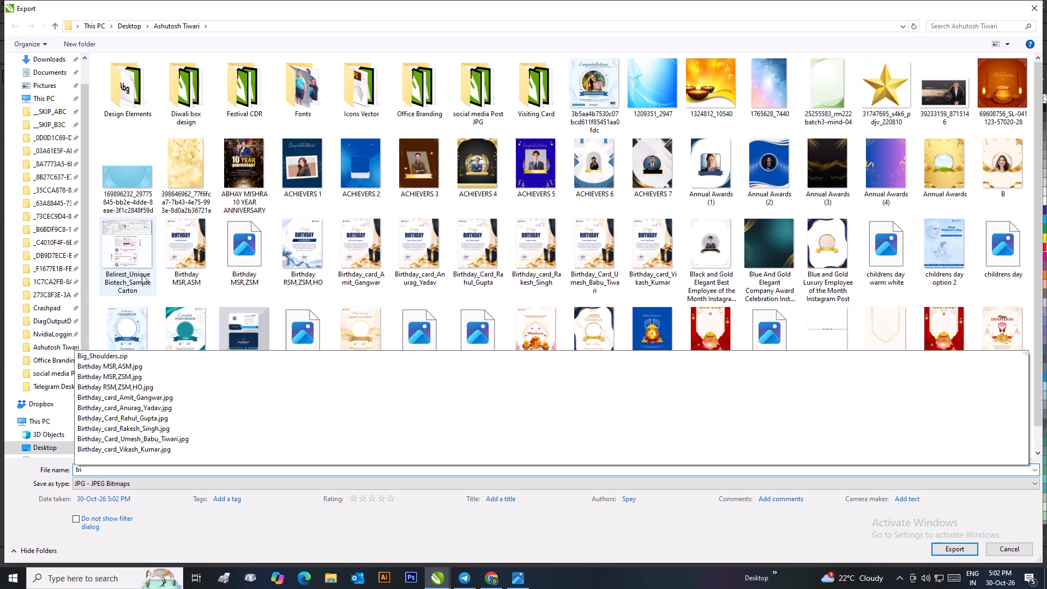
pyautogui.click(168, 436)
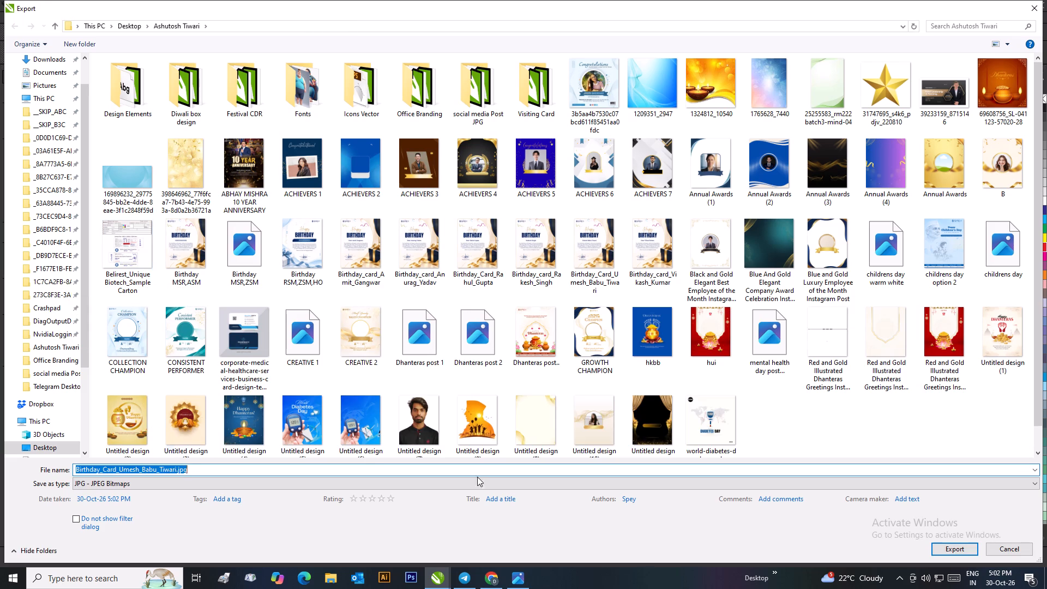
pyautogui.click(936, 545)
pyautogui.click(556, 293)
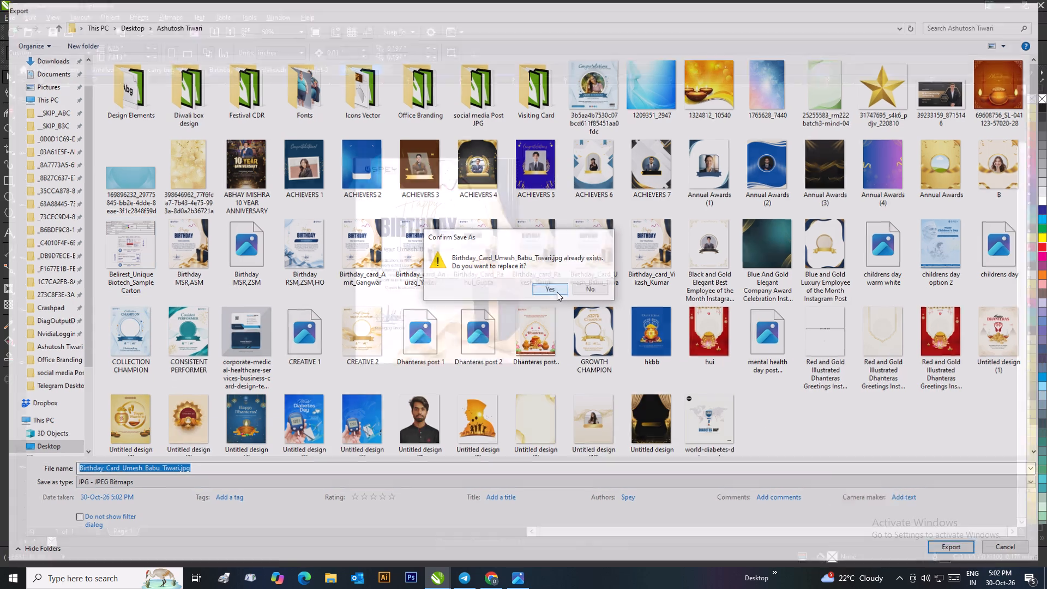
pyautogui.click(693, 242)
pyautogui.click(690, 257)
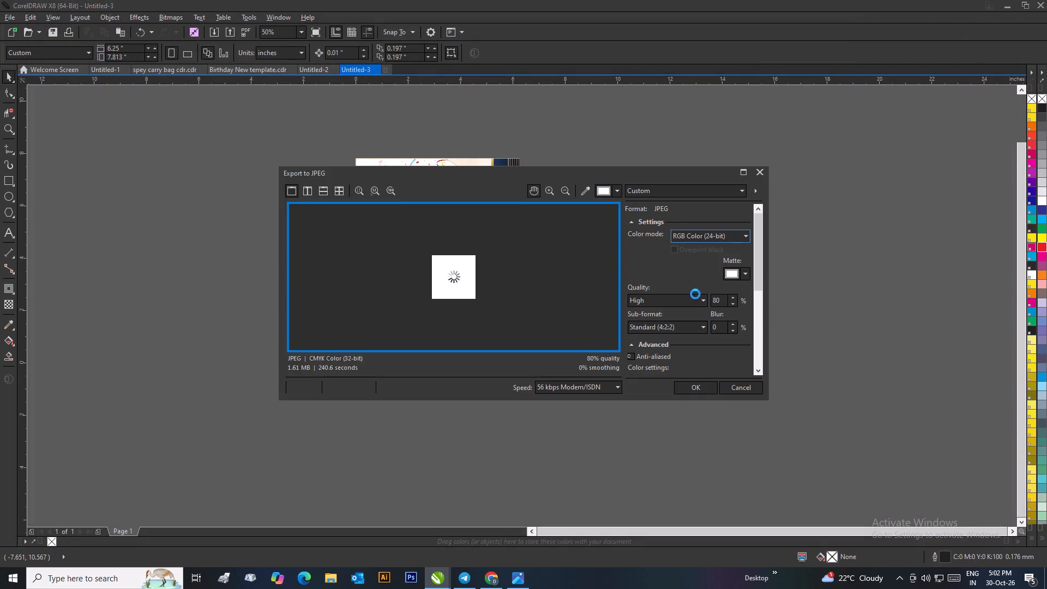
pyautogui.click(691, 386)
# Replace the fifth card in Untitled-3 with a copy of the sixth card from Untitled-2, centred on the page.
pyautogui.click(488, 251)
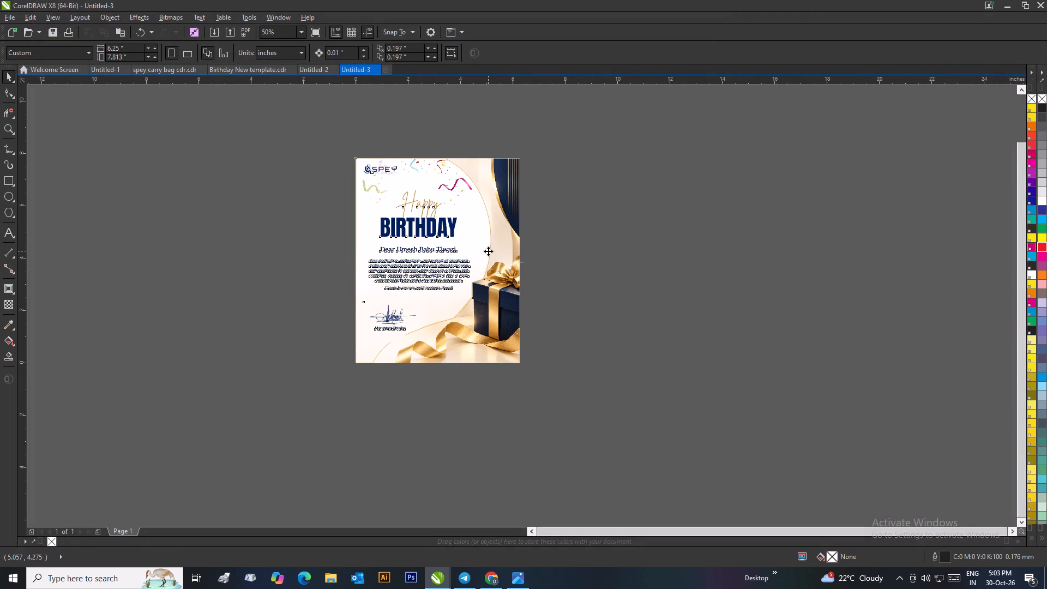
pyautogui.press('Delete')
pyautogui.click(313, 68)
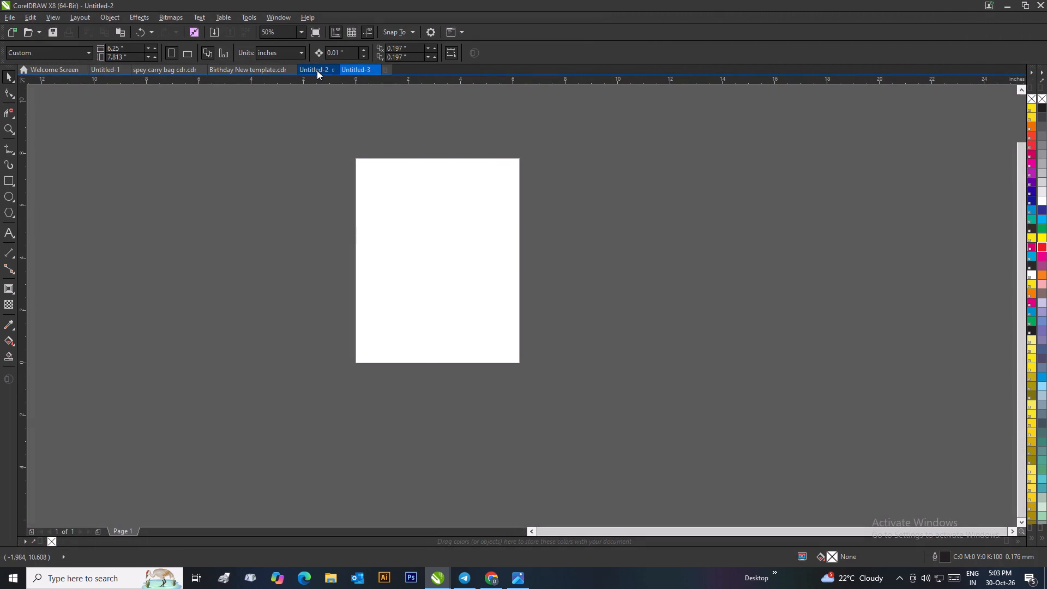
pyautogui.click(863, 185)
pyautogui.click(871, 247)
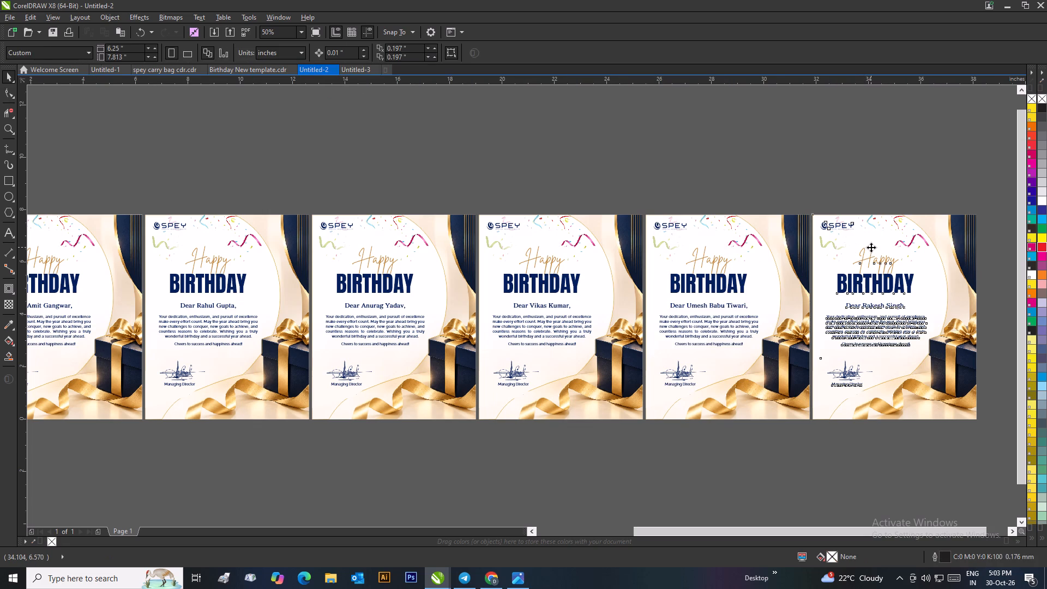
pyautogui.rightClick(871, 247)
pyautogui.click(899, 368)
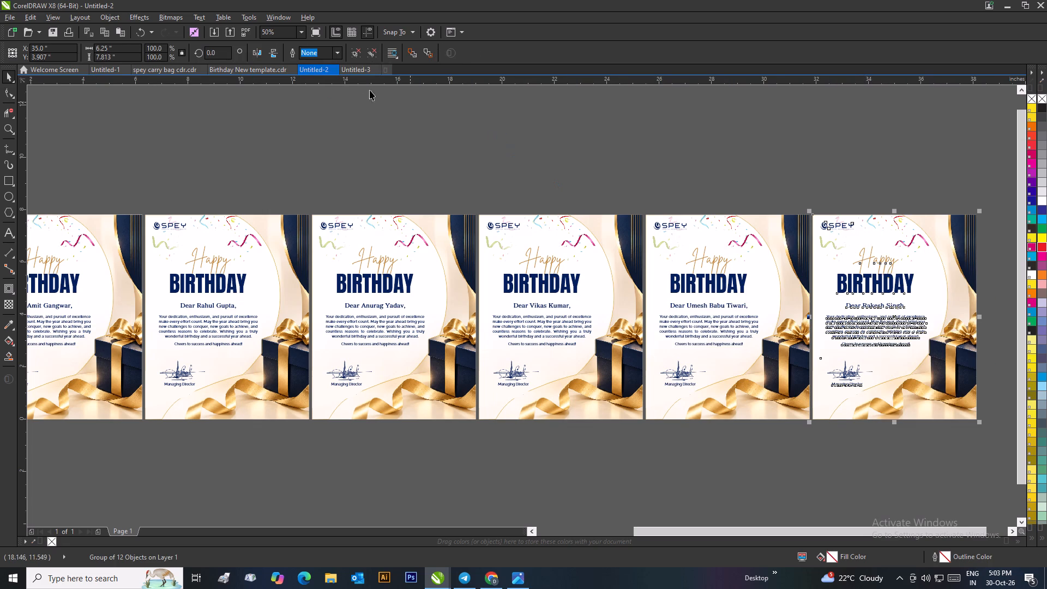
pyautogui.click(359, 66)
pyautogui.hotkey('ctrl', 'v')
pyautogui.press('p')
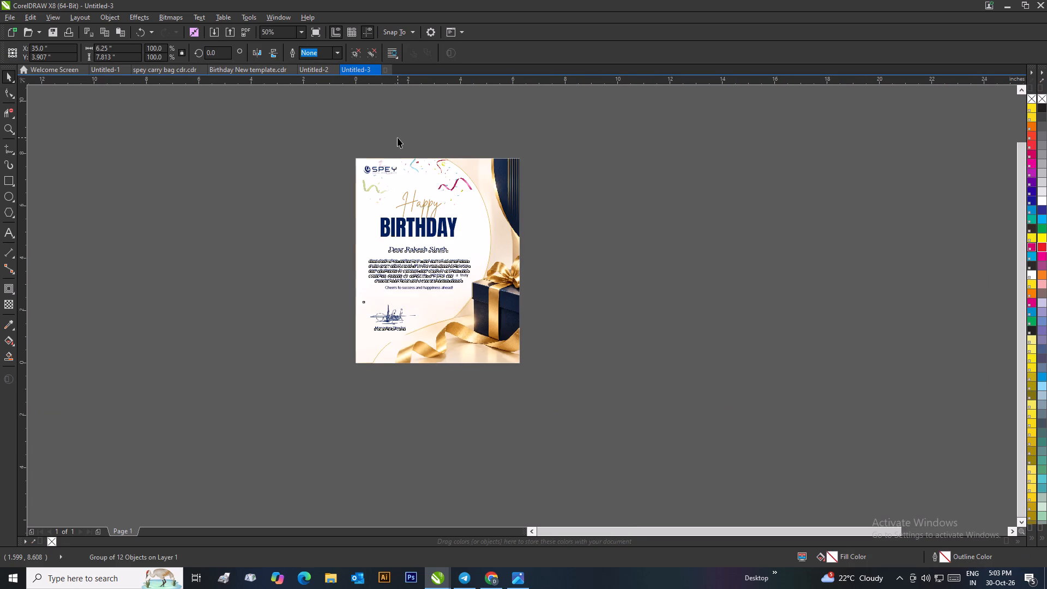
pyautogui.click(398, 137)
pyautogui.click(401, 209)
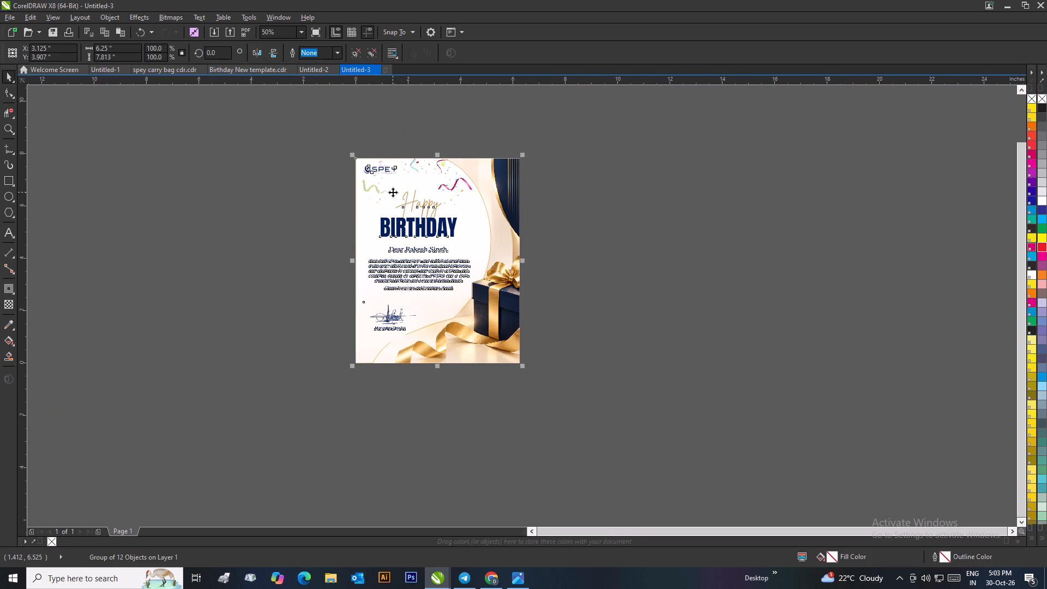
pyautogui.press('p')
pyautogui.click(628, 278)
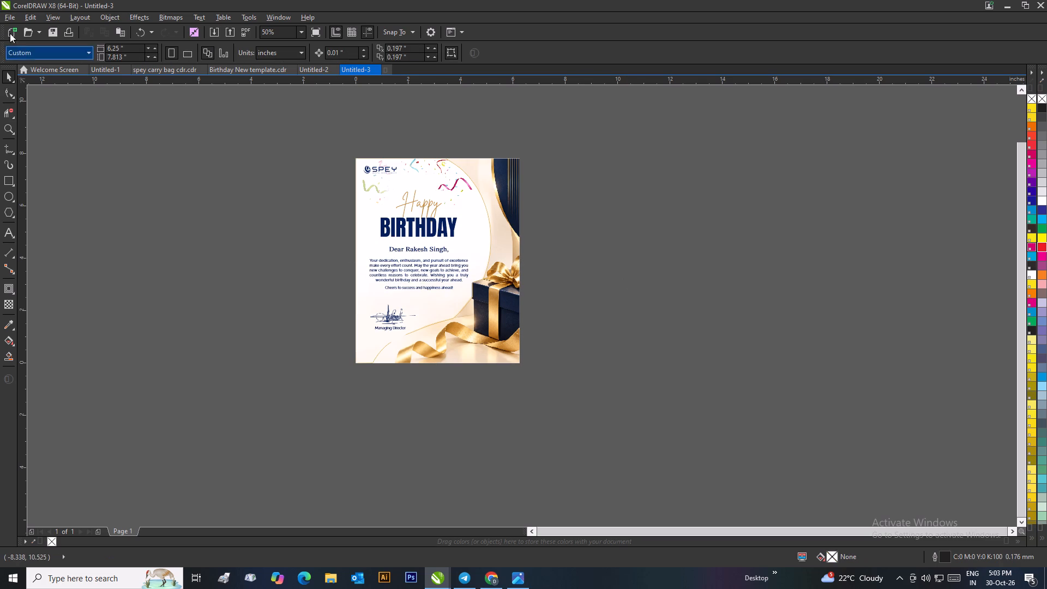
# Export the sixth card as an RGB Color (24-bit) JPG, overwriting the existing Birthday_card file named after its recipient.
pyautogui.click(0, 11)
pyautogui.click(44, 203)
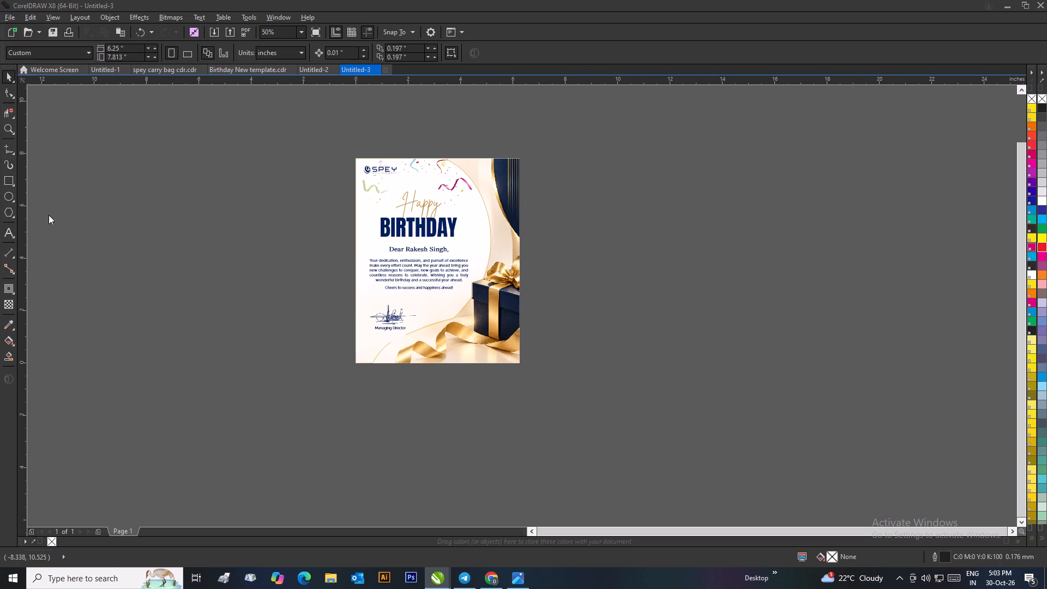
pyautogui.press('BackSpace')
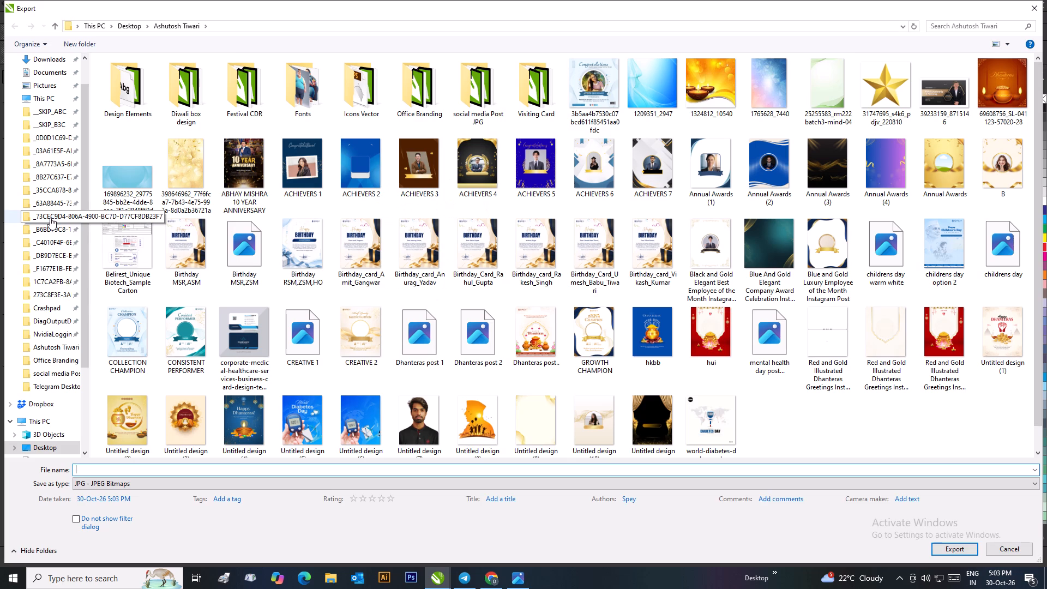
pyautogui.write('bir')
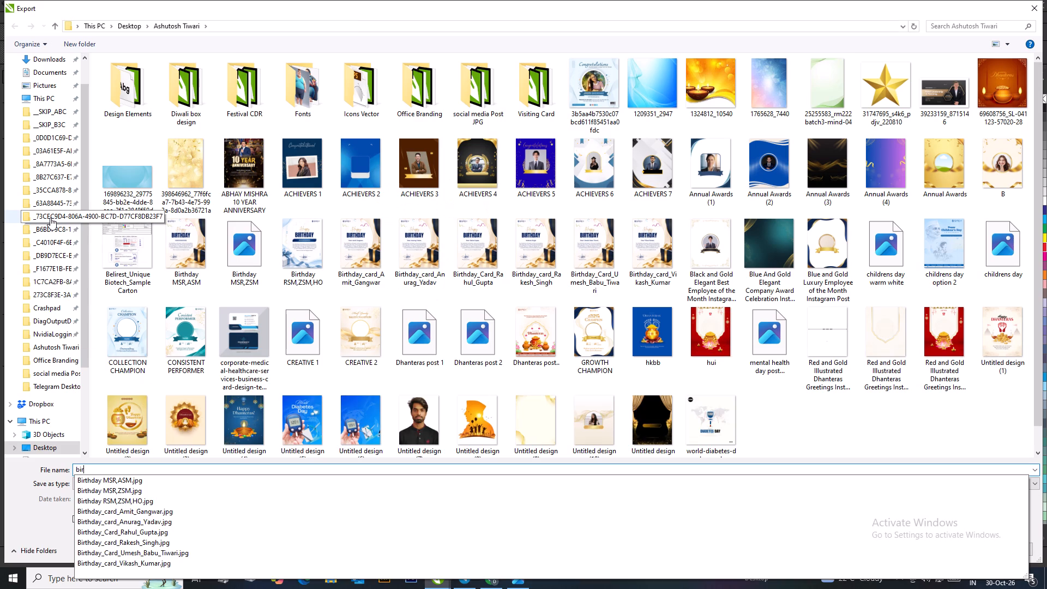
pyautogui.click(137, 544)
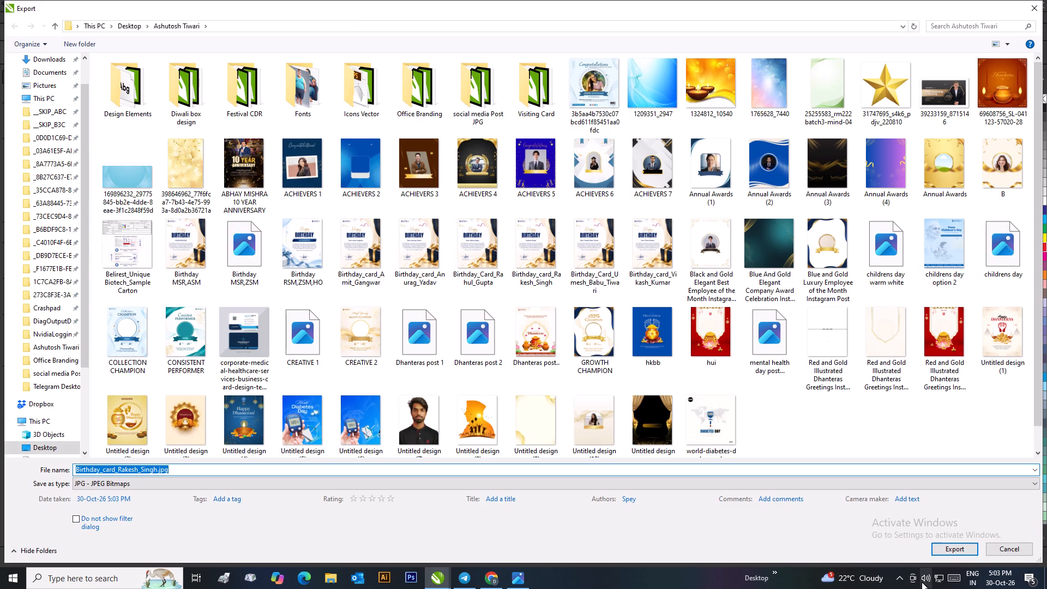
pyautogui.click(938, 555)
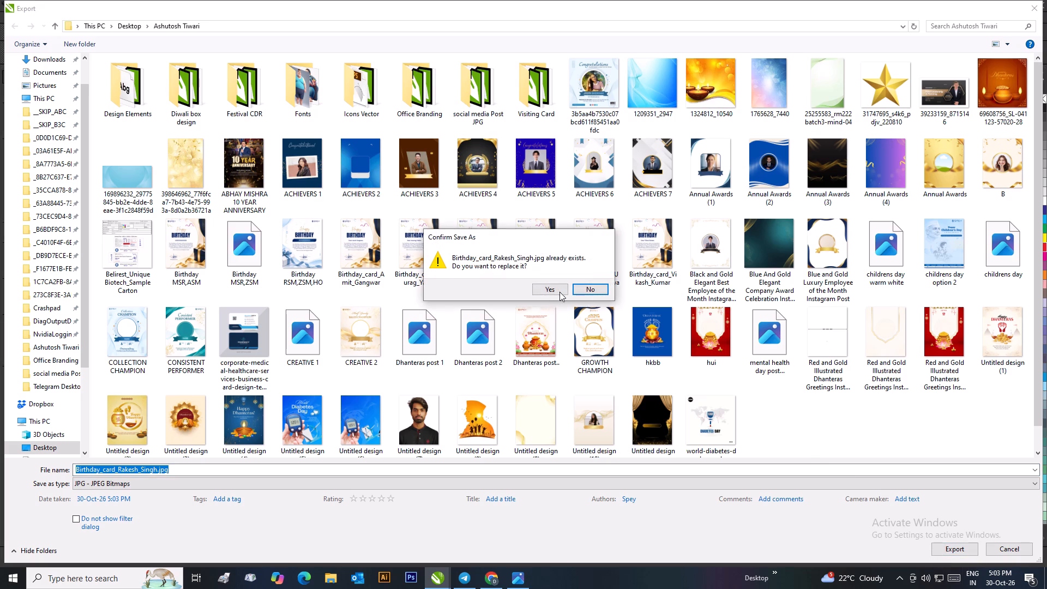
pyautogui.click(552, 289)
pyautogui.click(685, 236)
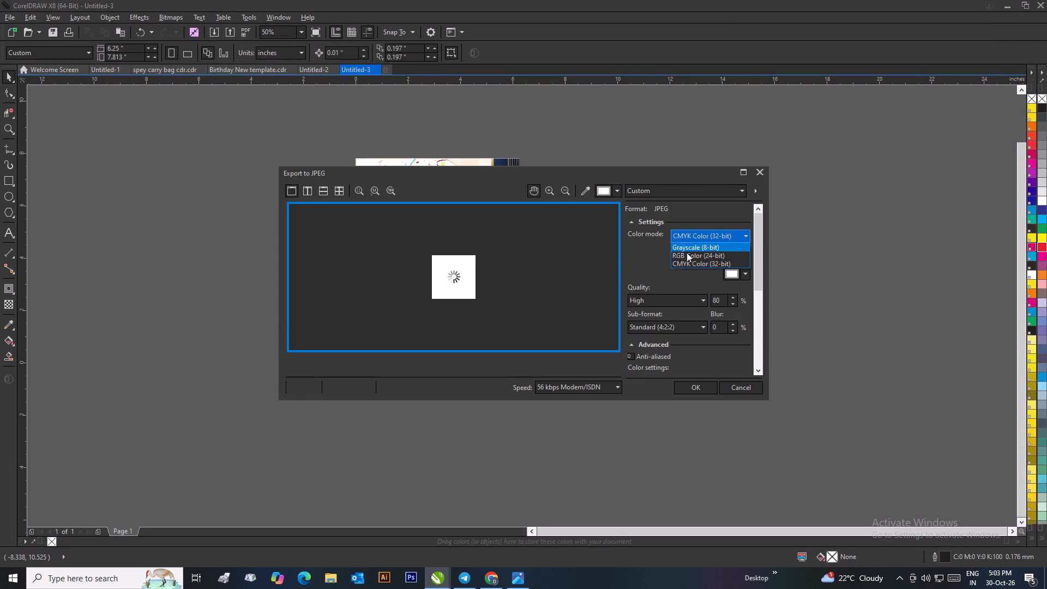
pyautogui.click(685, 254)
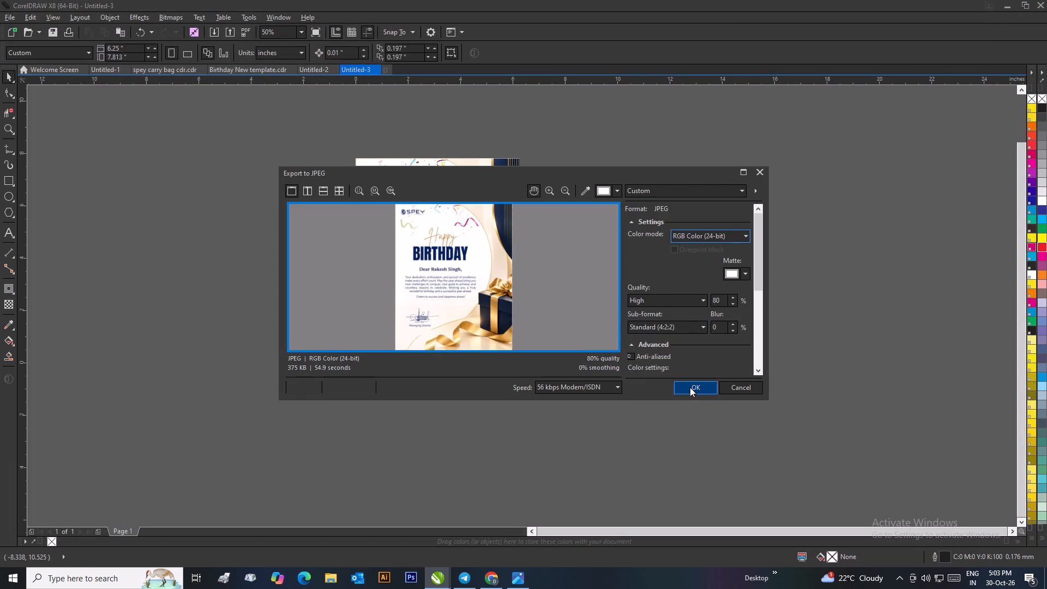
pyautogui.click(690, 387)
pyautogui.click(632, 378)
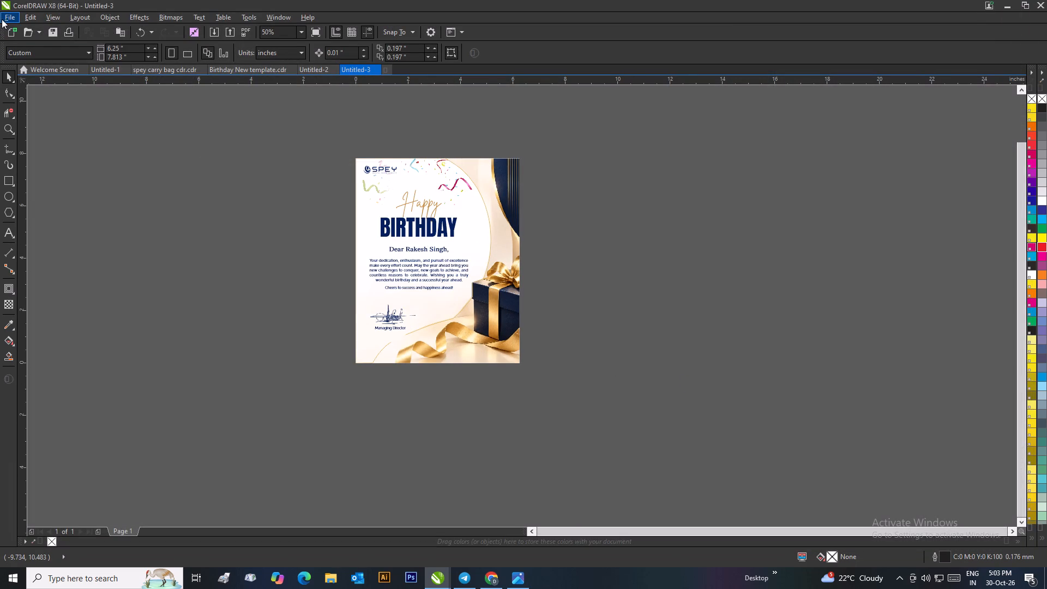
# Export the current card again as an RGB Color (24-bit) JPG, using the fourth recipient's file name without the first name's final h.
pyautogui.click(2, 19)
pyautogui.click(35, 201)
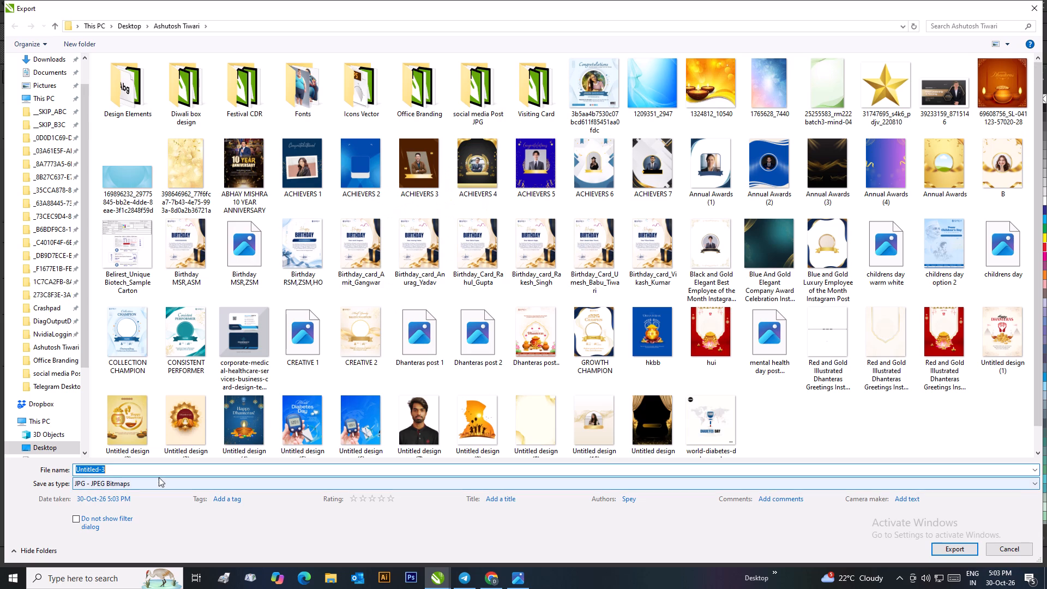
pyautogui.press('BackSpace')
pyautogui.press('b')
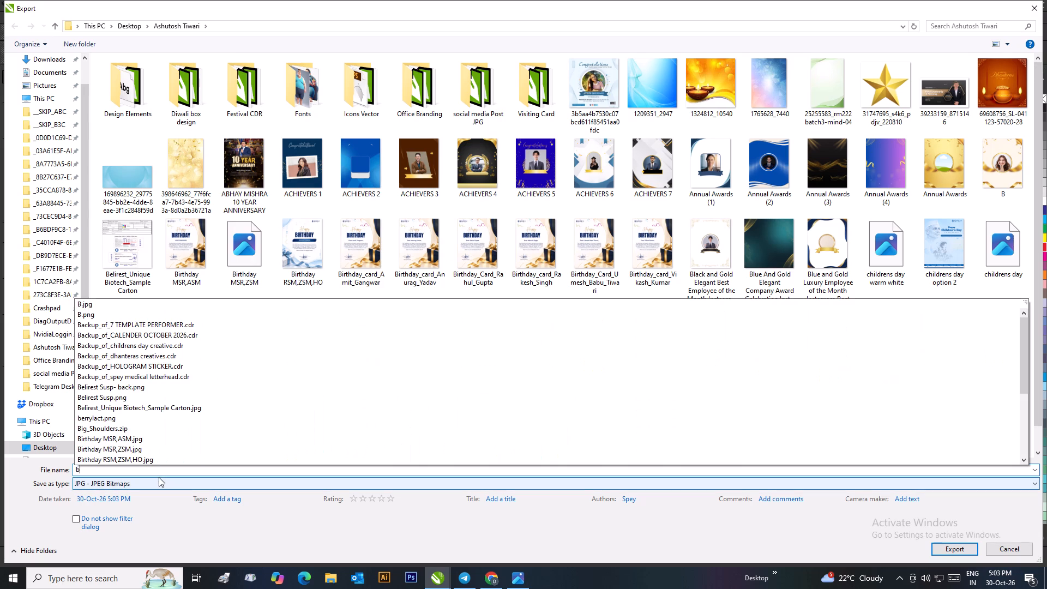
pyautogui.write('ir')
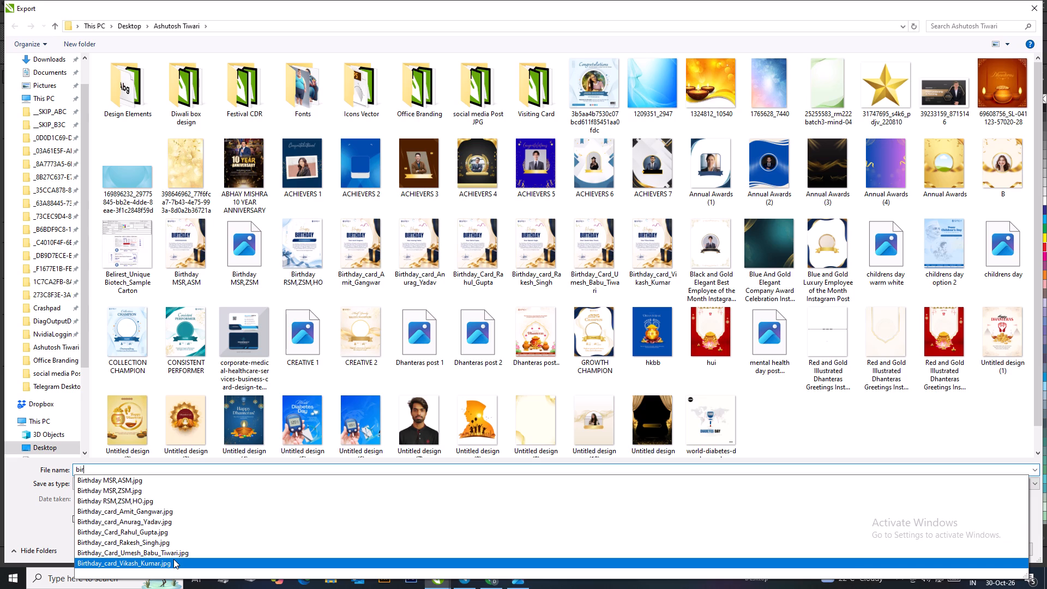
pyautogui.click(173, 559)
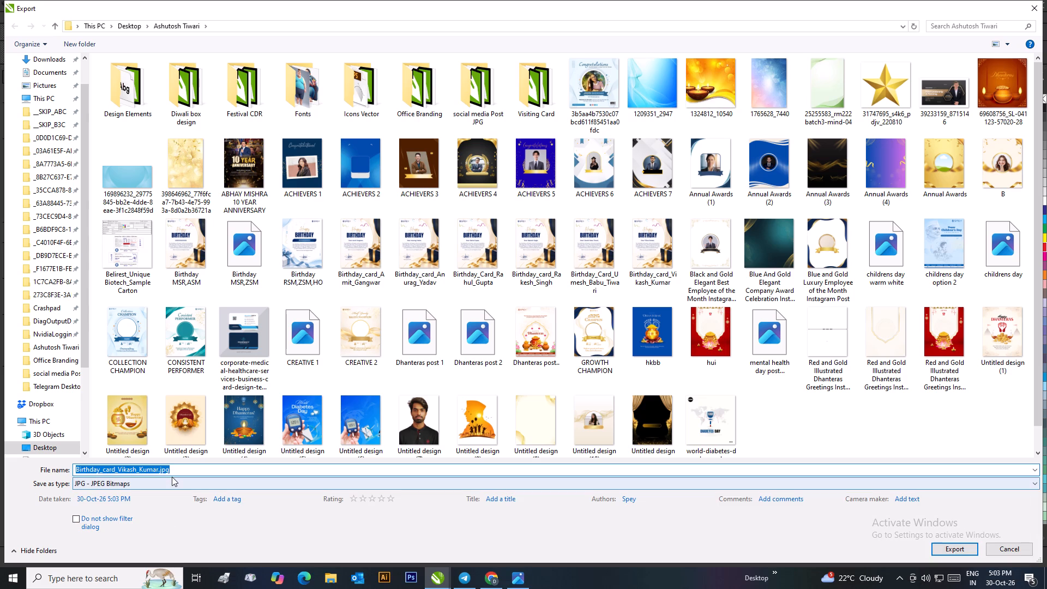
pyautogui.click(135, 469)
pyautogui.press('BackSpace')
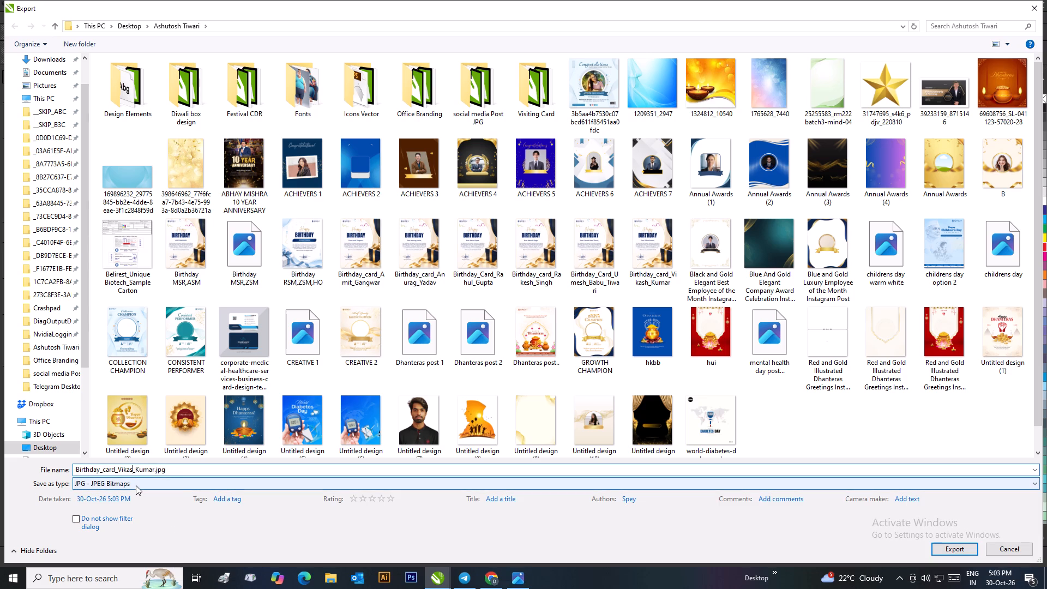
pyautogui.click(944, 546)
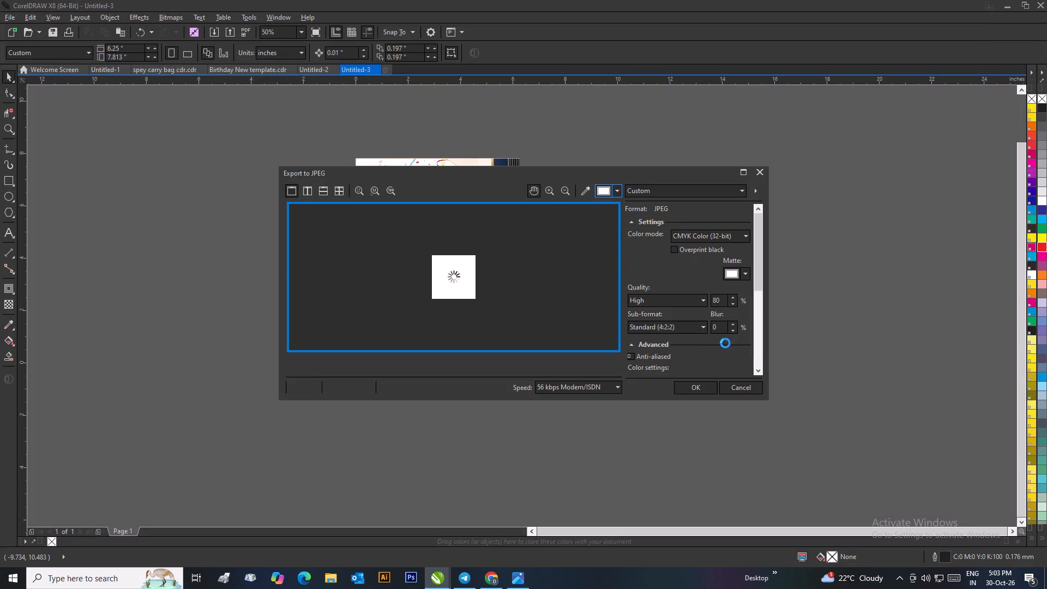
pyautogui.click(689, 238)
pyautogui.click(687, 254)
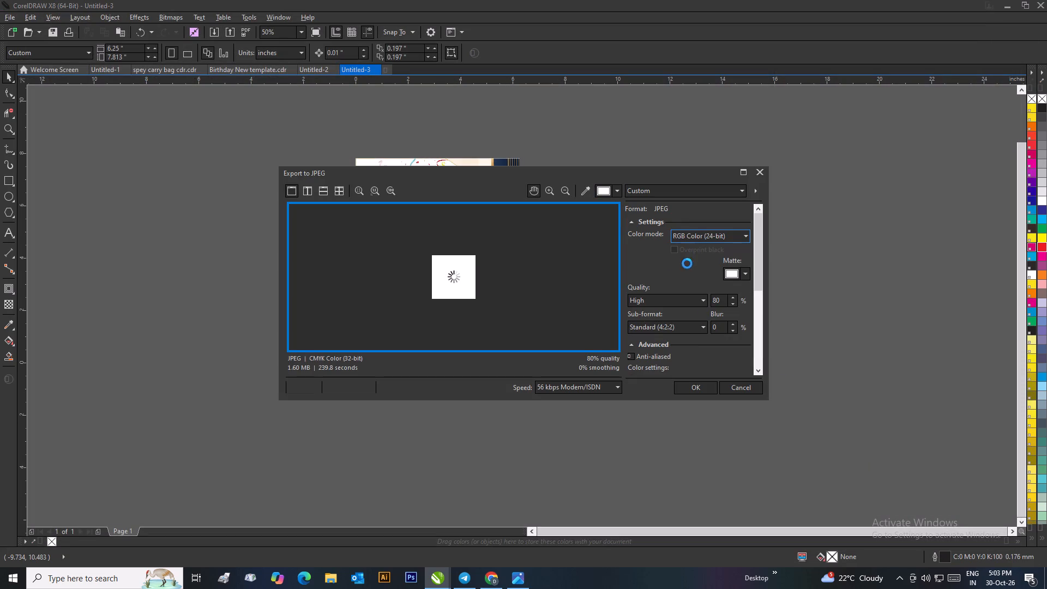
pyautogui.click(692, 386)
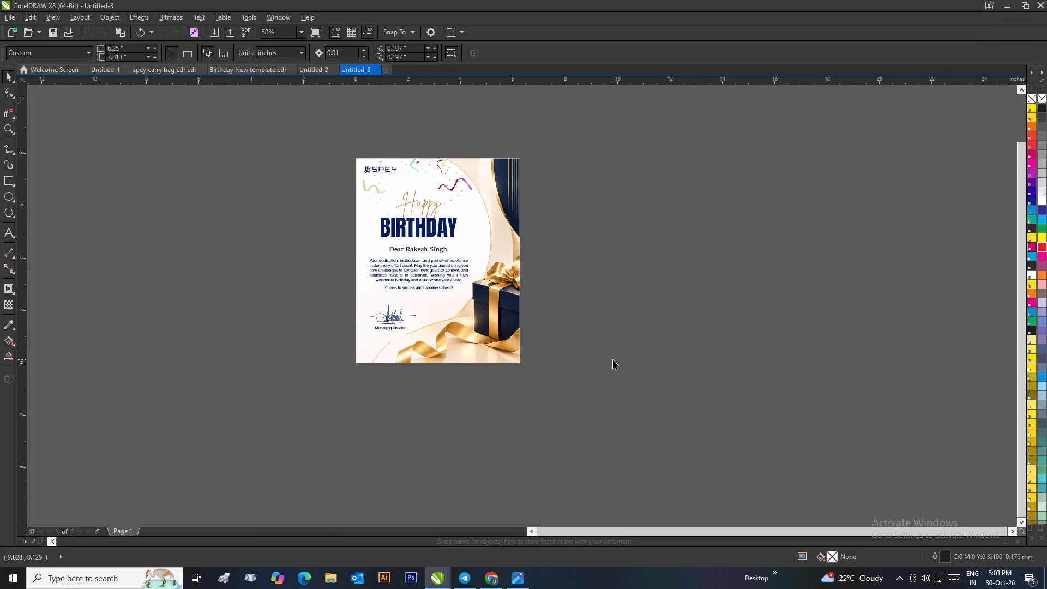
pyautogui.click(613, 359)
pyautogui.click(435, 262)
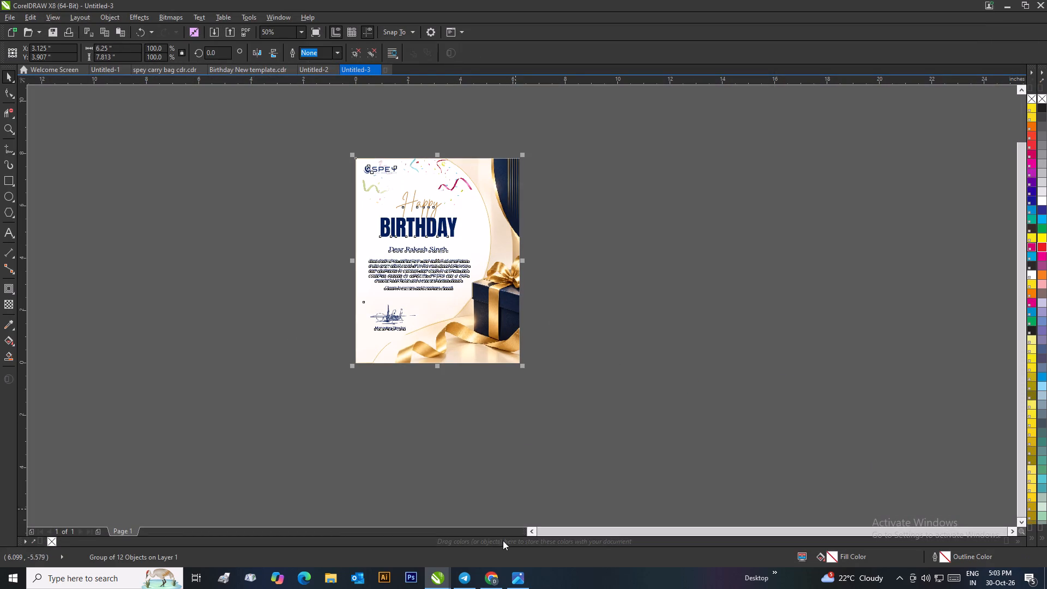
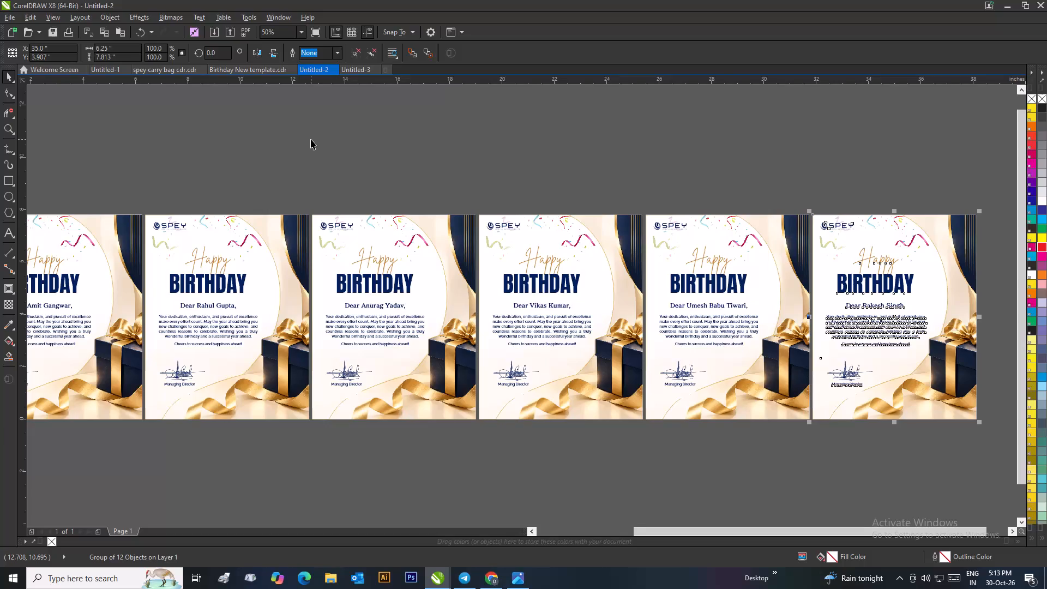
# Deselect the sixth card and examine the recipient name list beside the first card in Untitled-2.
pyautogui.scroll(-1, 311, 139)
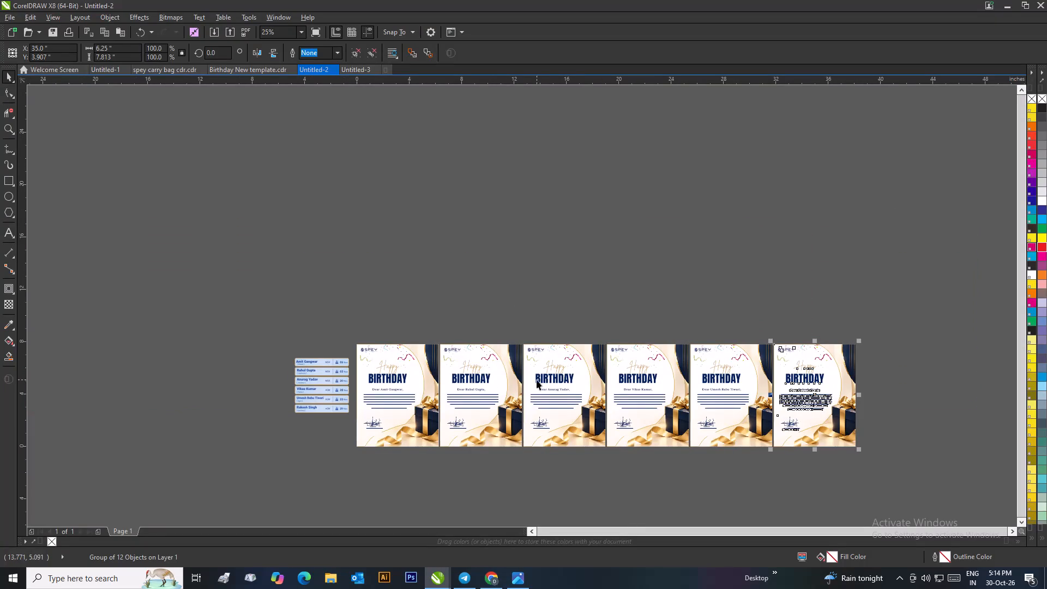
pyautogui.click(440, 315)
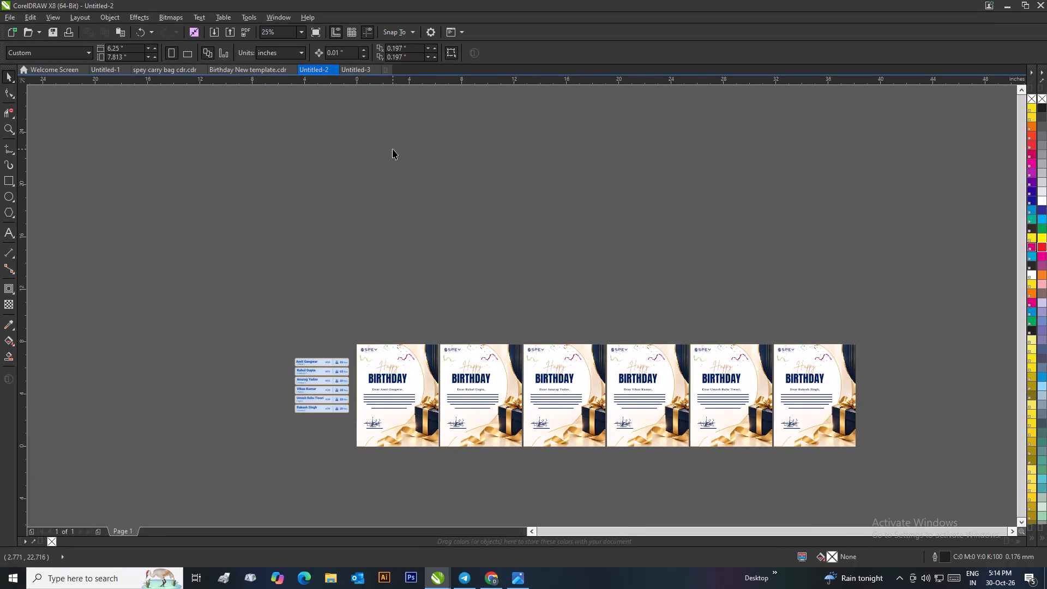
pyautogui.scroll(2, 342, 388)
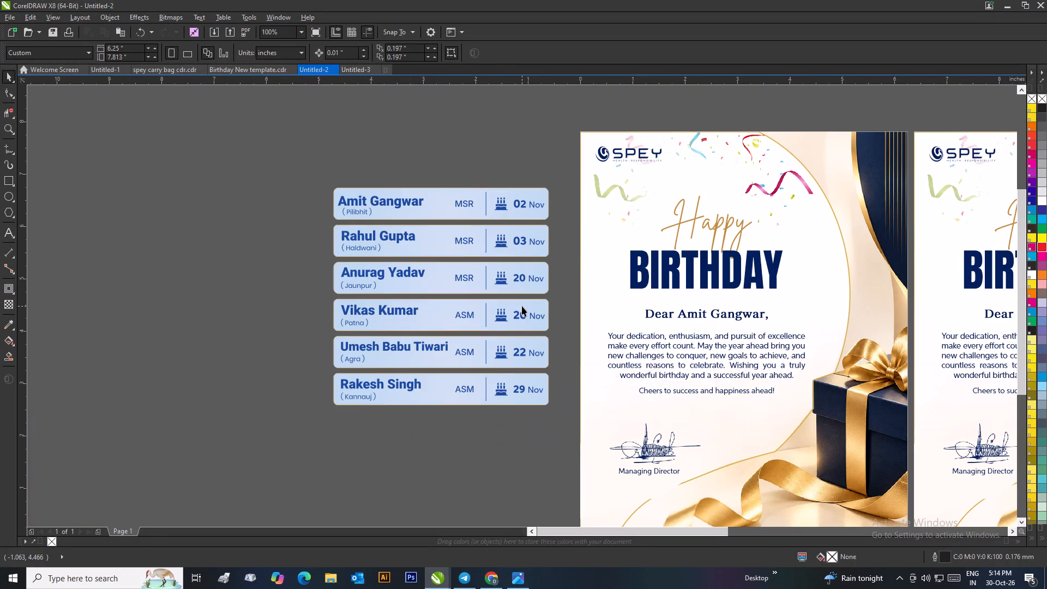
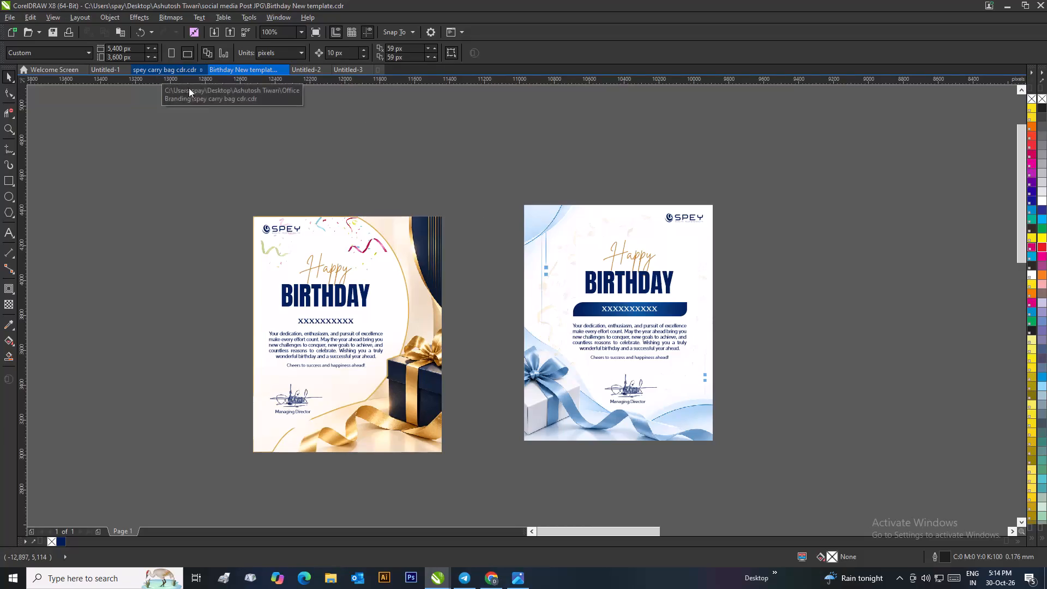
# Switch back to the Untitled-2 document containing the recipient name list and the personalised gold birthday cards.
pyautogui.click(294, 70)
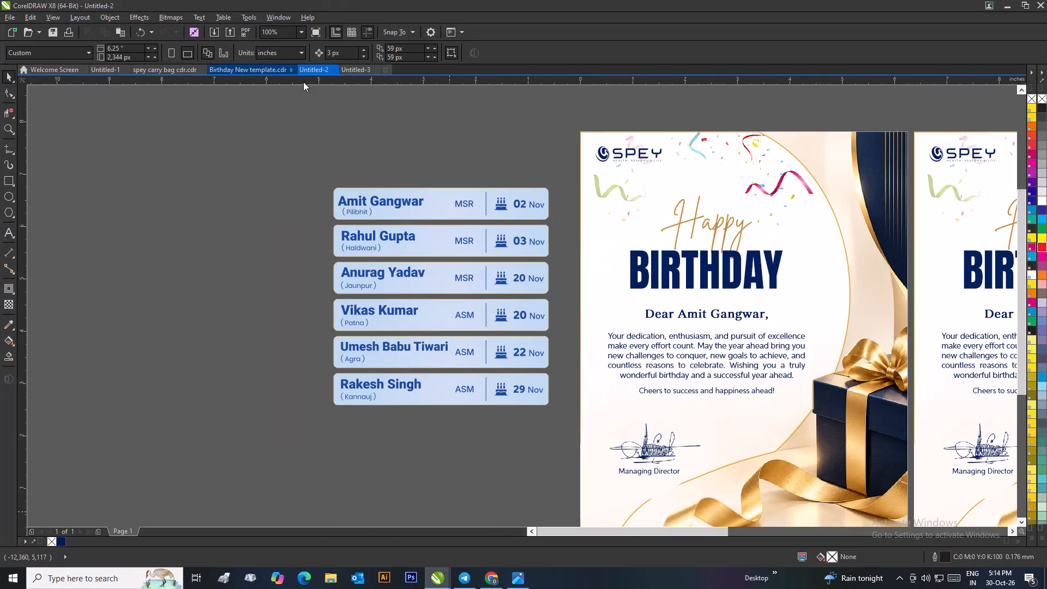
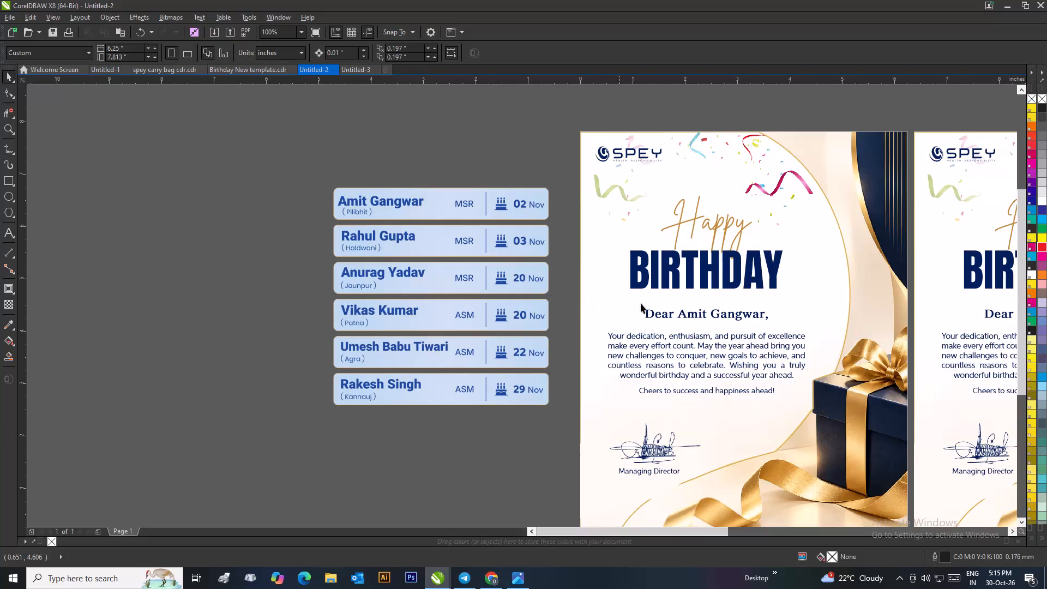
# Group all the objects of the third birthday card in the row, the one for the third recipient on the list.
pyautogui.scroll(-1, 647, 308)
pyautogui.scroll(1, 895, 359)
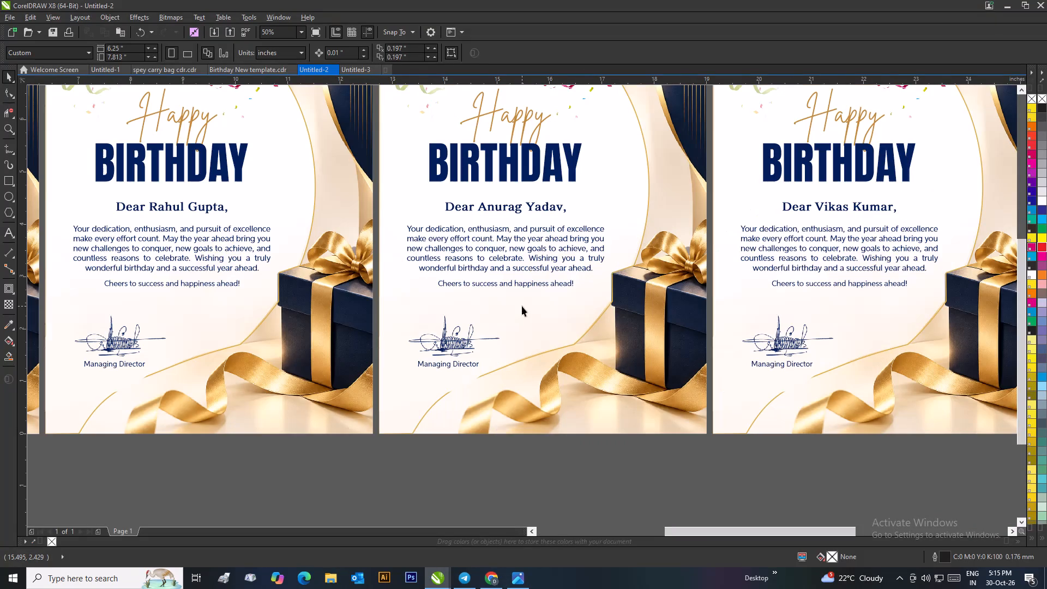
pyautogui.scroll(-1, 519, 251)
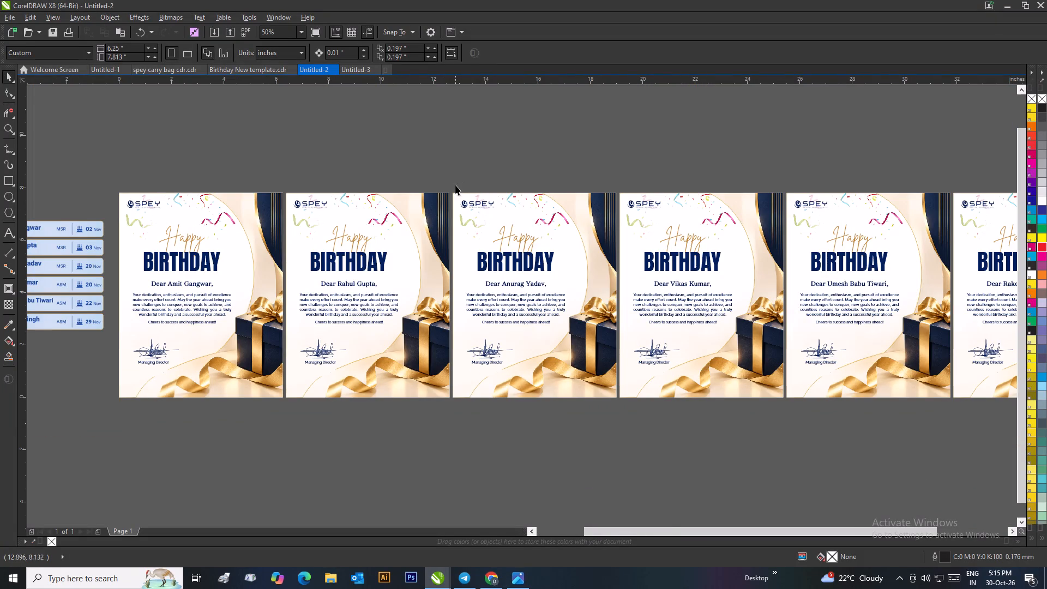
pyautogui.moveTo(452, 187); pyautogui.dragTo(618, 420)
pyautogui.hotkey('ctrl', 'g')
pyautogui.click(595, 443)
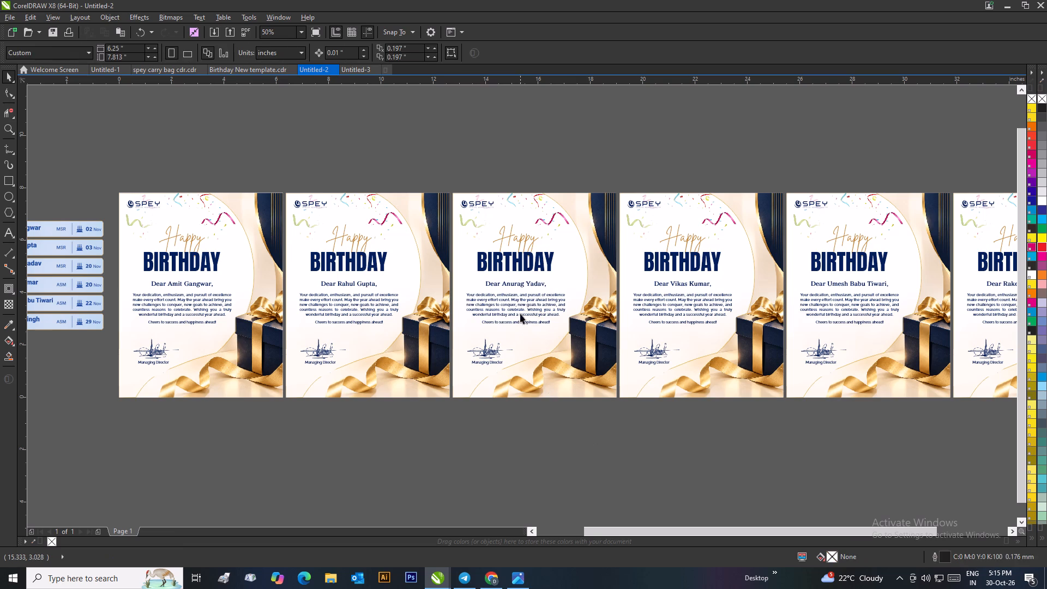
# Copy the grouped third birthday card.
pyautogui.click(520, 309)
pyautogui.rightClick(520, 309)
pyautogui.click(548, 141)
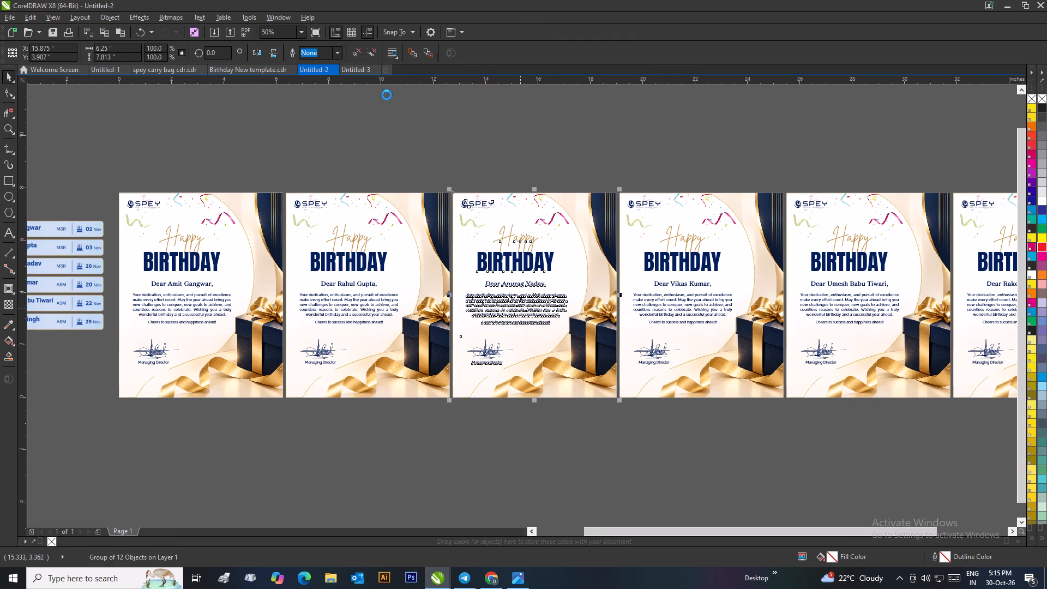
# Switch to the Untitled-3 document and delete the previous recipient's birthday card from its page.
pyautogui.click(351, 73)
pyautogui.click(577, 122)
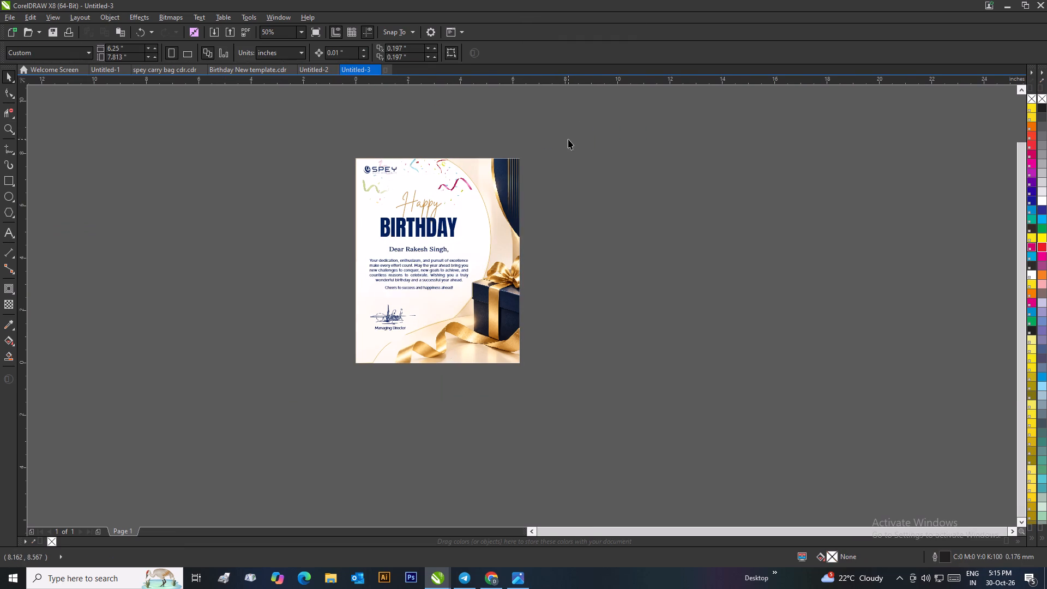
pyautogui.moveTo(571, 134); pyautogui.dragTo(282, 404)
pyautogui.press('Delete')
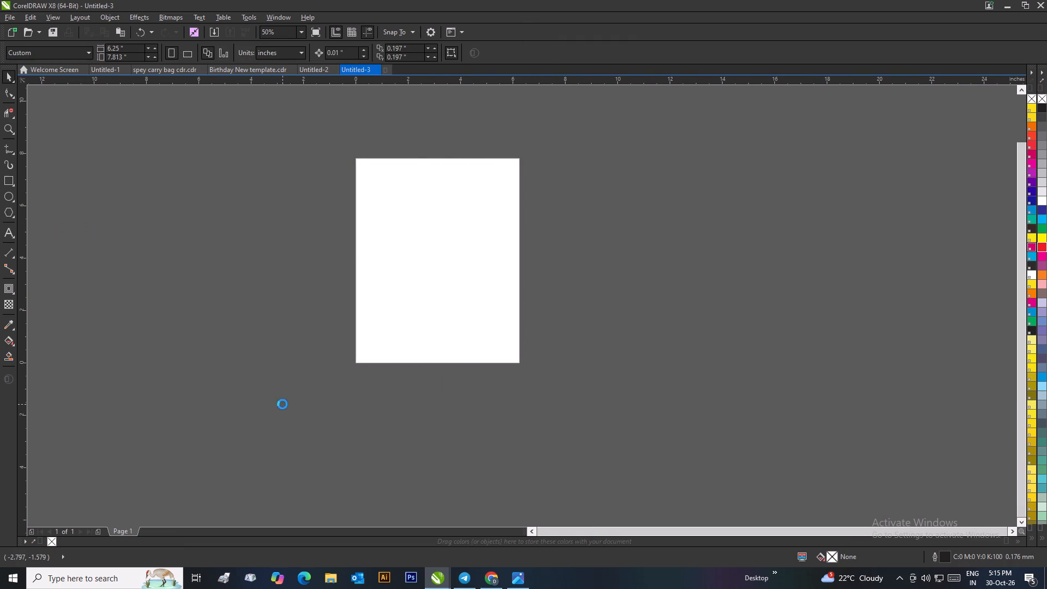
# Paste the copied third birthday card into Untitled-3 and centre it on the page.
pyautogui.hotkey('ctrl', 'v')
pyautogui.press('p')
pyautogui.click(618, 284)
pyautogui.scroll(1, 425, 271)
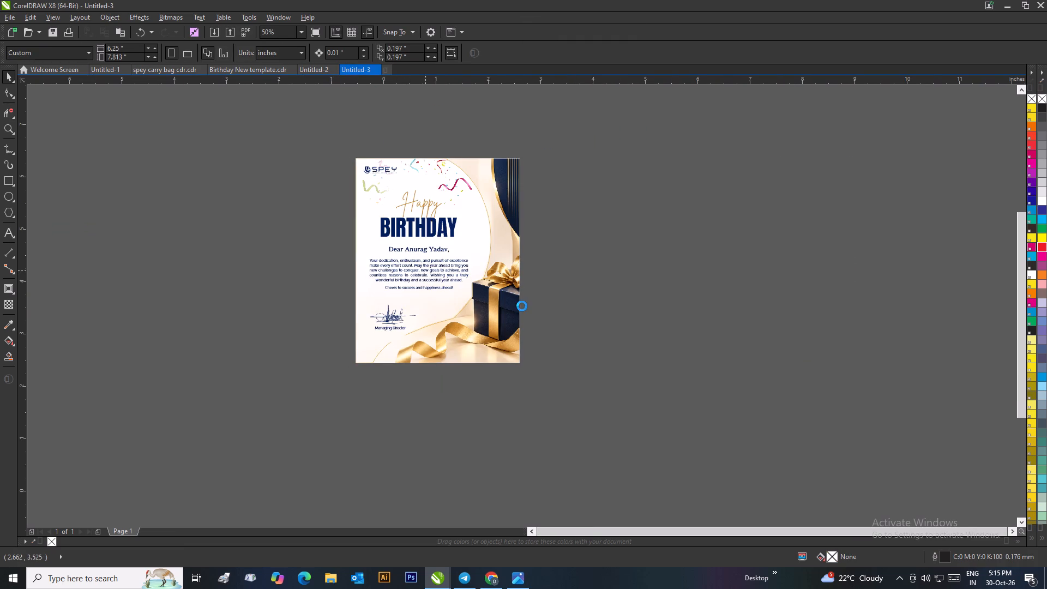
pyautogui.scroll(-1, 522, 306)
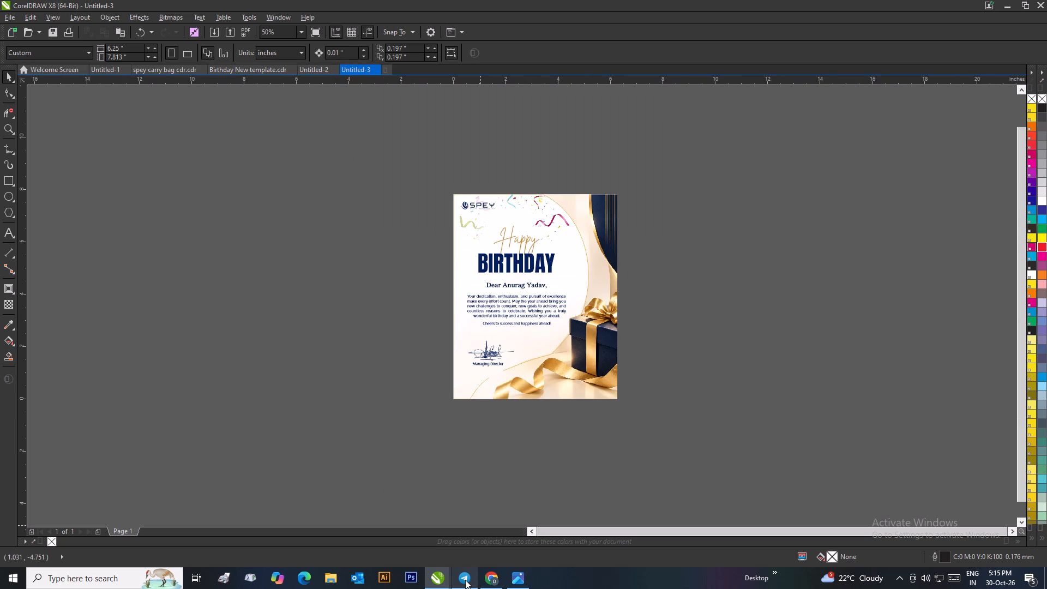
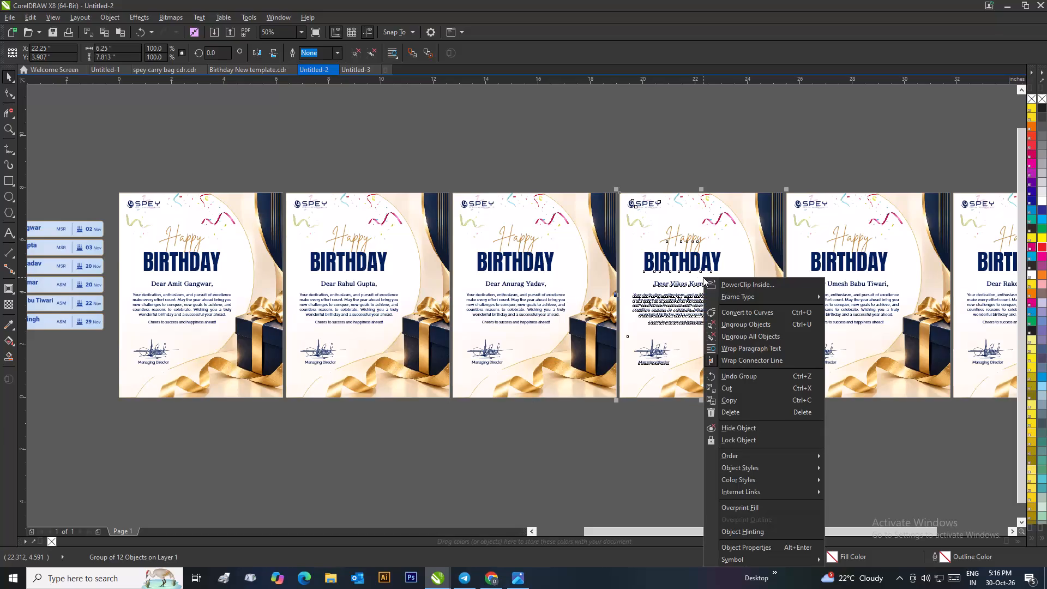
# Replace the card on Untitled-3's page with a copy of the grouped fourth birthday card from the row, centred on the page.
pyautogui.click(732, 401)
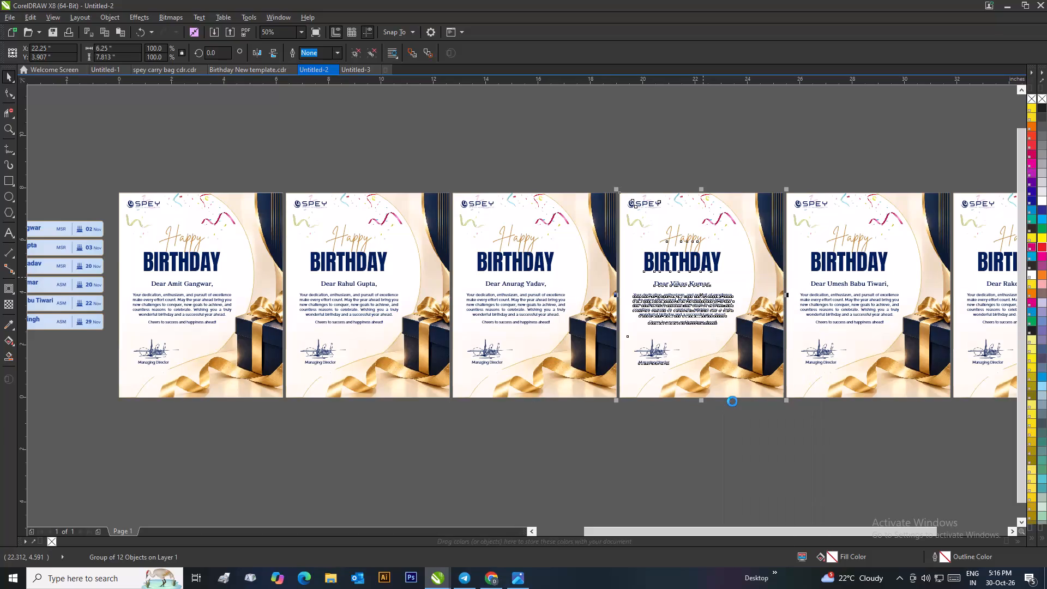
pyautogui.click(368, 70)
pyautogui.click(490, 217)
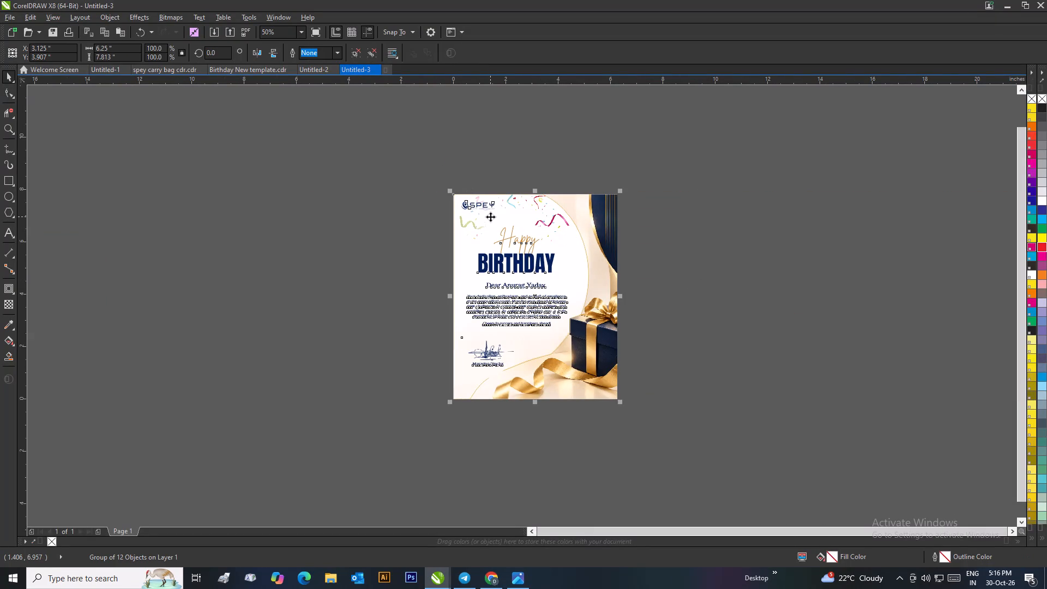
pyautogui.press('Delete')
pyautogui.hotkey('ctrl', 'v')
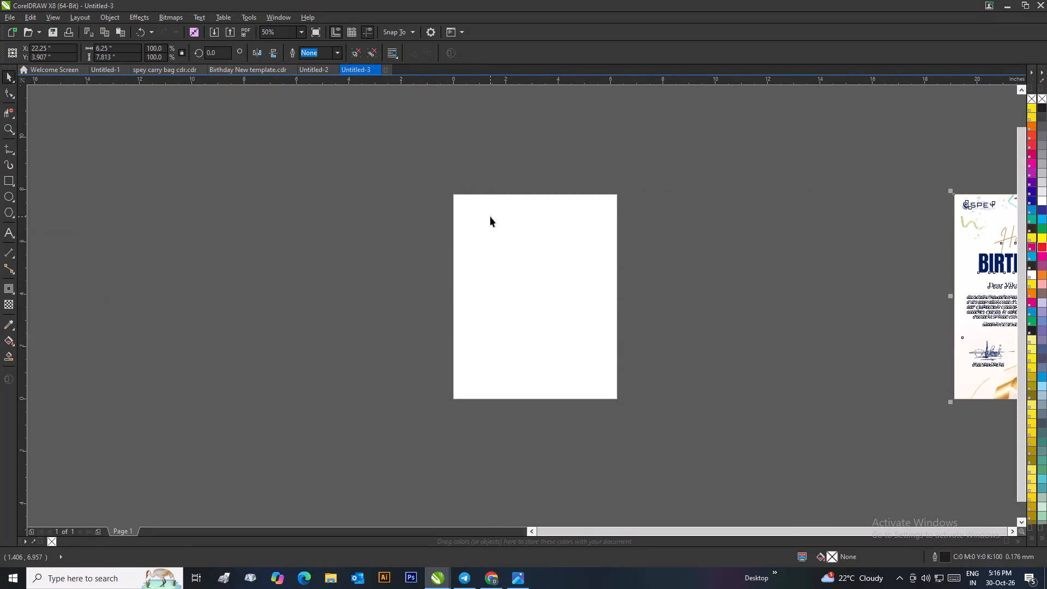
pyautogui.press('p')
pyautogui.click(541, 187)
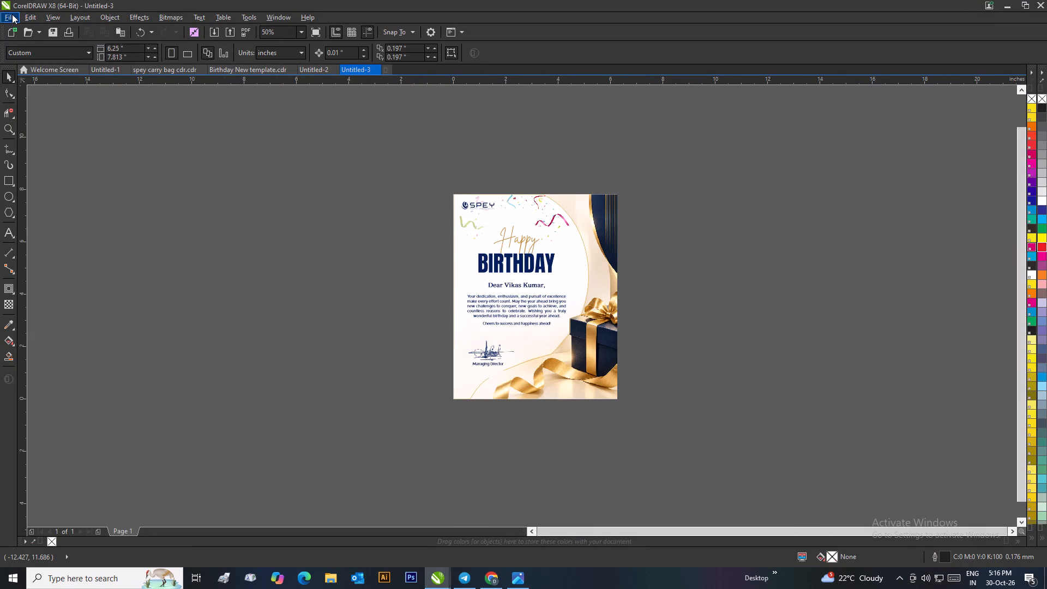
# Start a JPG export of the page, overwriting the existing Birthday_card file whose recipient name is spelled as on the card.
pyautogui.click(12, 14)
pyautogui.click(35, 197)
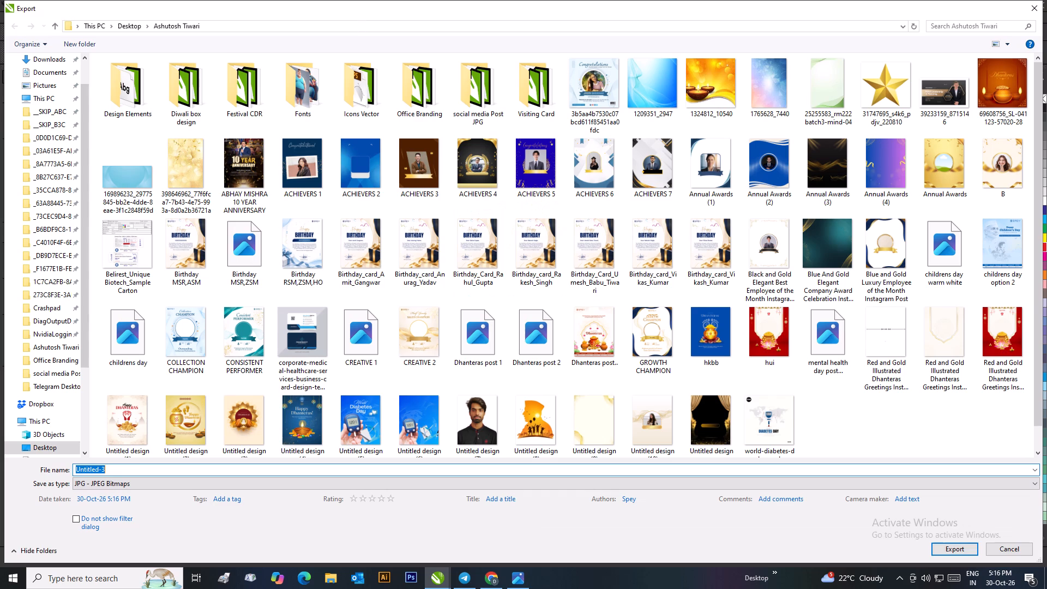
pyautogui.press('BackSpace')
pyautogui.write('bir')
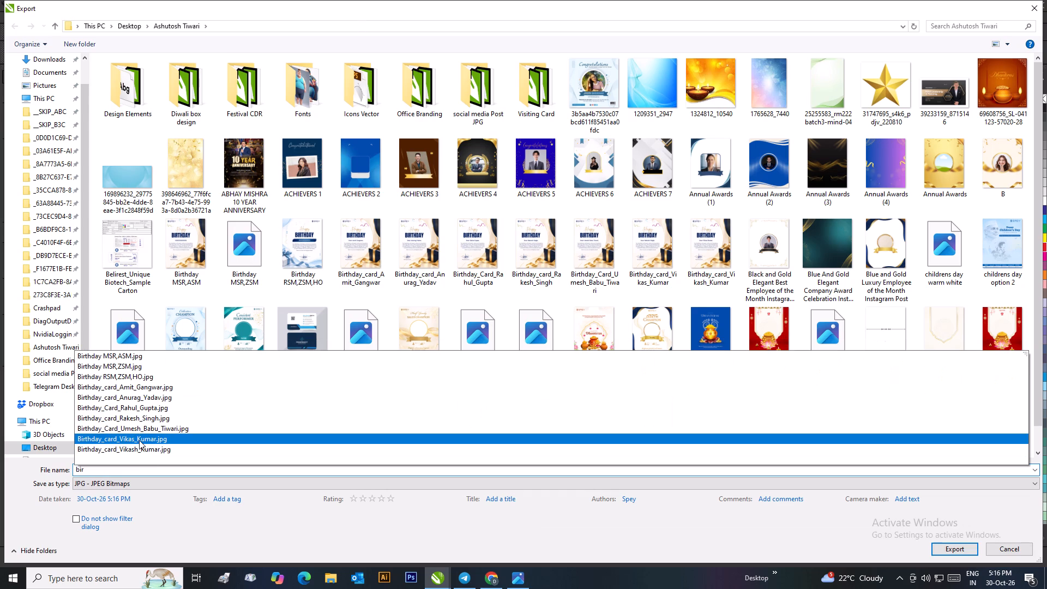
pyautogui.click(139, 440)
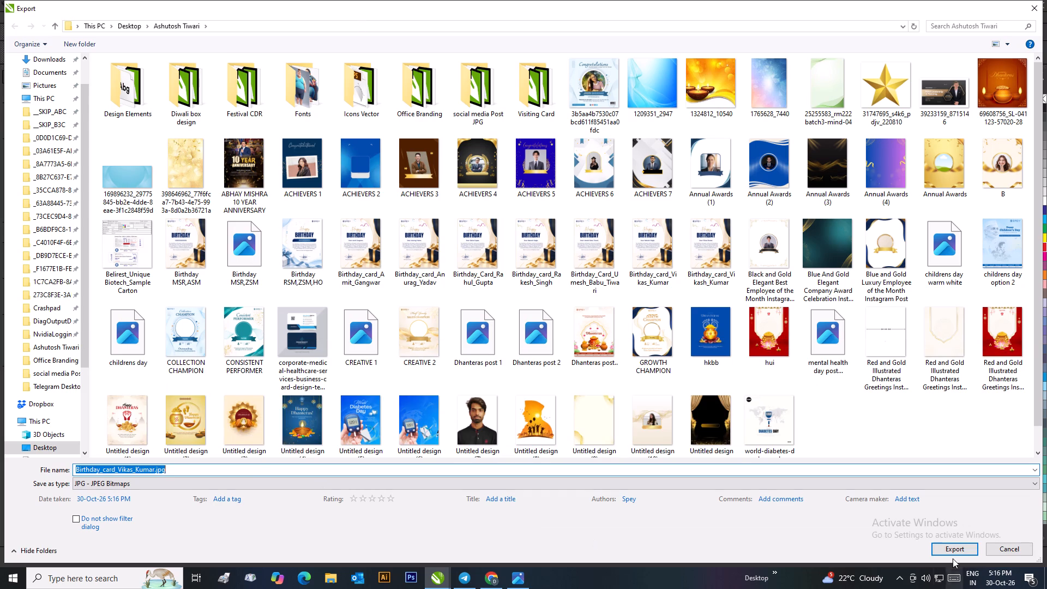
pyautogui.click(950, 550)
pyautogui.click(555, 291)
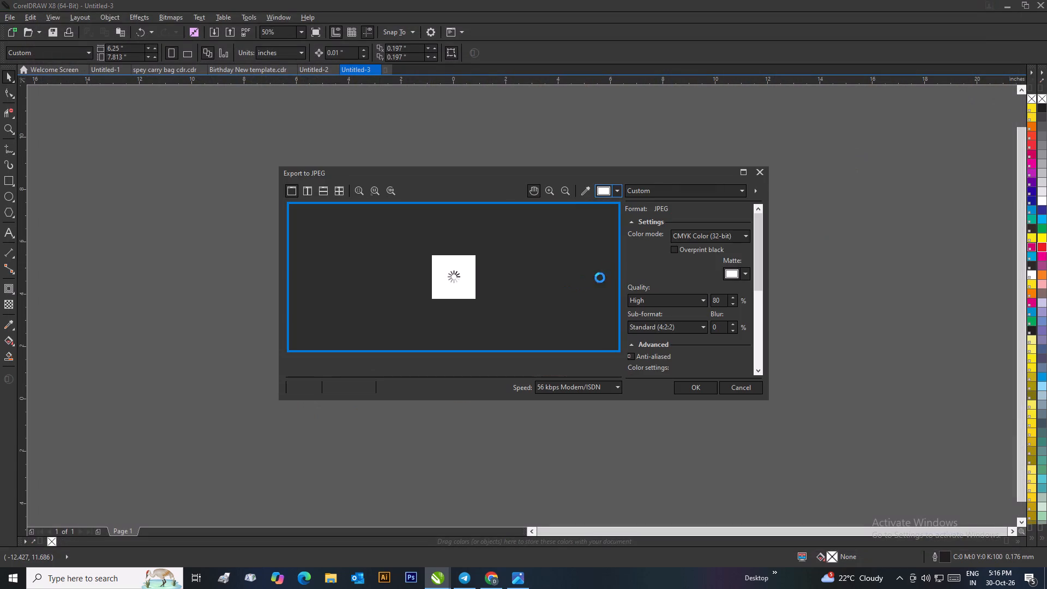
# Set the JPEG colour mode to RGB Color (24-bit) and complete the fourth card's export.
pyautogui.click(693, 239)
pyautogui.click(687, 254)
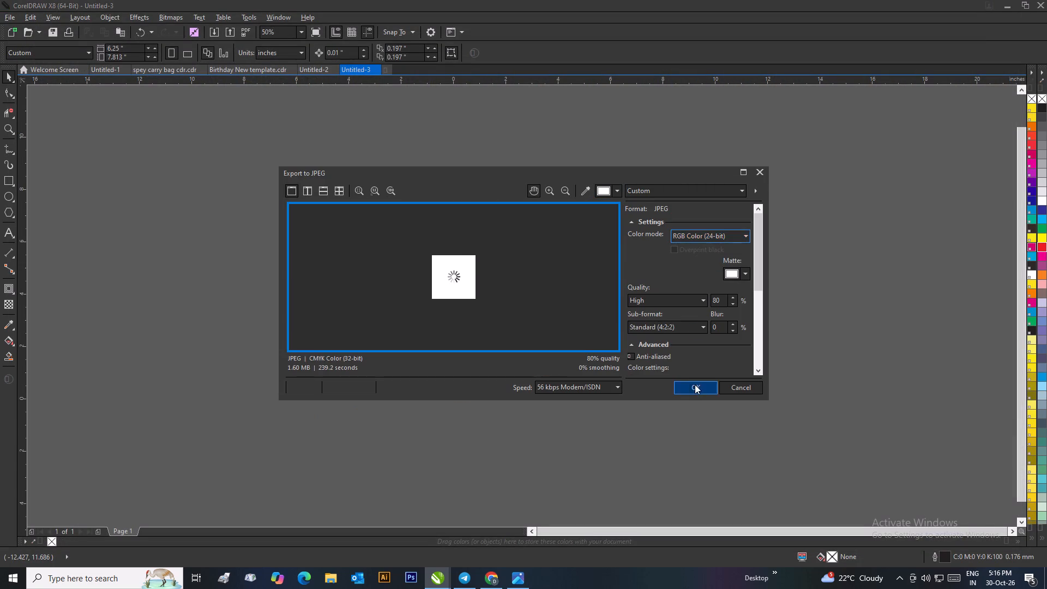
pyautogui.click(694, 385)
pyautogui.click(692, 386)
pyautogui.click(564, 363)
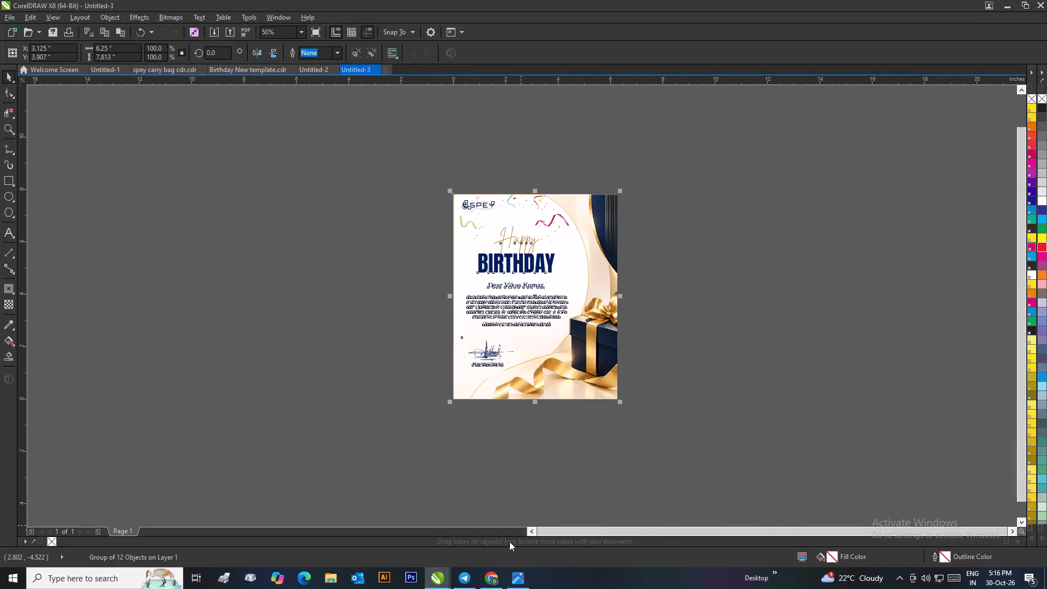
# Switch to the Chrome browser window.
pyautogui.click(489, 572)
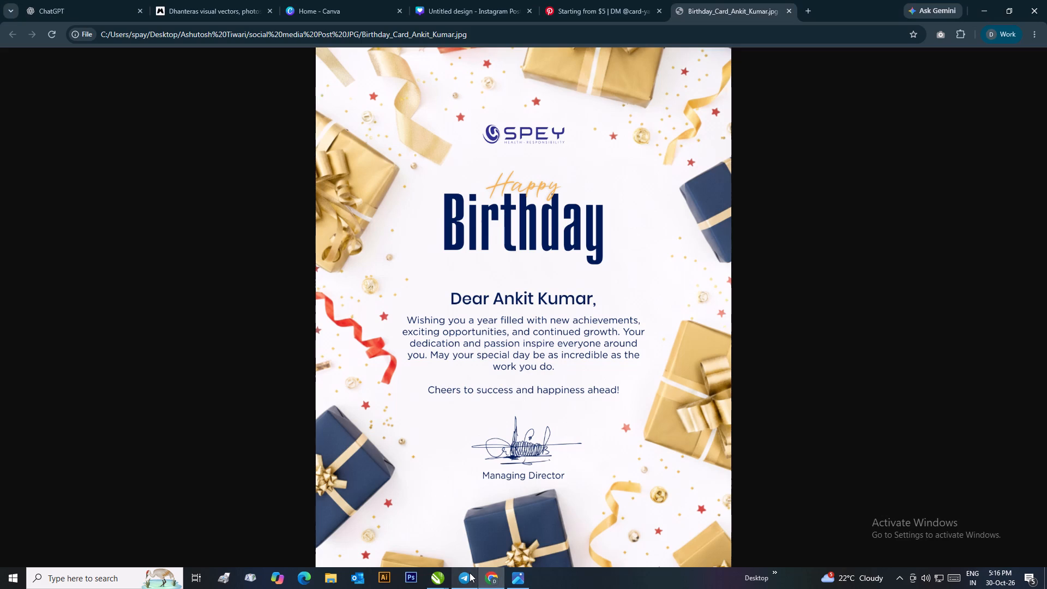
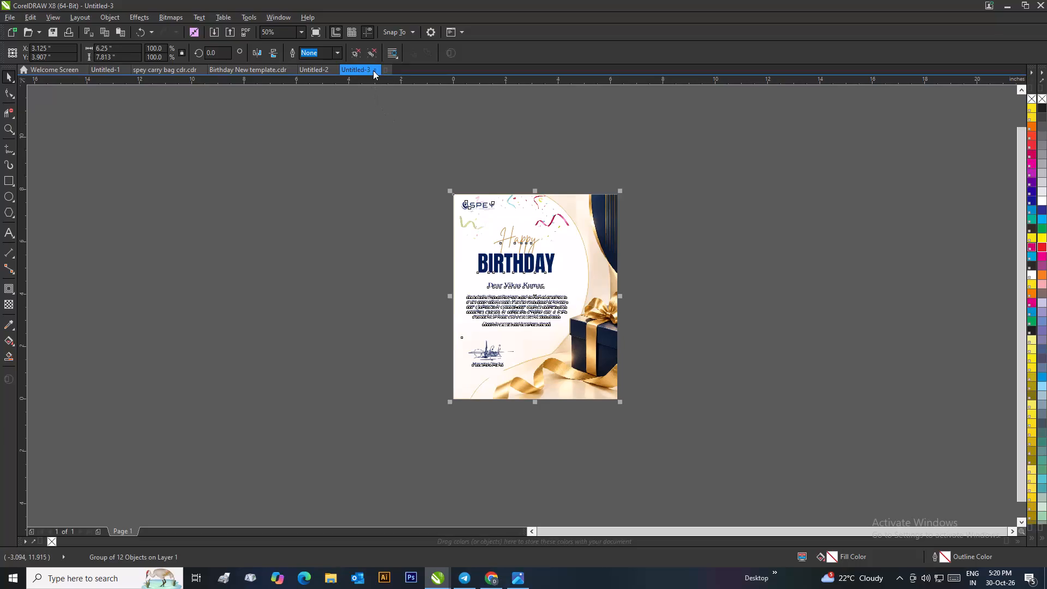
# Close the Untitled-3 document.
pyautogui.click(375, 67)
pyautogui.click(528, 319)
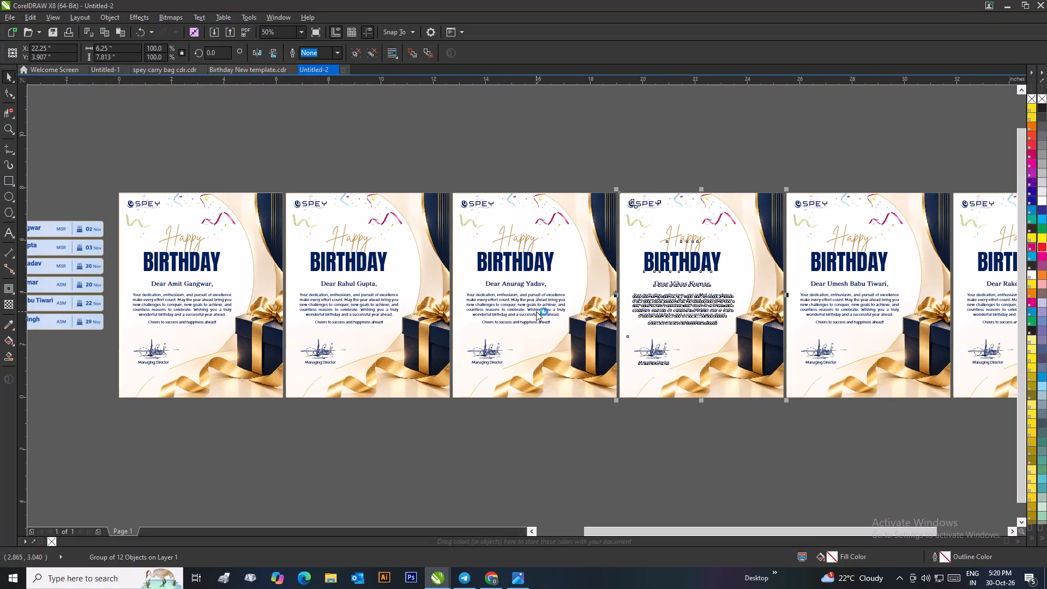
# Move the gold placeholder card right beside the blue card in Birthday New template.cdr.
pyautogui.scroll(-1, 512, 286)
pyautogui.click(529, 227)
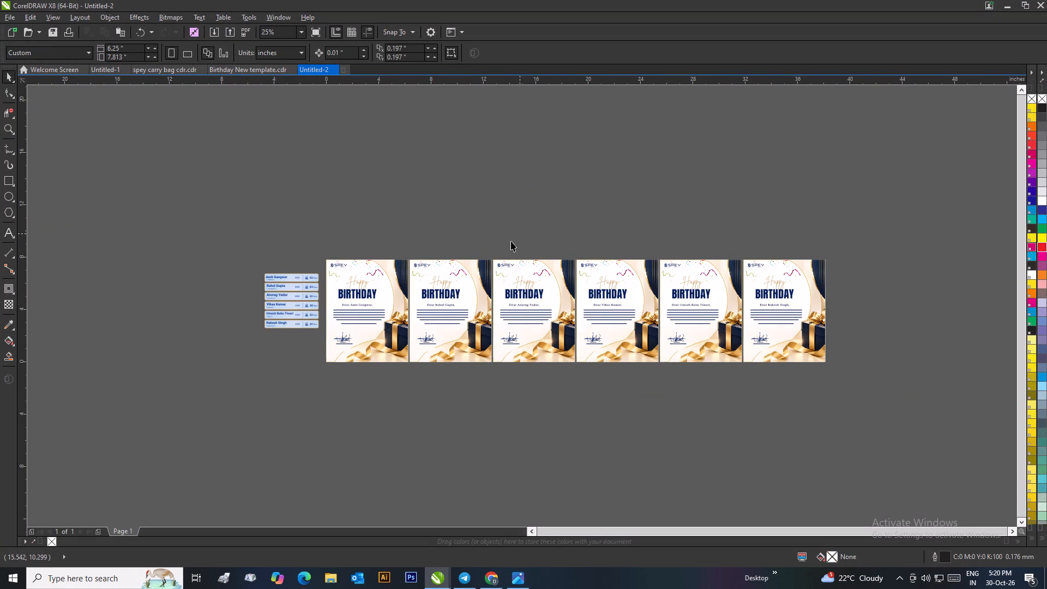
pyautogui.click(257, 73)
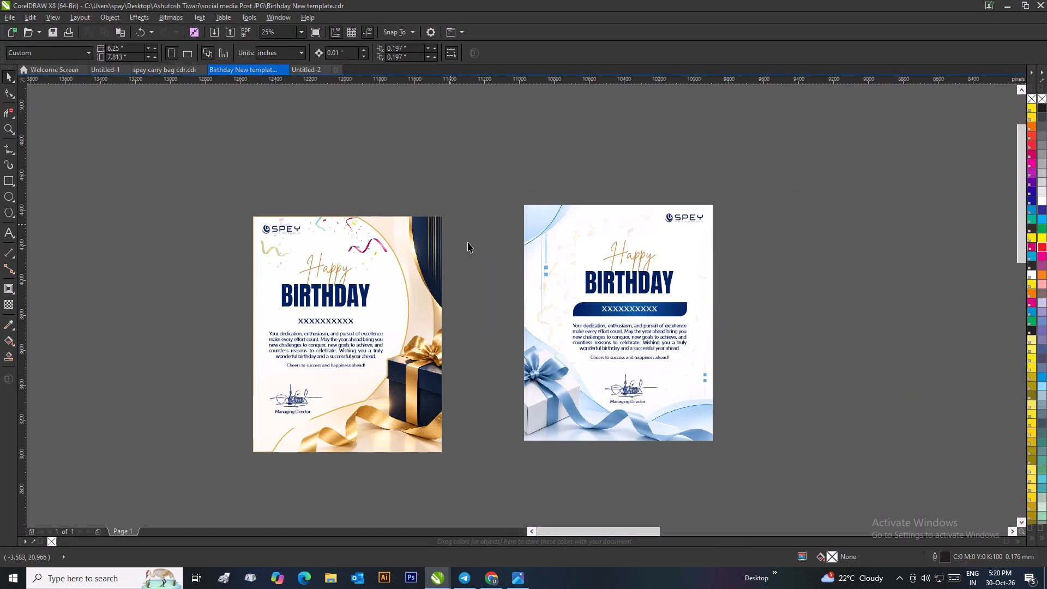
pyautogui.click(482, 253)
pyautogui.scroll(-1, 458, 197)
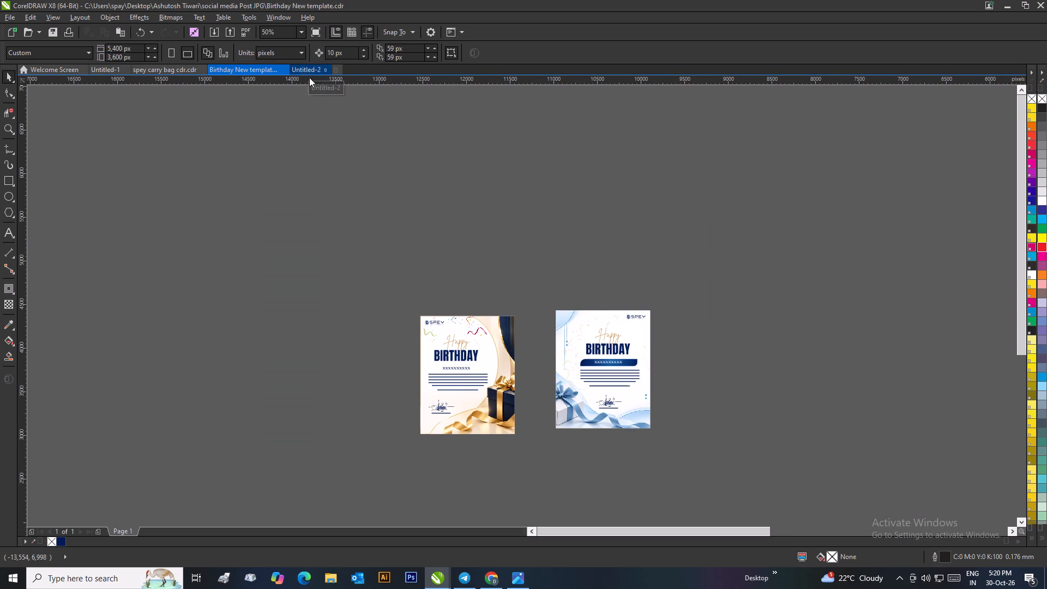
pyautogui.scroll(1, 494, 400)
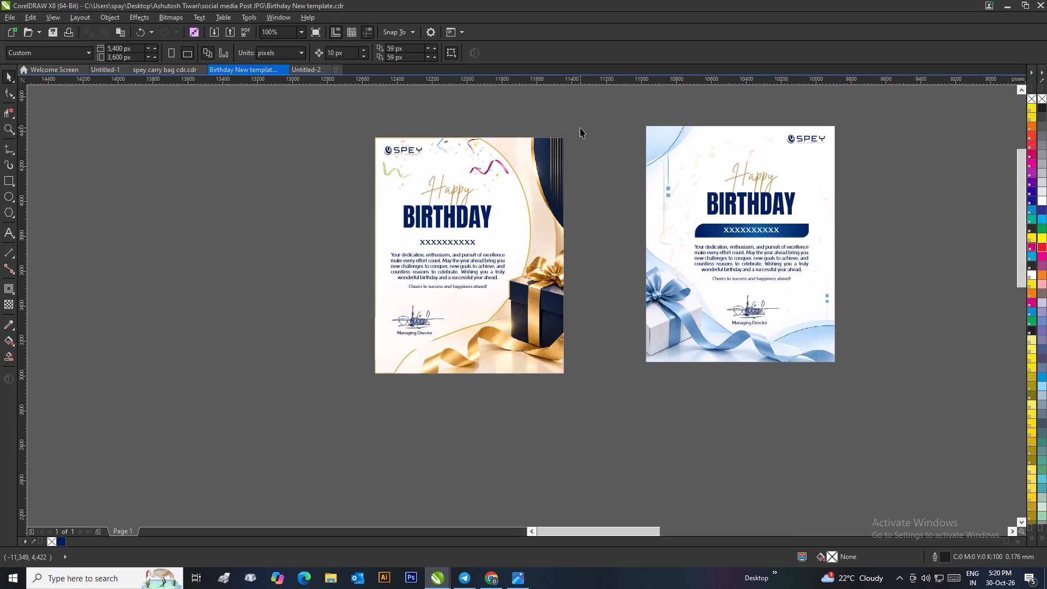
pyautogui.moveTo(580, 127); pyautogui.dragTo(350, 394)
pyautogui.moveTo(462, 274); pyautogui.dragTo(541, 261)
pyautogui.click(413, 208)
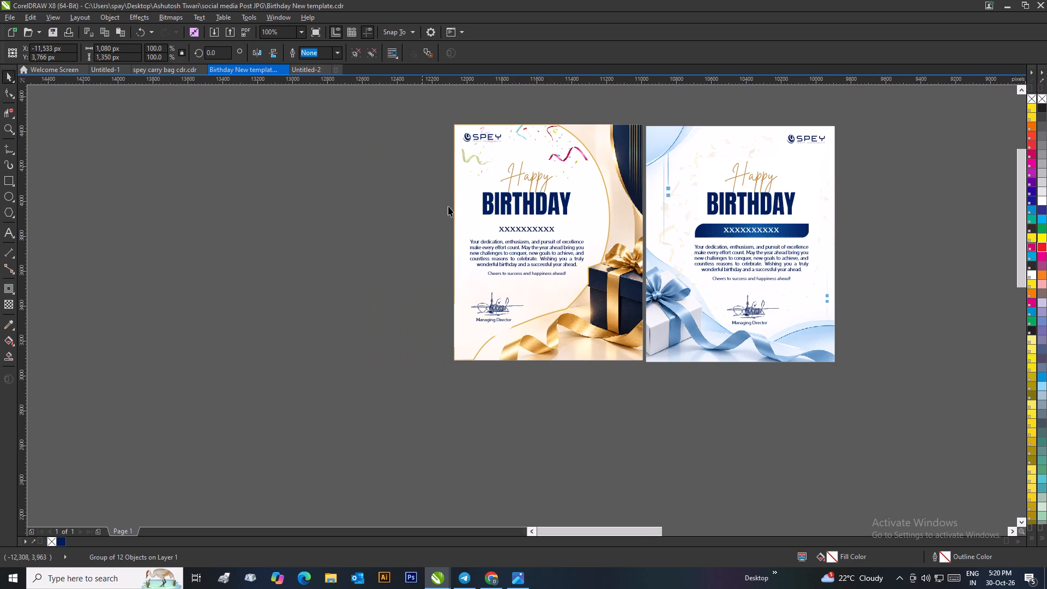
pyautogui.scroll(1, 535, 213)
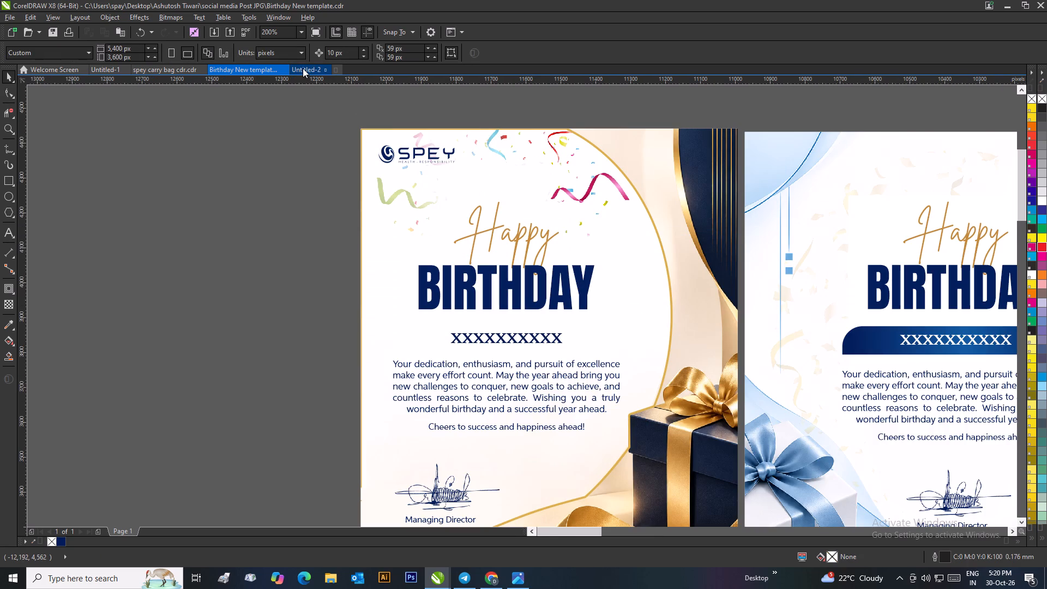
# Copy the grouped first birthday card from the row in Untitled-2.
pyautogui.click(303, 68)
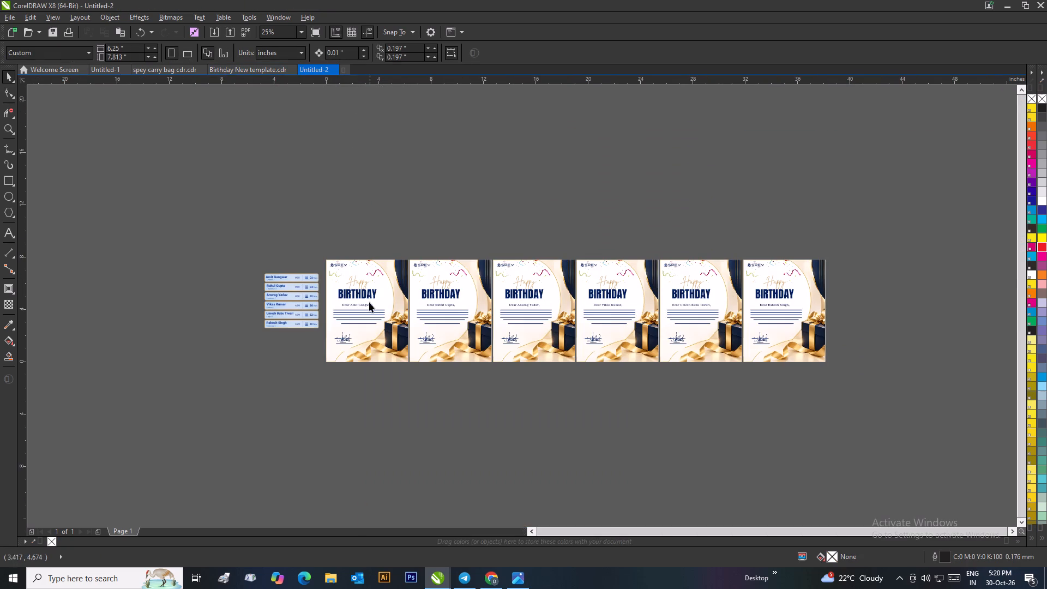
pyautogui.scroll(1, 368, 304)
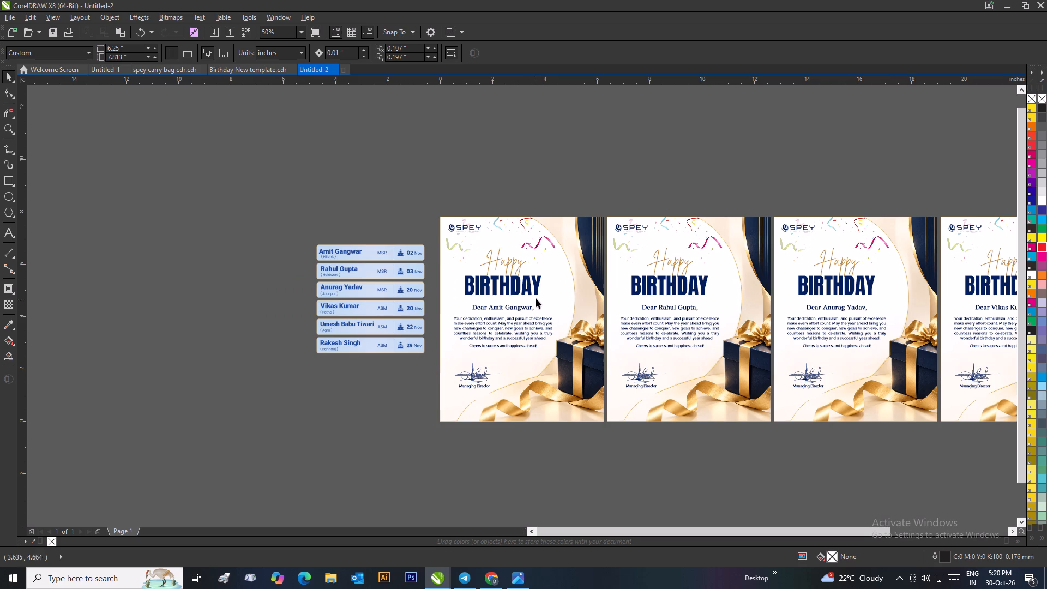
pyautogui.moveTo(430, 200); pyautogui.dragTo(612, 432)
pyautogui.hotkey('ctrl', 'g')
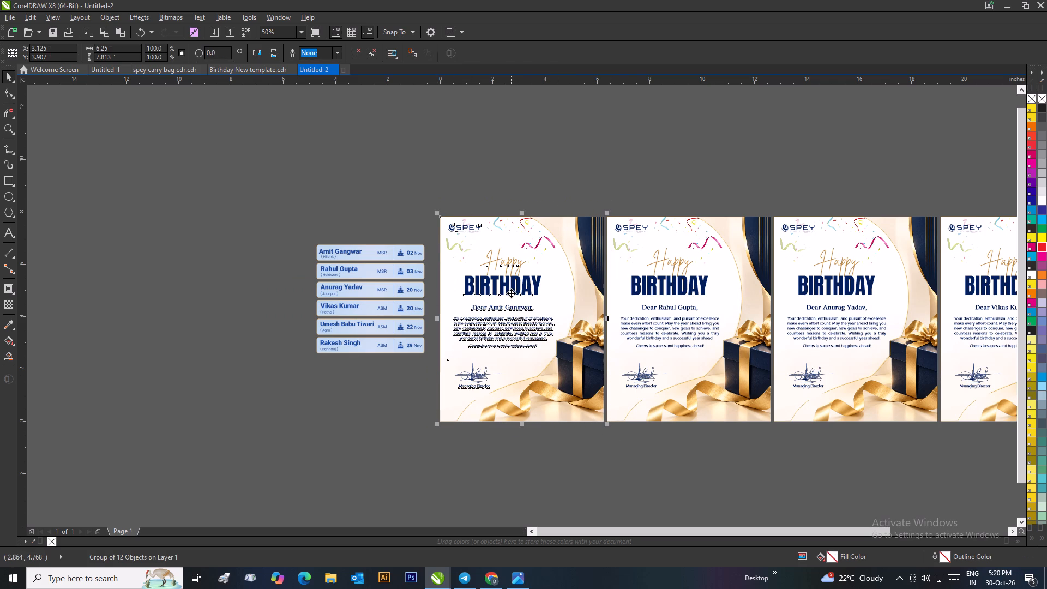
pyautogui.rightClick(511, 293)
pyautogui.click(540, 128)
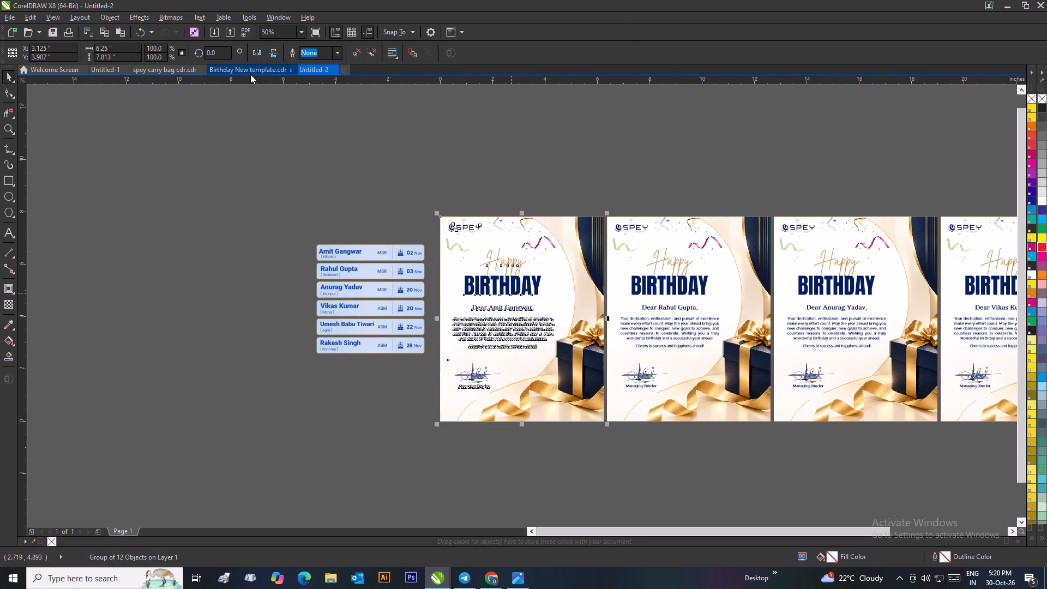
# Paste the copied card into Birthday New template.cdr and move it off the page, near the gold and blue template cards.
pyautogui.click(250, 74)
pyautogui.scroll(-1, 394, 279)
pyautogui.scroll(1, 601, 313)
pyautogui.hotkey('ctrl', 'v')
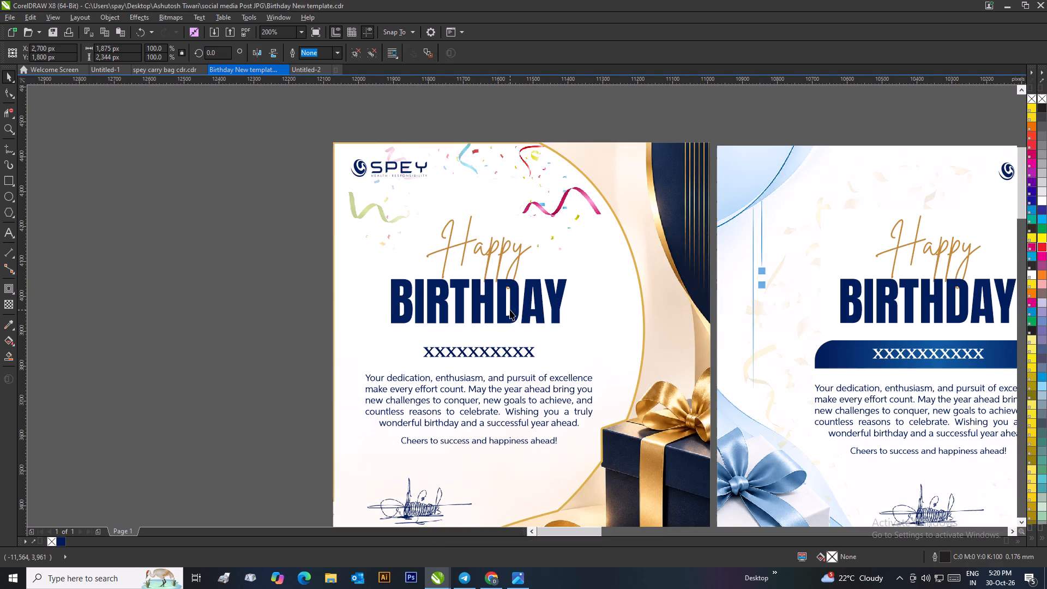
pyautogui.scroll(-5, 510, 310)
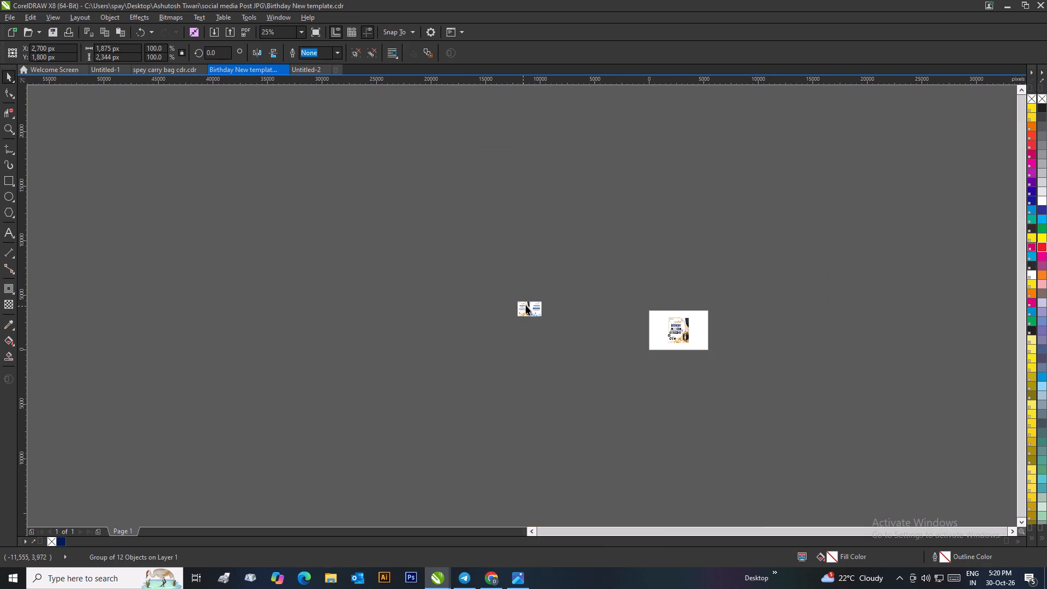
pyautogui.moveTo(675, 333); pyautogui.dragTo(498, 321)
pyautogui.scroll(4, 531, 321)
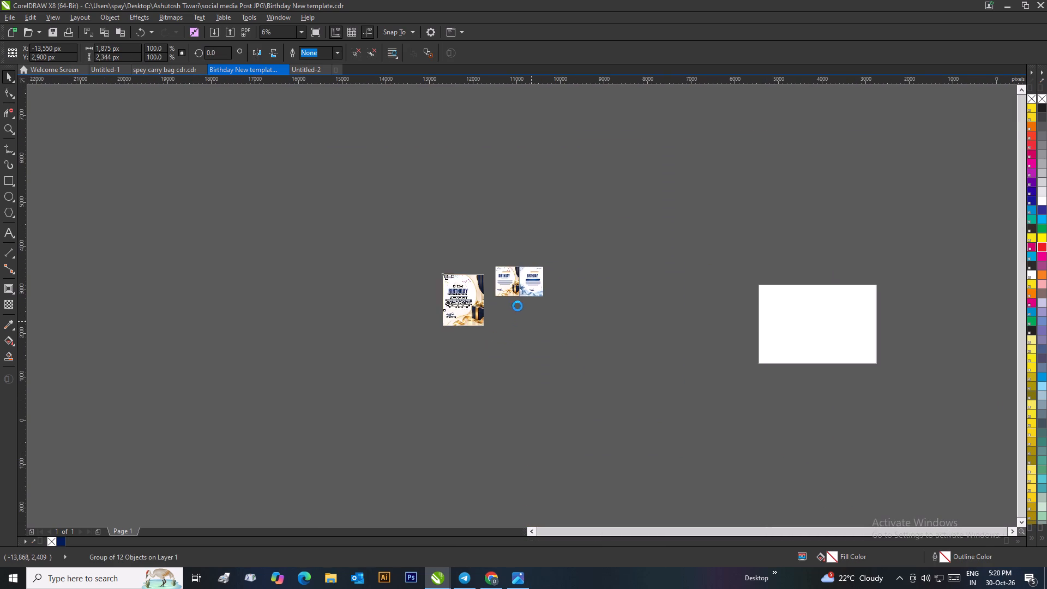
pyautogui.scroll(1, 518, 306)
# Set the pasted card's width to 1080 px, keeping its proportions.
pyautogui.moveTo(122, 48); pyautogui.dragTo(82, 55)
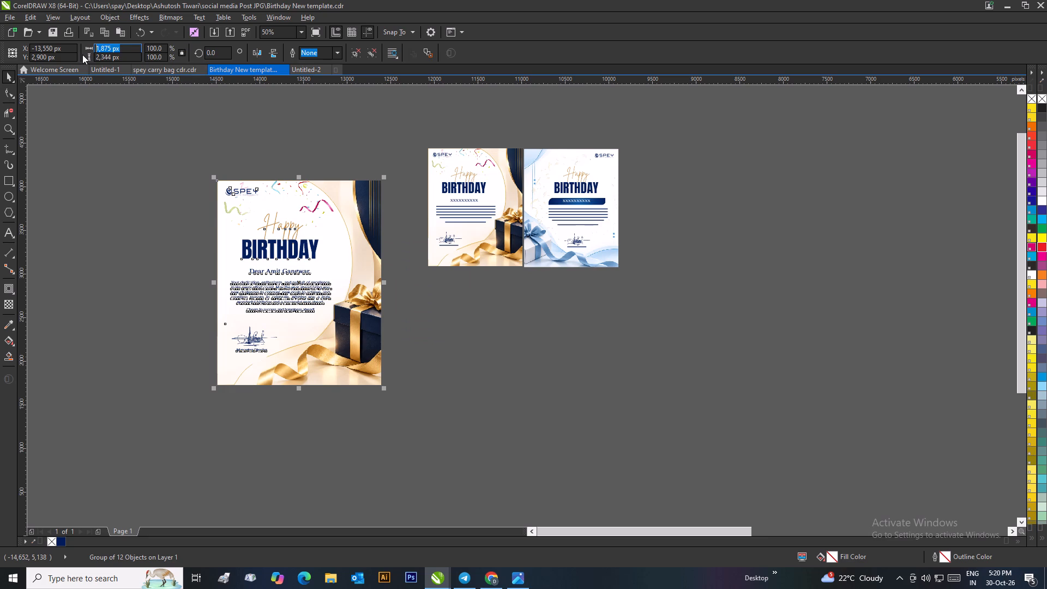
pyautogui.press('BackSpace')
pyautogui.write('1080')
pyautogui.press('Return')
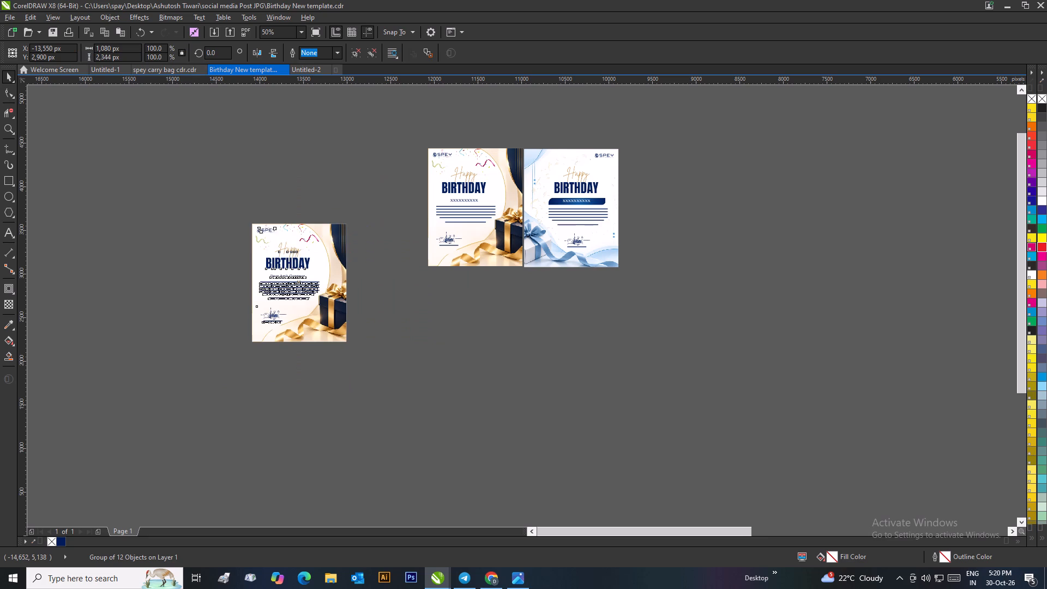
# Replace the old gold placeholder card with the resized card, placed beside the blue card with their tops aligned.
pyautogui.click(294, 154)
pyautogui.moveTo(301, 255); pyautogui.dragTo(316, 248)
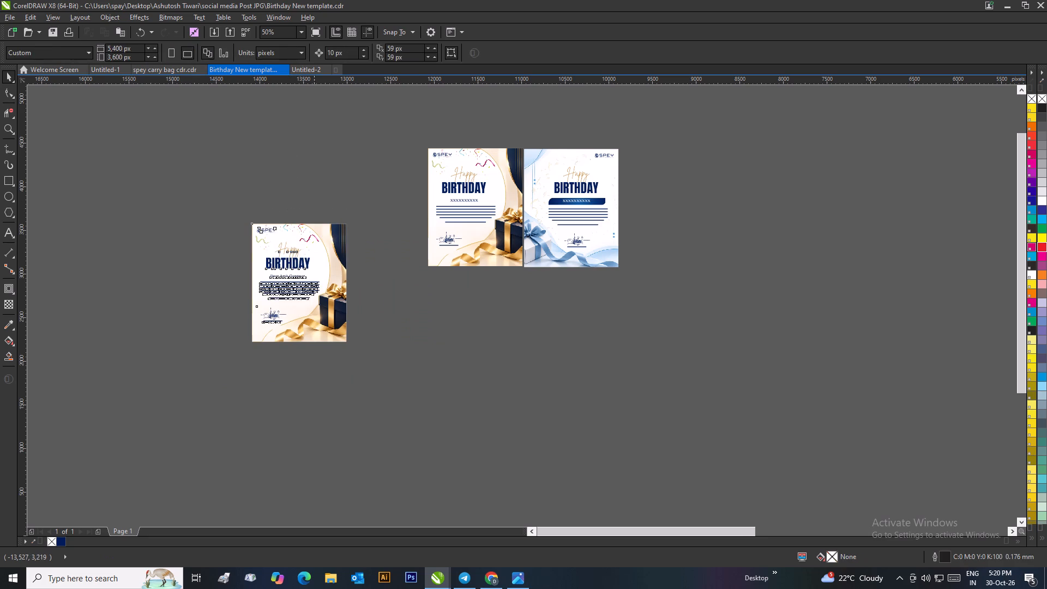
pyautogui.moveTo(316, 248); pyautogui.dragTo(382, 189)
pyautogui.moveTo(414, 125); pyautogui.dragTo(531, 290)
pyautogui.press('Delete')
pyautogui.moveTo(413, 208); pyautogui.dragTo(432, 207)
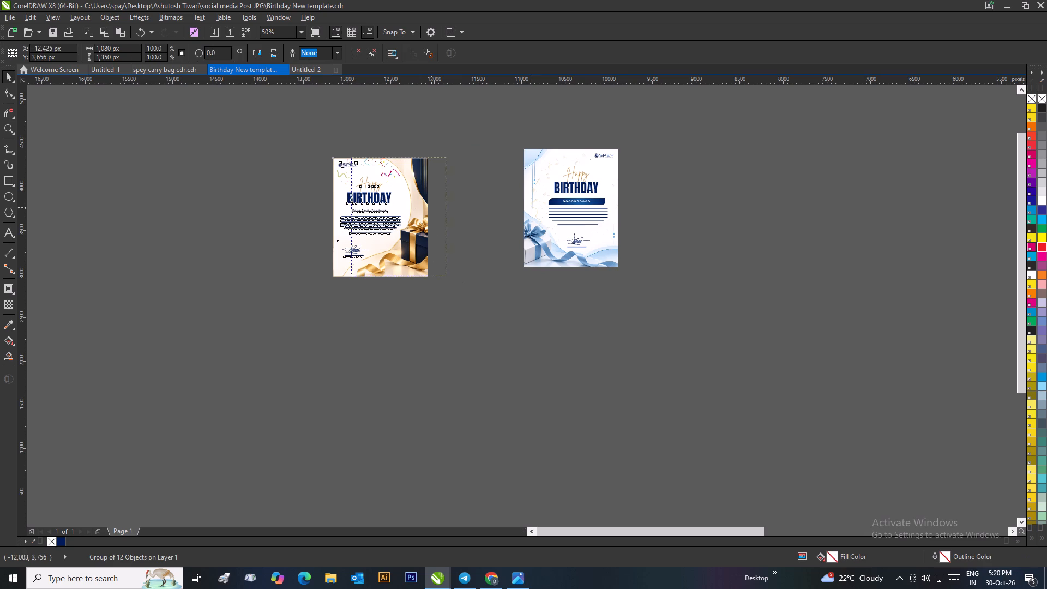
pyautogui.moveTo(432, 207); pyautogui.dragTo(506, 199)
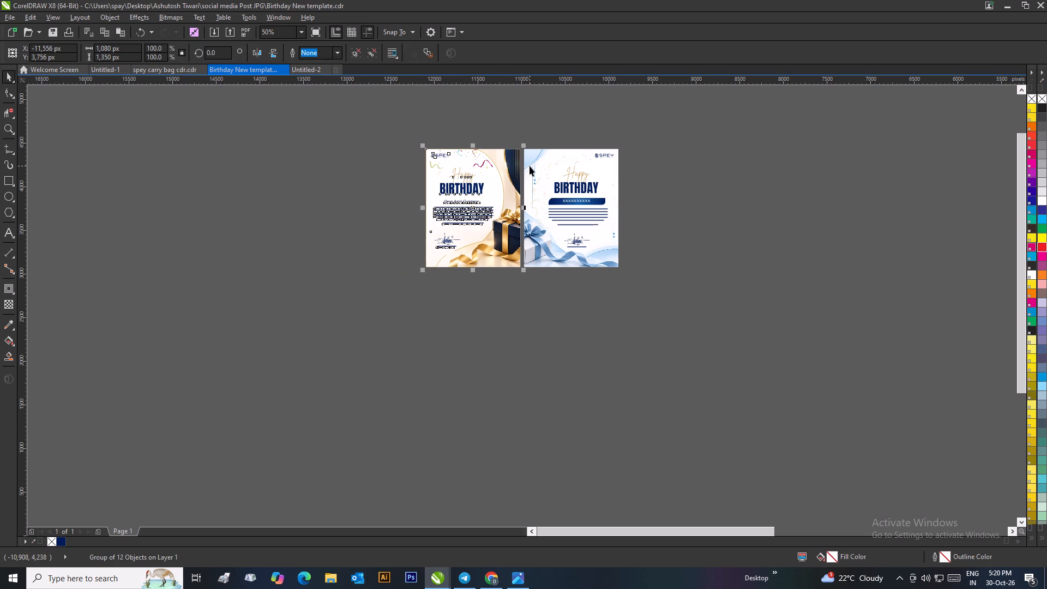
pyautogui.keyDown('shift'); pyautogui.click(529, 166); pyautogui.keyUp('shift')
pyautogui.press('t')
pyautogui.click(549, 124)
# Ungroup all objects of the blue birthday card.
pyautogui.scroll(1, 551, 155)
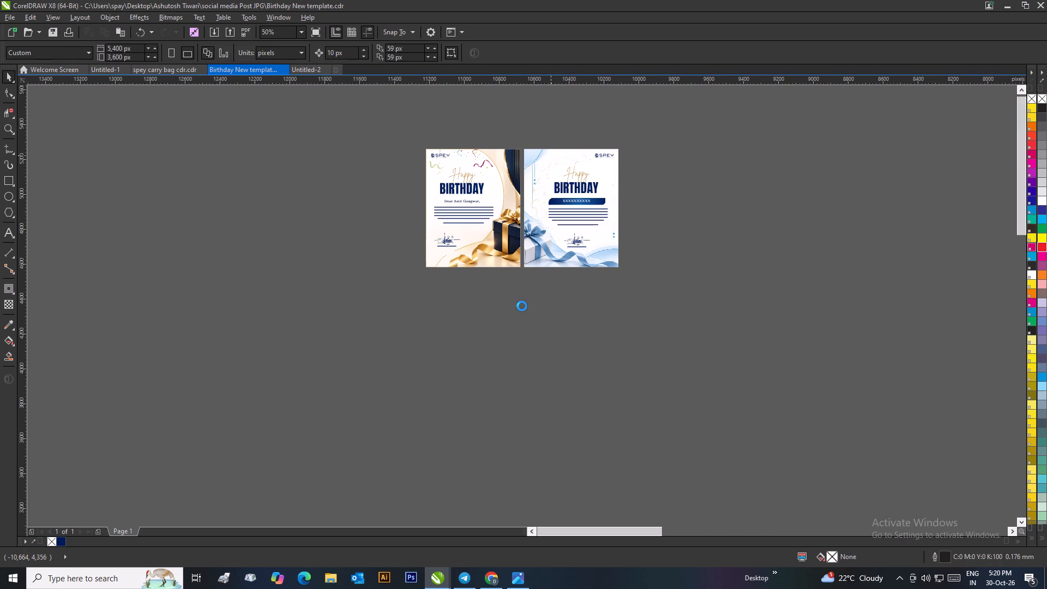
pyautogui.scroll(2, 522, 306)
pyautogui.scroll(-1, 522, 311)
pyautogui.scroll(1, 589, 425)
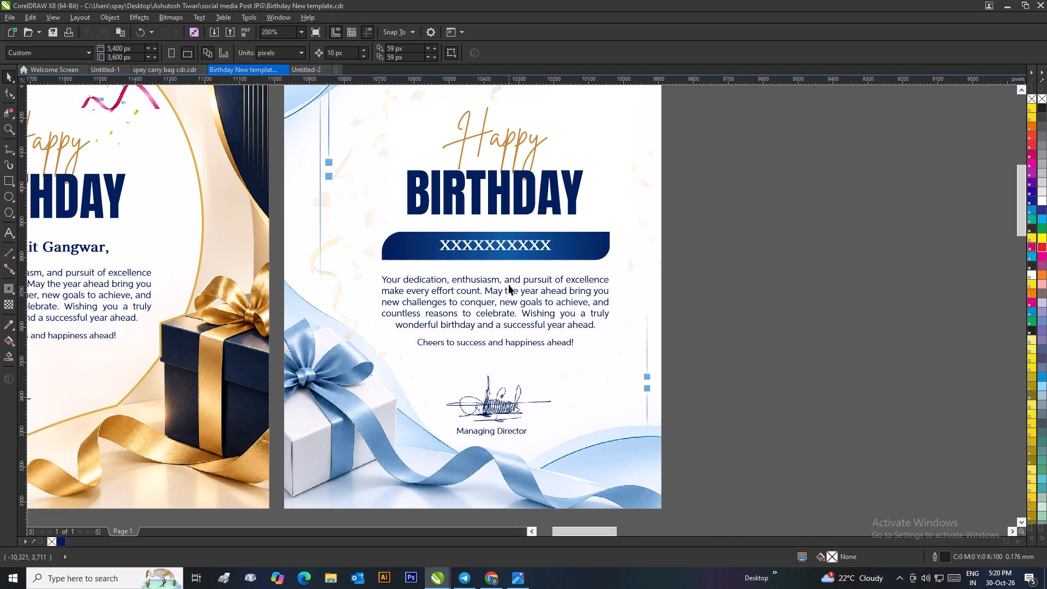
pyautogui.click(491, 248)
pyautogui.rightClick(491, 248)
pyautogui.click(530, 307)
pyautogui.click(693, 285)
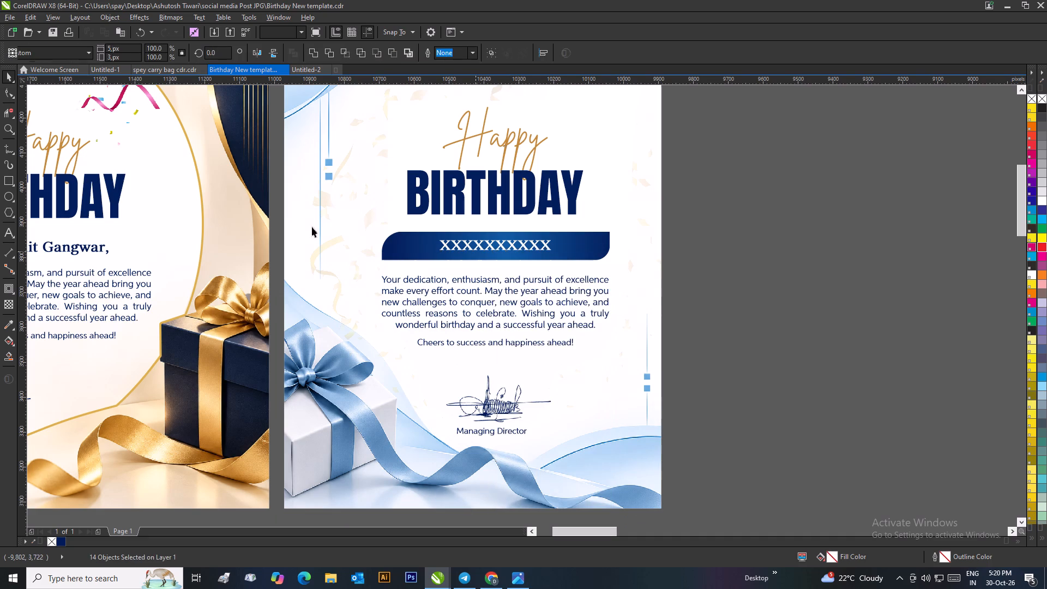
# Ungroup all objects of the gold birthday card.
pyautogui.click(77, 249)
pyautogui.rightClick(71, 249)
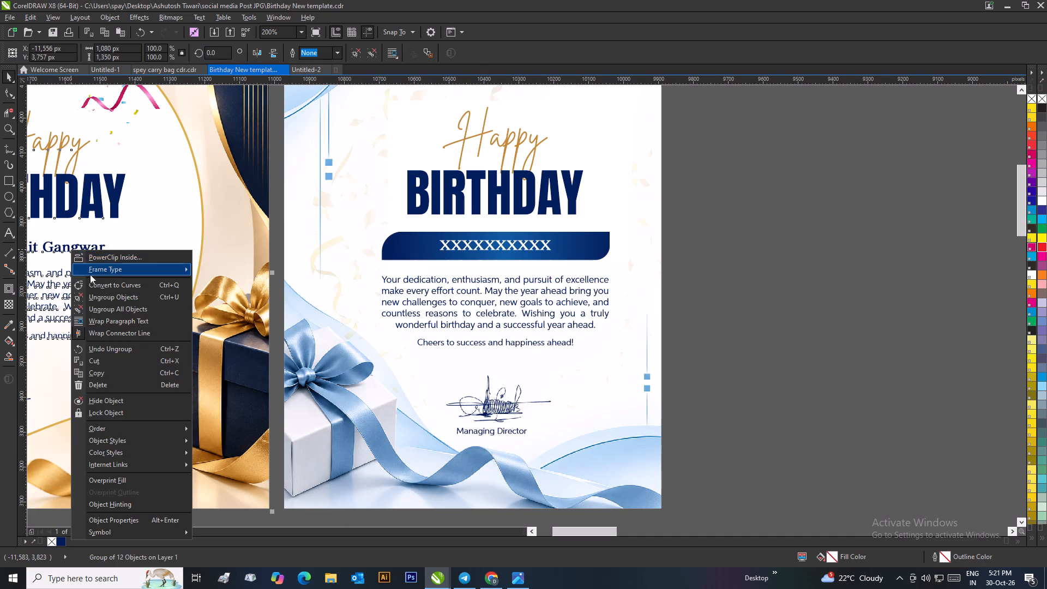
pyautogui.click(108, 311)
pyautogui.click(708, 300)
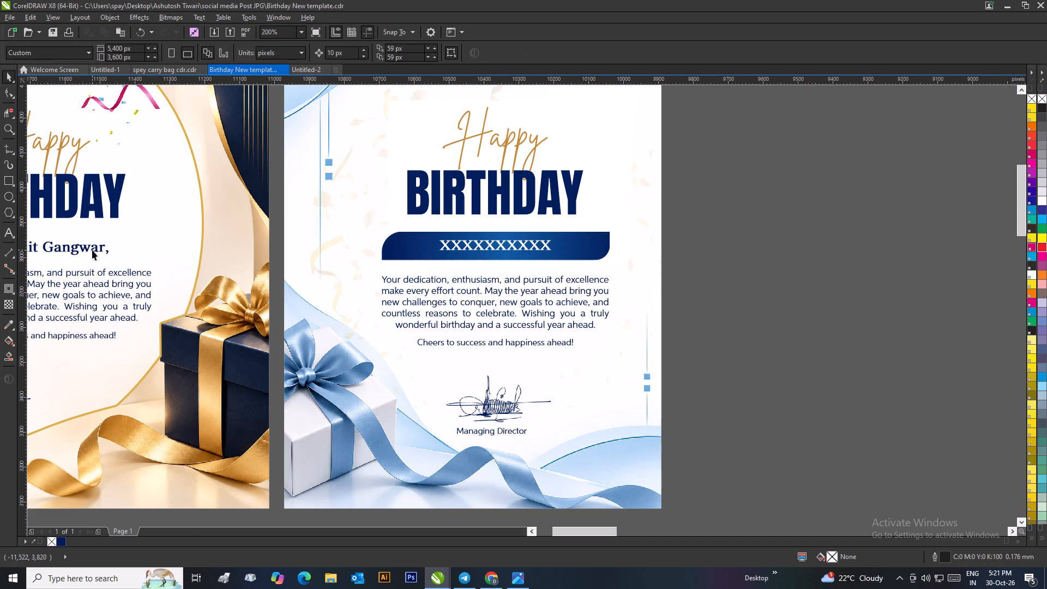
# Place a copy of the gold card's greeting line beside the blue card and delete the blue card's XXXXXXXXXX placeholder.
pyautogui.moveTo(92, 249); pyautogui.dragTo(775, 260)
pyautogui.rightClick(775, 260)
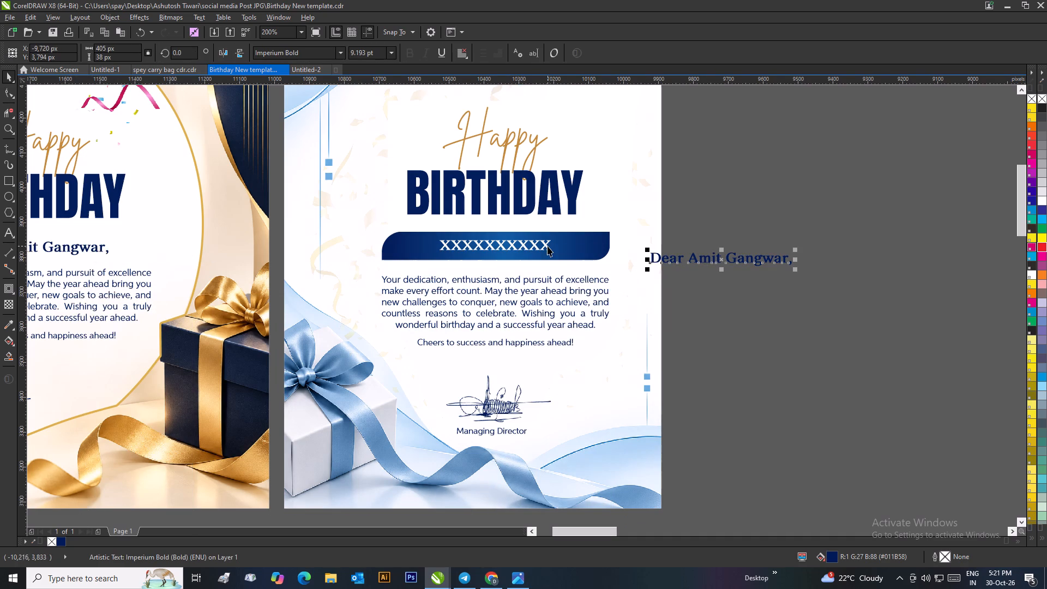
pyautogui.click(543, 247)
pyautogui.press('Delete')
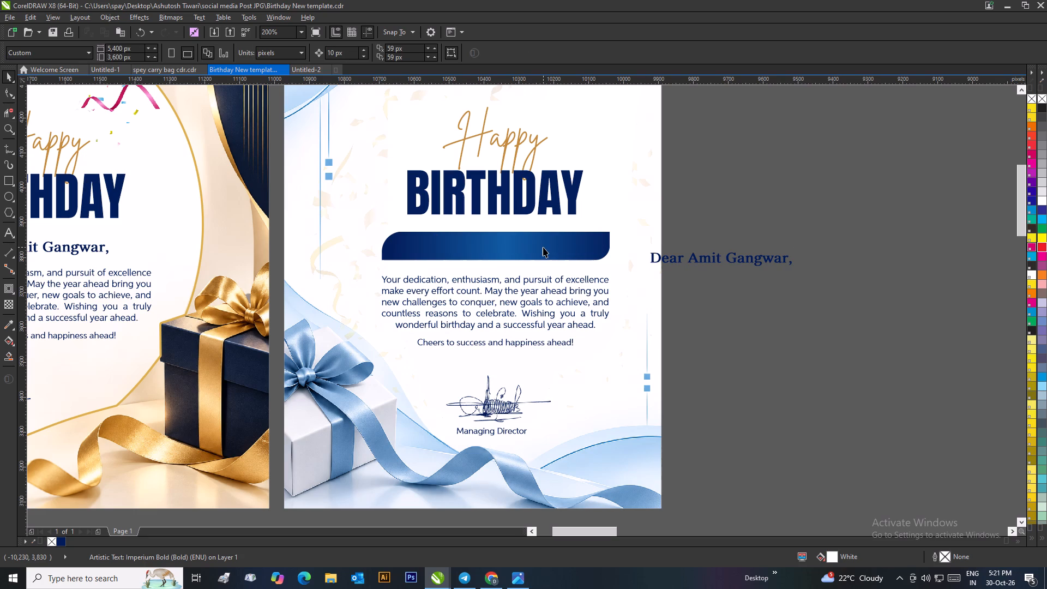
# Recolour the copied greeting line white and centre it within the blue card's name band.
pyautogui.click(691, 254)
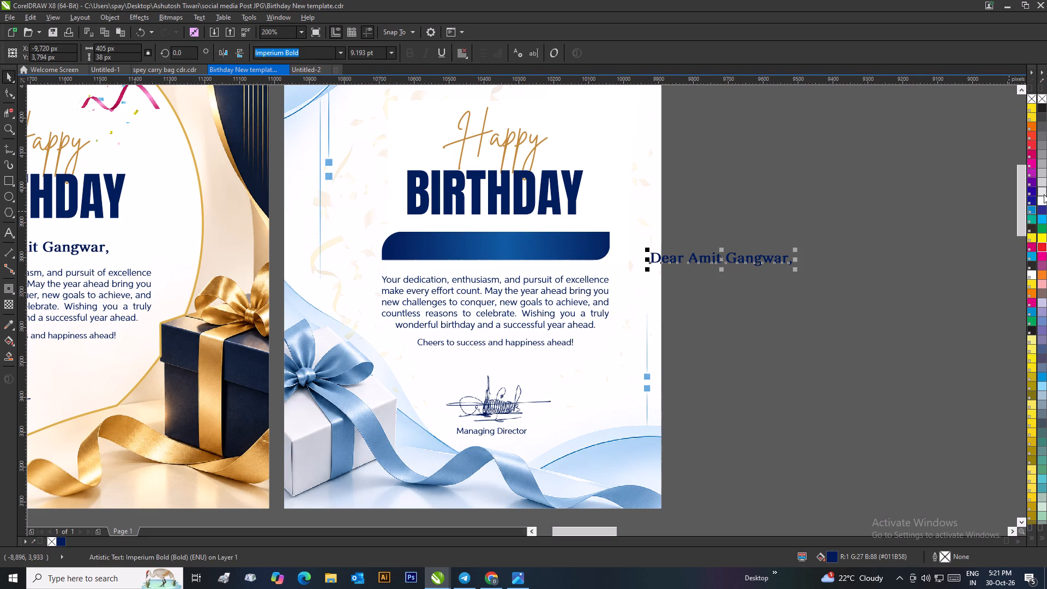
pyautogui.click(1043, 201)
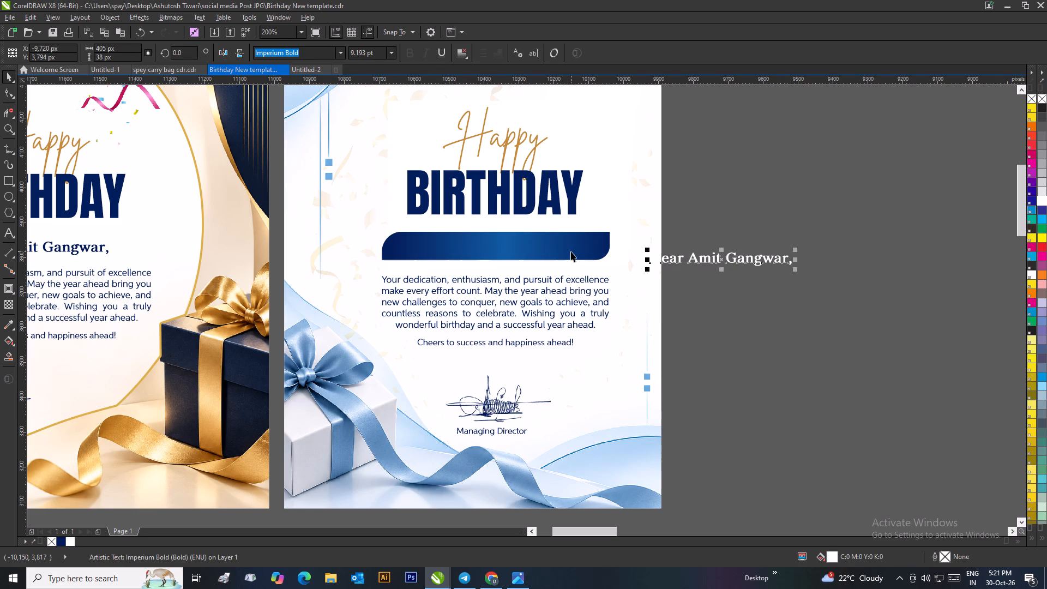
pyautogui.keyDown('shift'); pyautogui.click(571, 251); pyautogui.keyUp('shift')
pyautogui.write('CE')
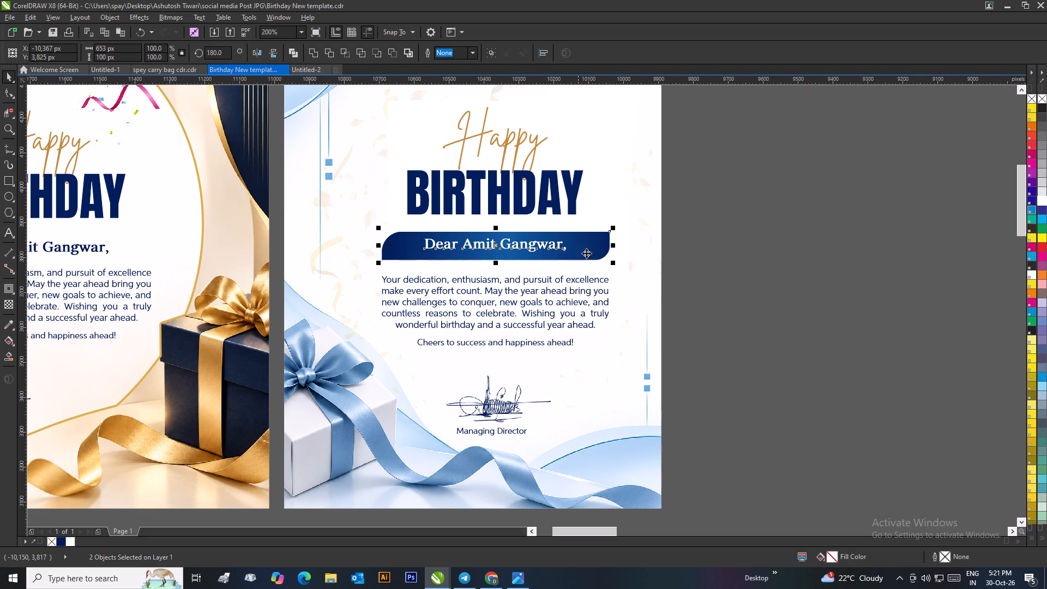
pyautogui.click(721, 269)
pyautogui.scroll(-2, 669, 267)
pyautogui.click(543, 292)
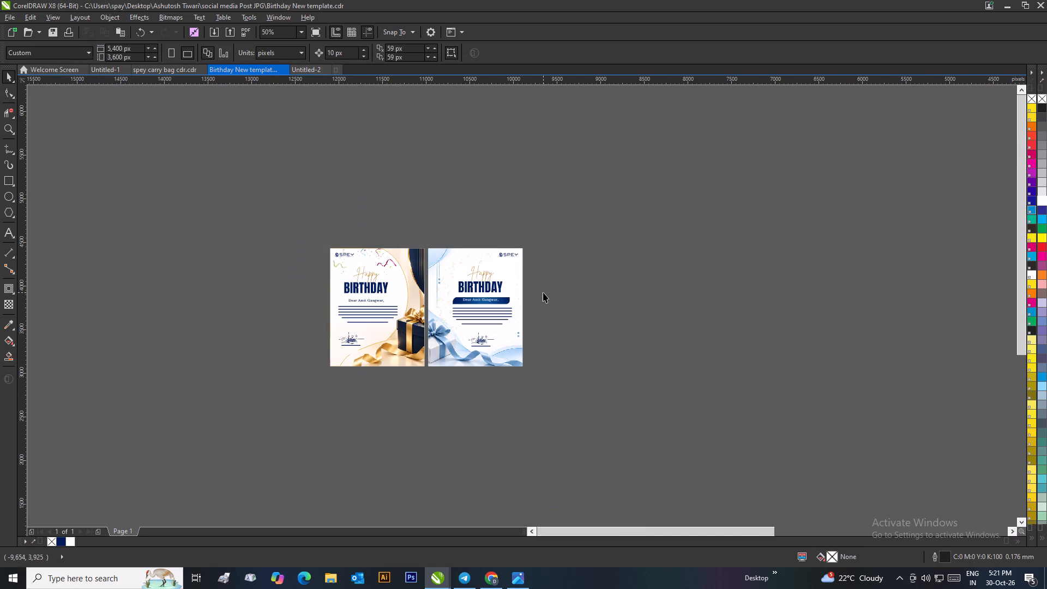
# Save the document over the existing Birthday New template.cdr in the social media Post JPG folder.
pyautogui.click(4, 17)
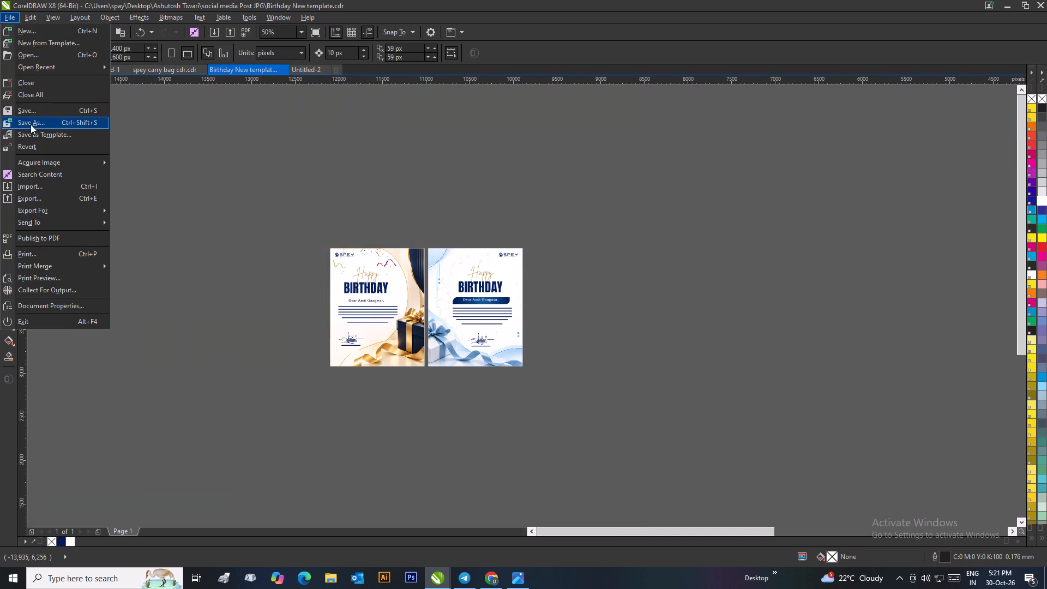
pyautogui.click(31, 124)
pyautogui.click(945, 550)
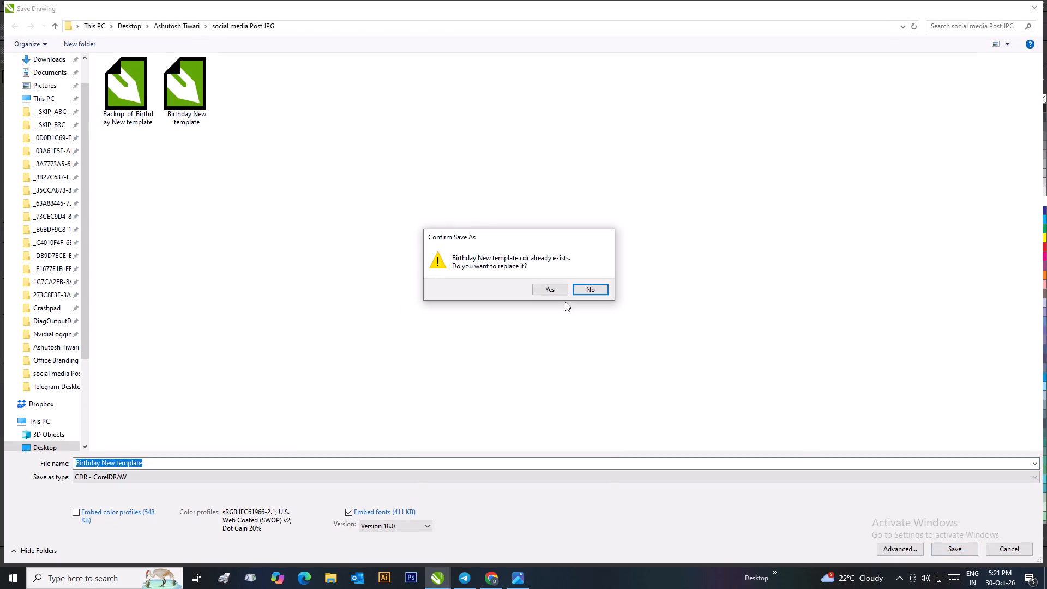
pyautogui.click(546, 290)
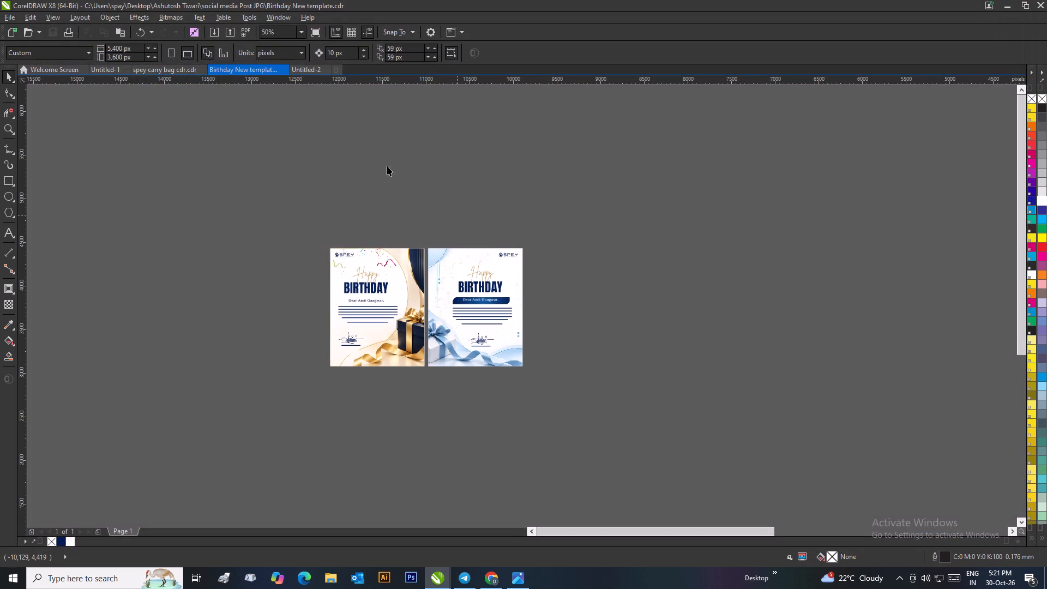
# Close the Untitled-2 document.
pyautogui.click(310, 67)
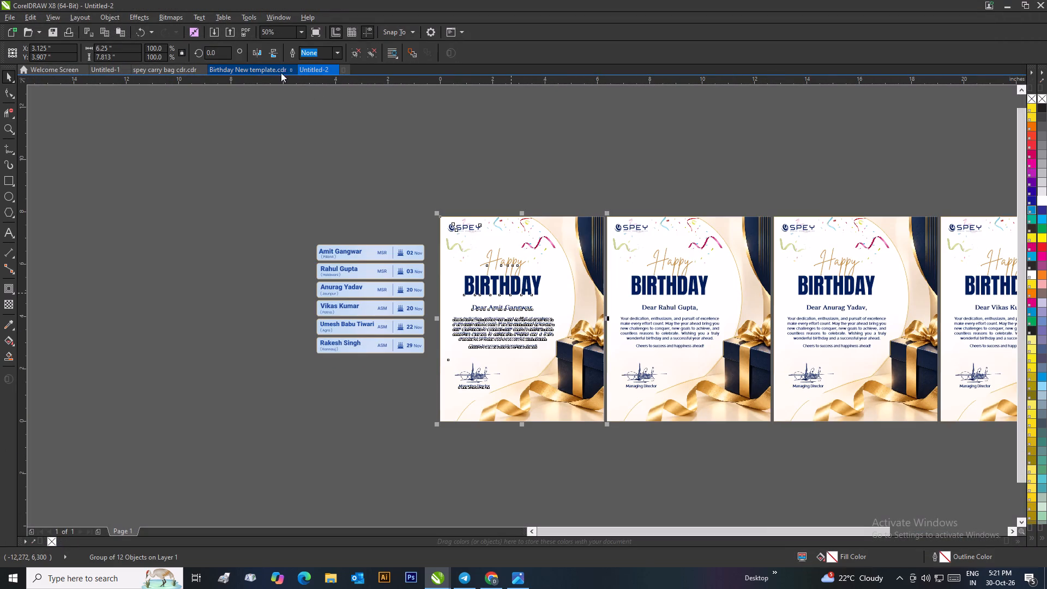
pyautogui.click(355, 127)
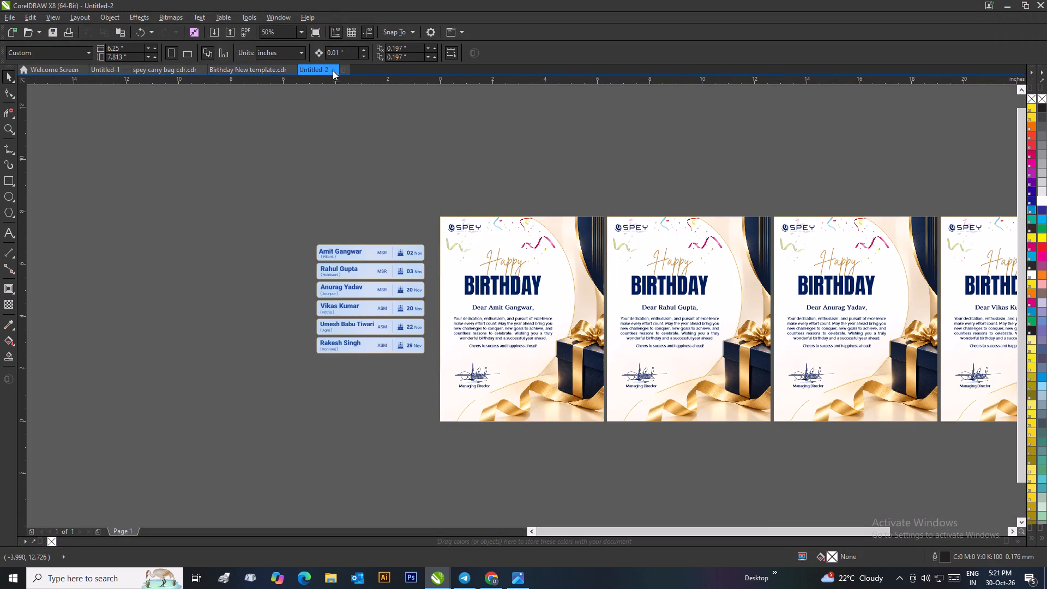
pyautogui.click(334, 70)
pyautogui.click(516, 311)
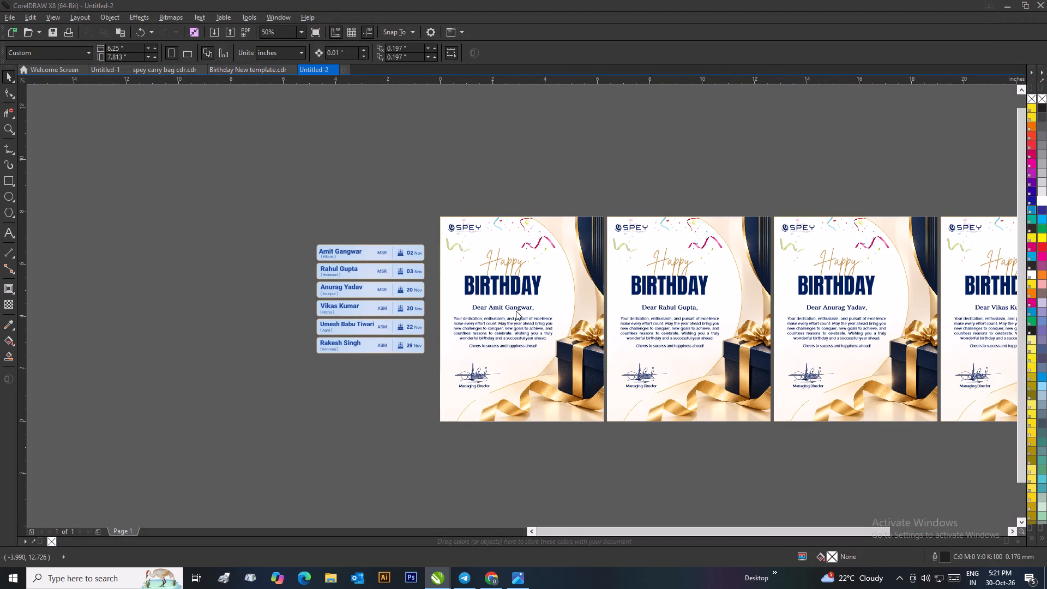
pyautogui.click(363, 149)
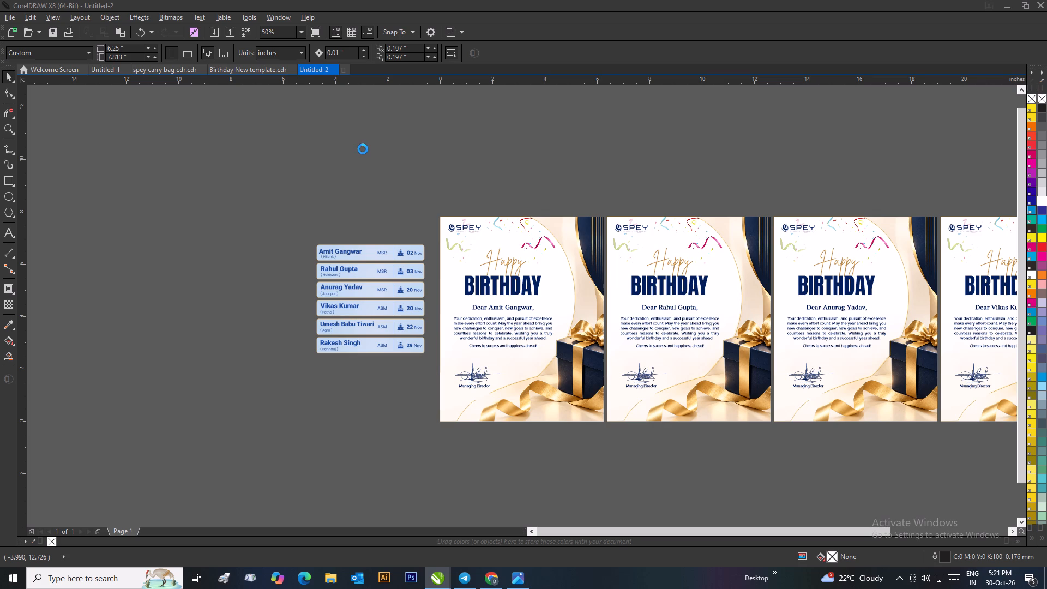
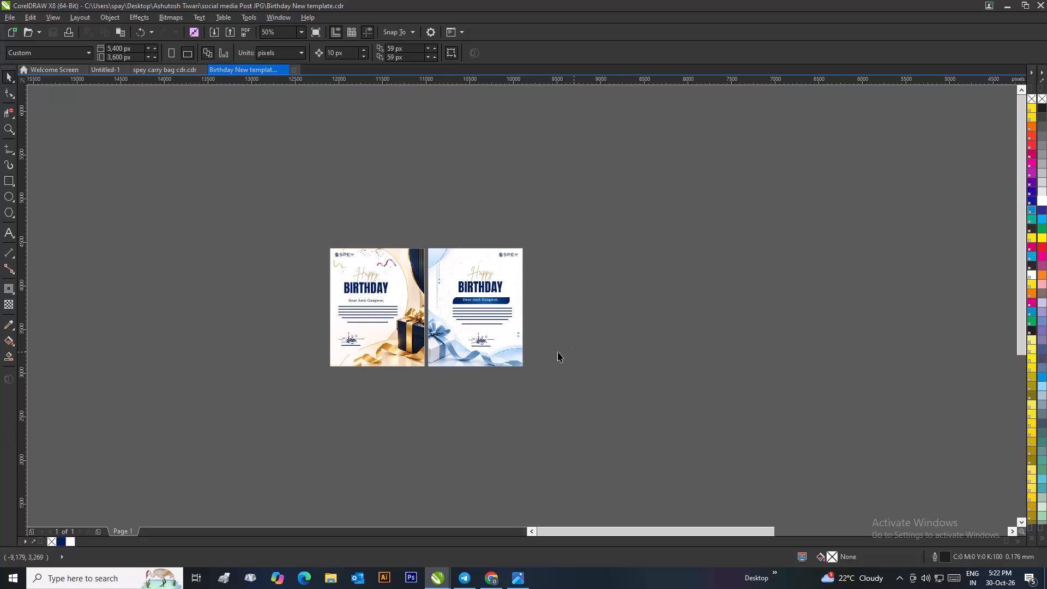
# Replace the recipient's name and comma in the gold card's greeting line with the placeholder xxxxxxxxxx.
pyautogui.scroll(1, 389, 309)
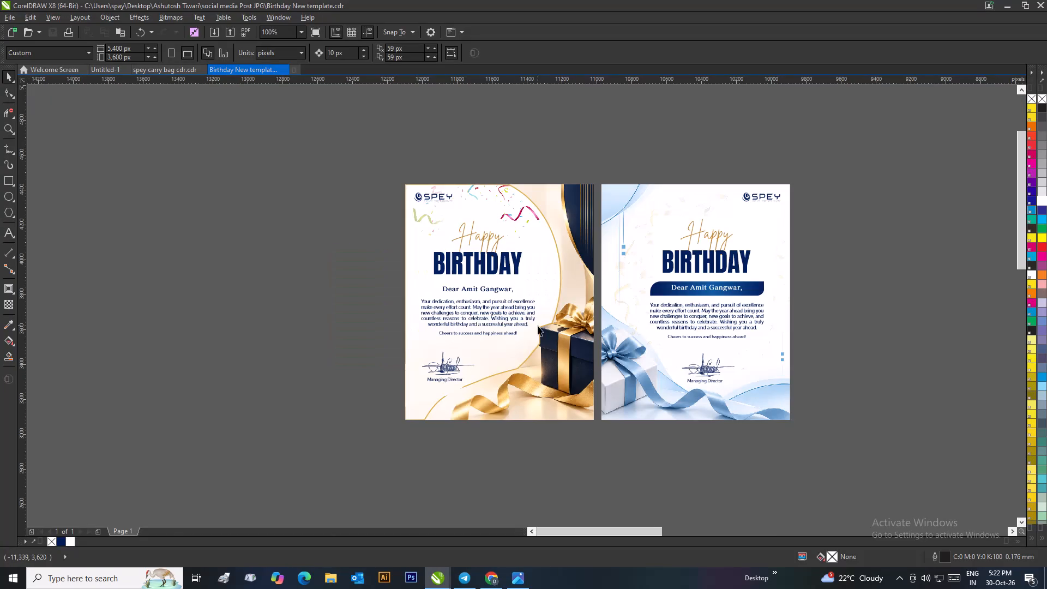
pyautogui.scroll(1, 515, 304)
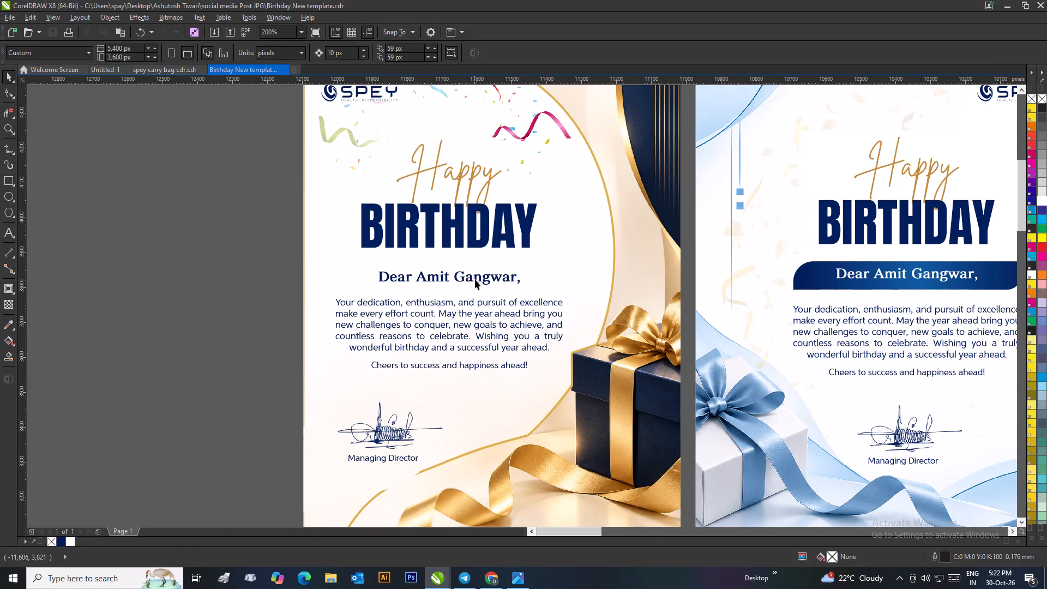
pyautogui.click(475, 278)
pyautogui.click(475, 278)
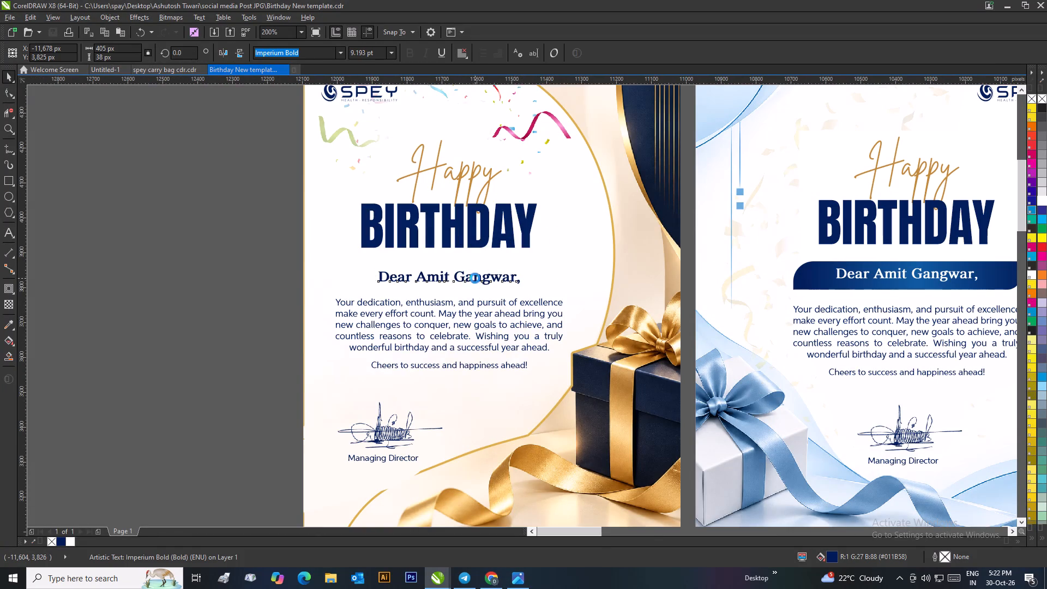
pyautogui.click(475, 278)
pyautogui.moveTo(417, 276); pyautogui.dragTo(516, 280)
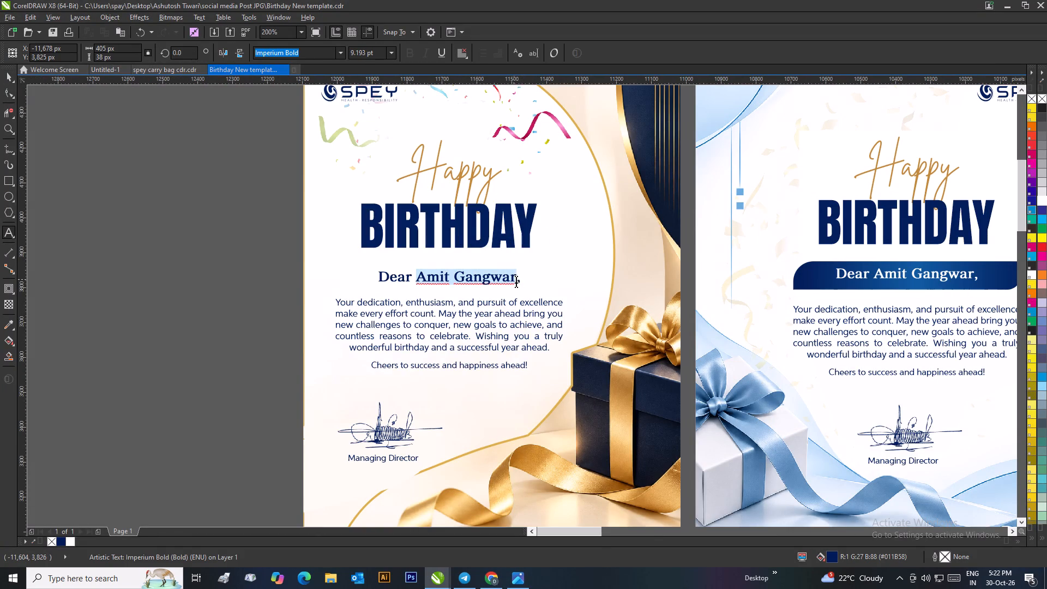
pyautogui.moveTo(516, 280); pyautogui.dragTo(519, 280)
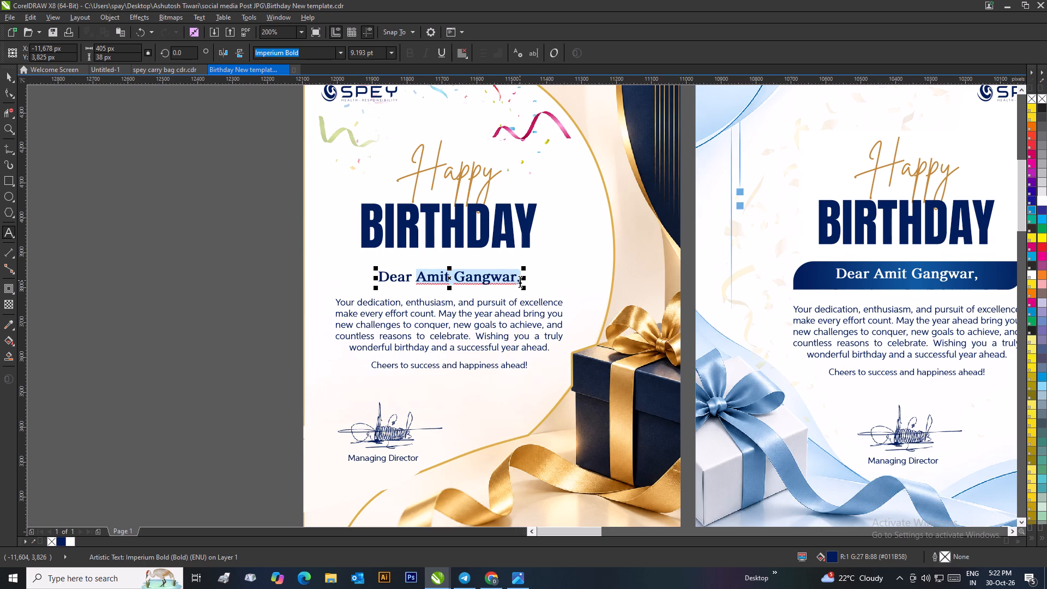
pyautogui.press('BackSpace')
pyautogui.write('xxxxxxxxxx')
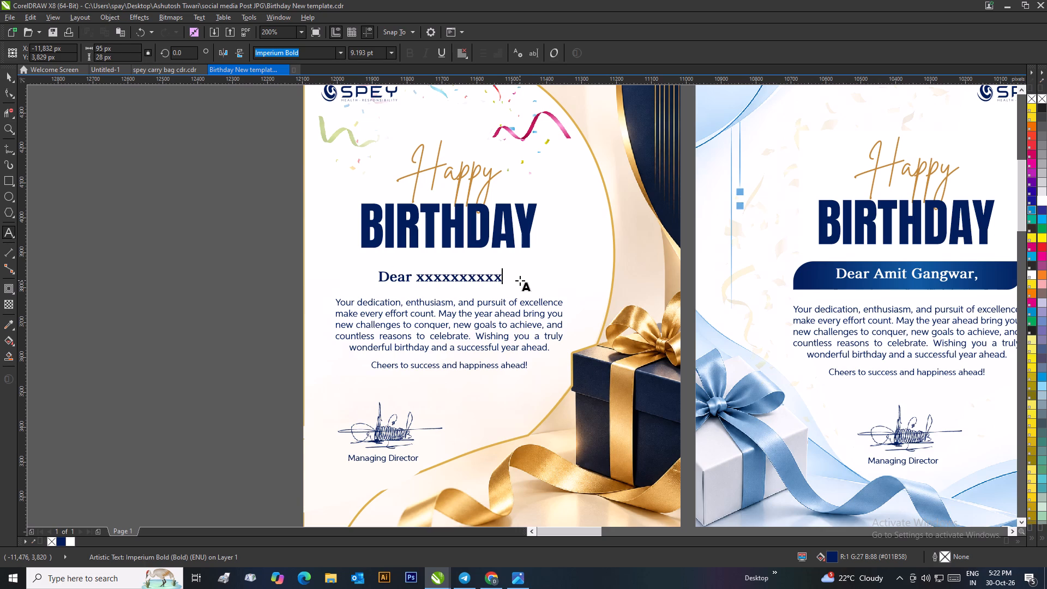
# Centre the gold card's greeting line horizontally under the BIRTHDAY heading.
pyautogui.click(4, 74)
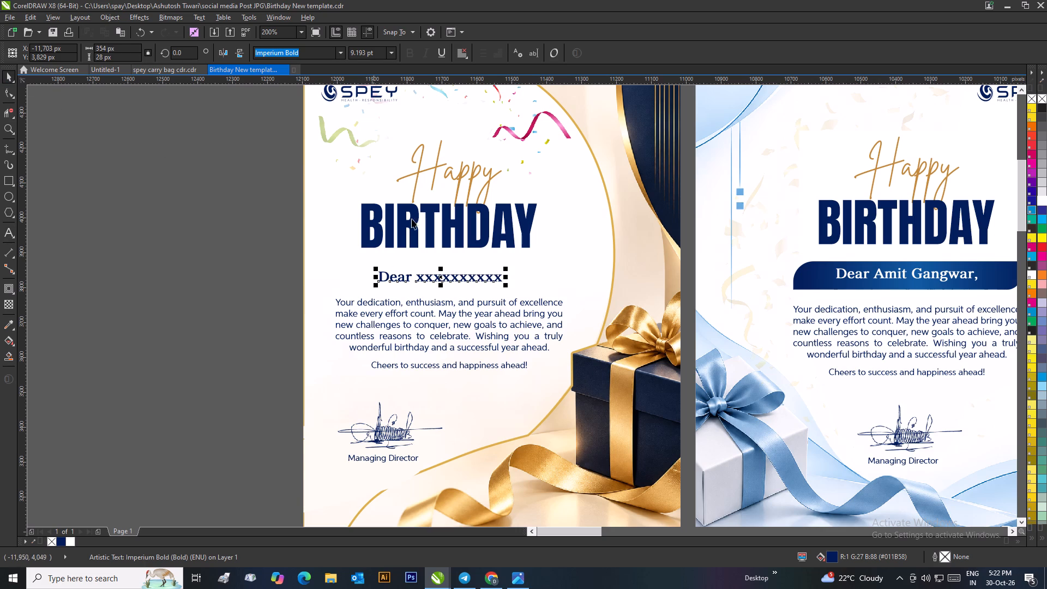
pyautogui.keyDown('shift'); pyautogui.click(426, 224); pyautogui.keyUp('shift')
pyautogui.press('c')
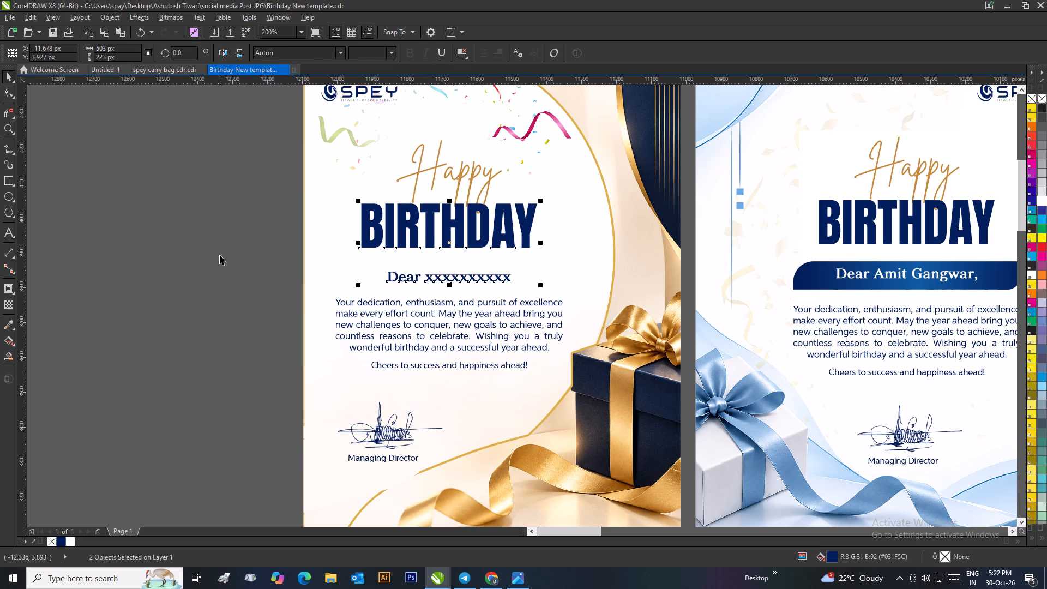
pyautogui.click(220, 255)
# Replace the recipient's name and comma in the blue card's greeting with xxxxxxxxx, keeping a space after Dear.
pyautogui.scroll(-1, 339, 289)
pyautogui.scroll(1, 771, 303)
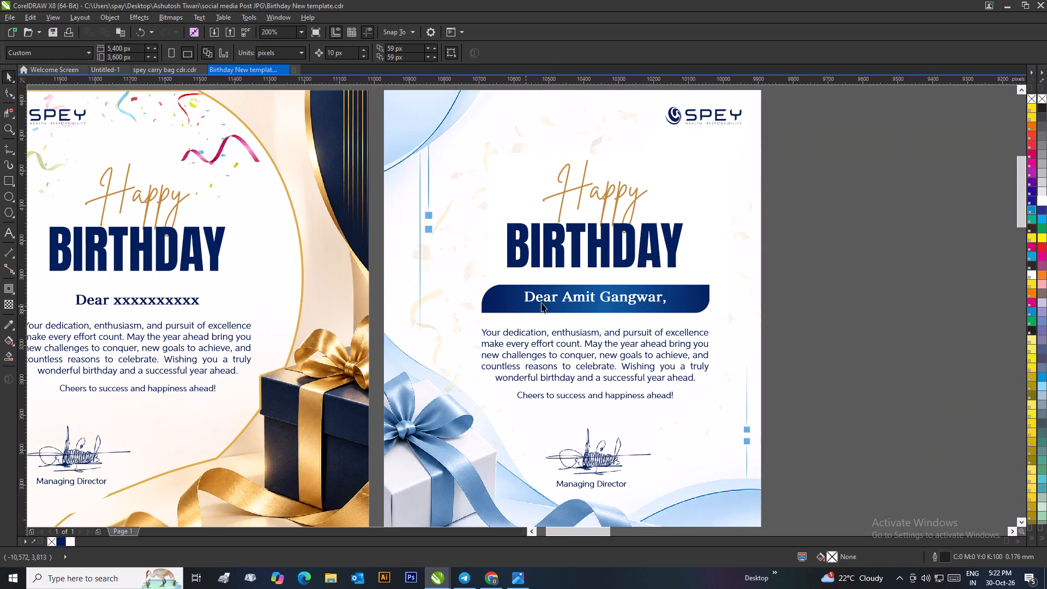
pyautogui.click(571, 297)
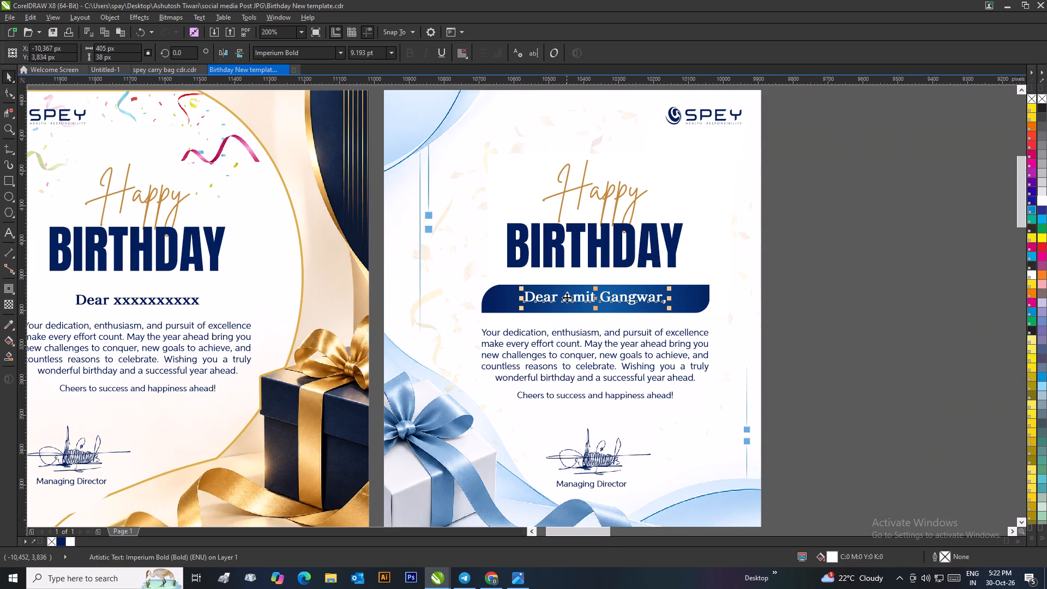
pyautogui.doubleClick(567, 297)
pyautogui.moveTo(558, 300); pyautogui.dragTo(691, 304)
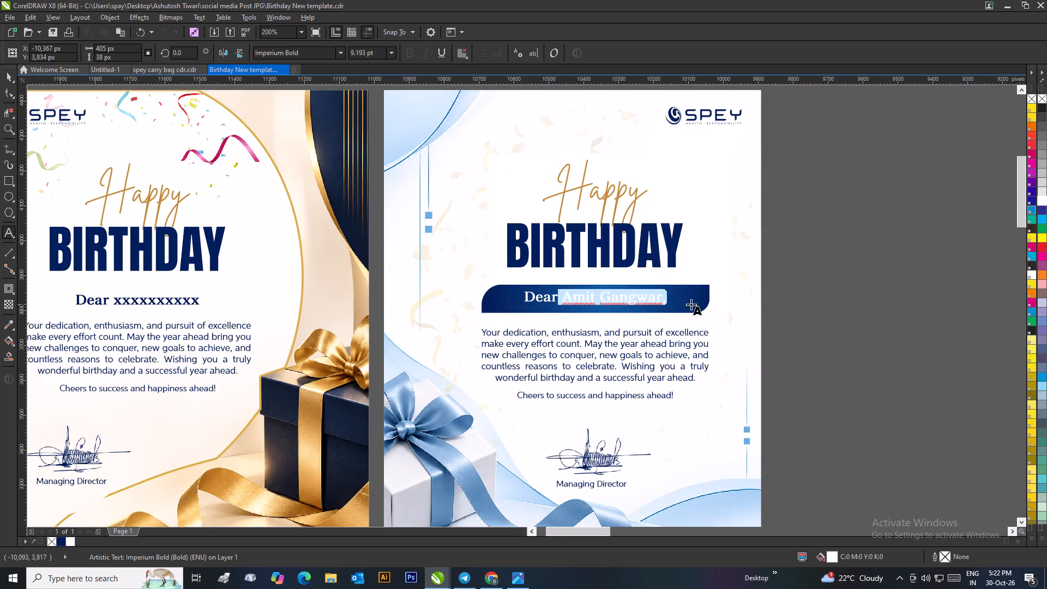
pyautogui.press('BackSpace')
pyautogui.write('xxxxxxxxx')
pyautogui.press('Left')
pyautogui.press('Left')
pyautogui.press('Left')
pyautogui.press('Left')
pyautogui.press('Left')
pyautogui.press('Left')
pyautogui.press('Left')
pyautogui.press('Left')
pyautogui.press('Left')
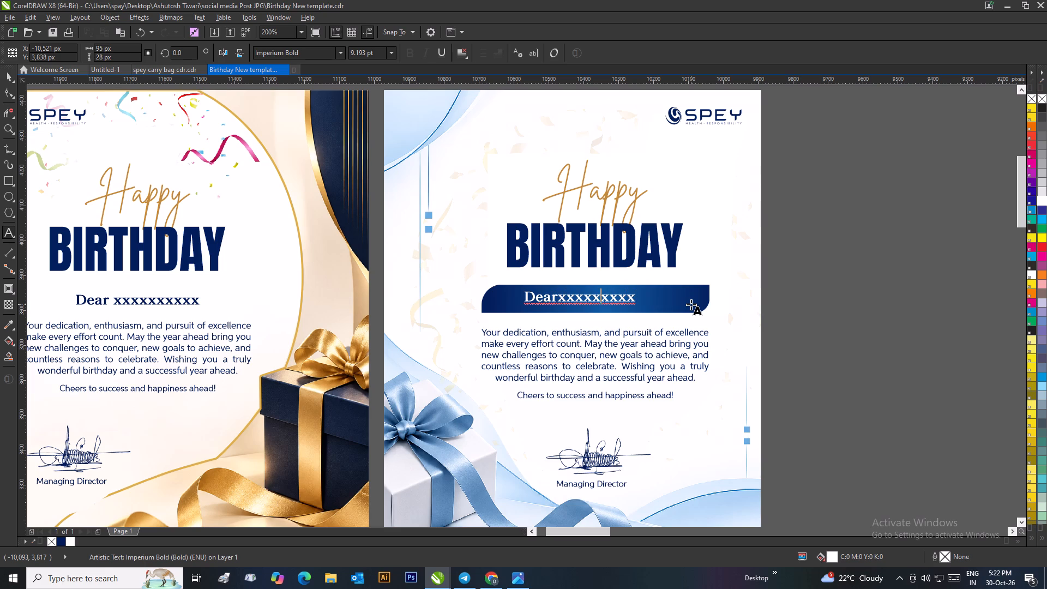
pyautogui.press('space')
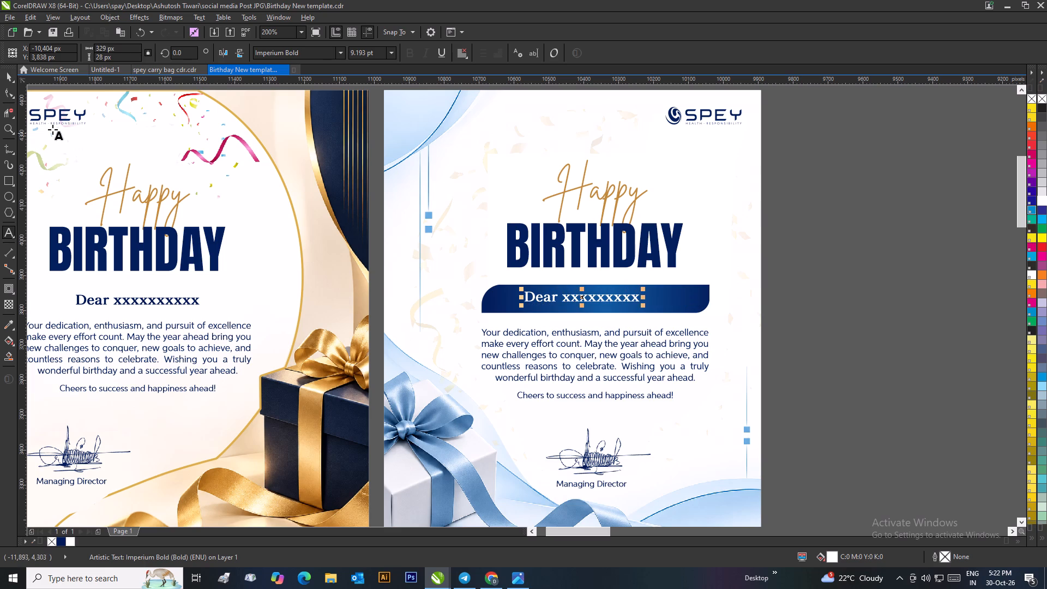
# Centre the blue card's greeting line horizontally and vertically within its dark blue name band.
pyautogui.click(3, 82)
pyautogui.keyDown('shift'); pyautogui.click(655, 293); pyautogui.keyUp('shift')
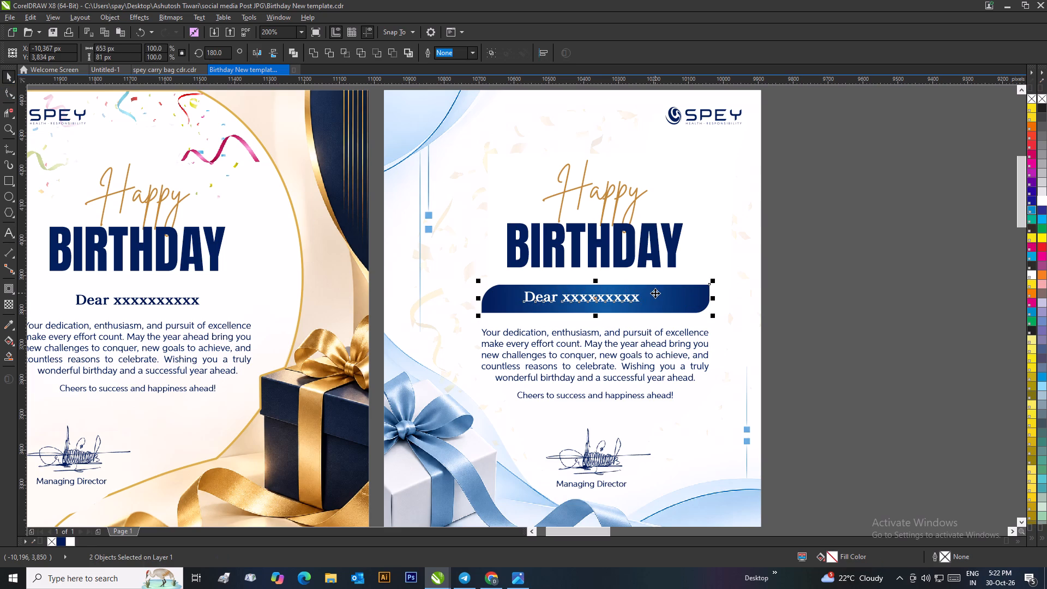
pyautogui.write('CE')
pyautogui.click(832, 308)
# Group all the objects of the gold birthday card.
pyautogui.scroll(-1, 723, 300)
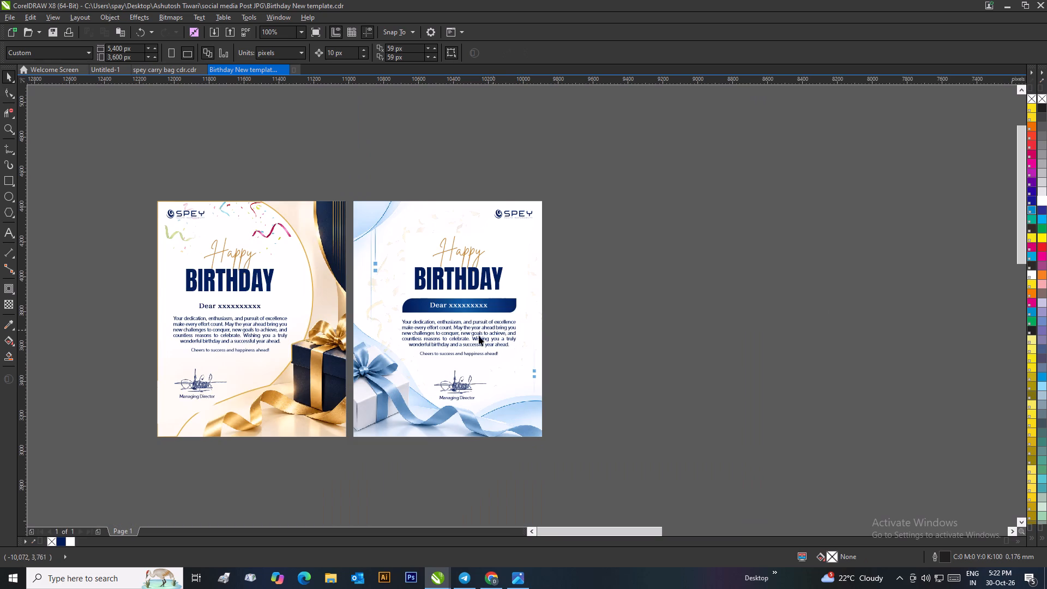
pyautogui.moveTo(146, 181); pyautogui.dragTo(353, 456)
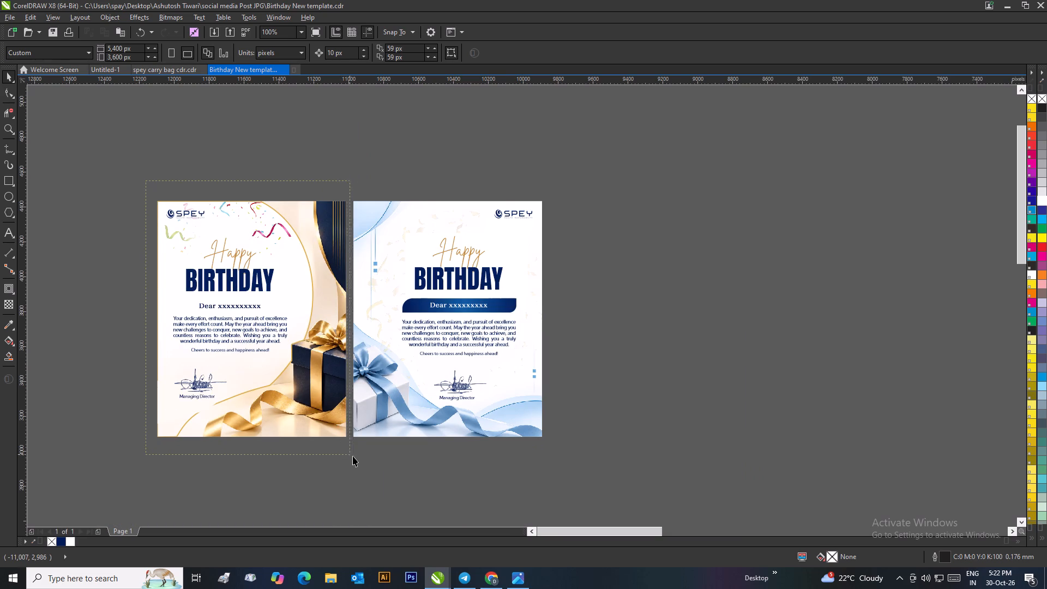
pyautogui.moveTo(353, 456); pyautogui.dragTo(354, 456)
pyautogui.hotkey('ctrl', 'g')
pyautogui.click(609, 364)
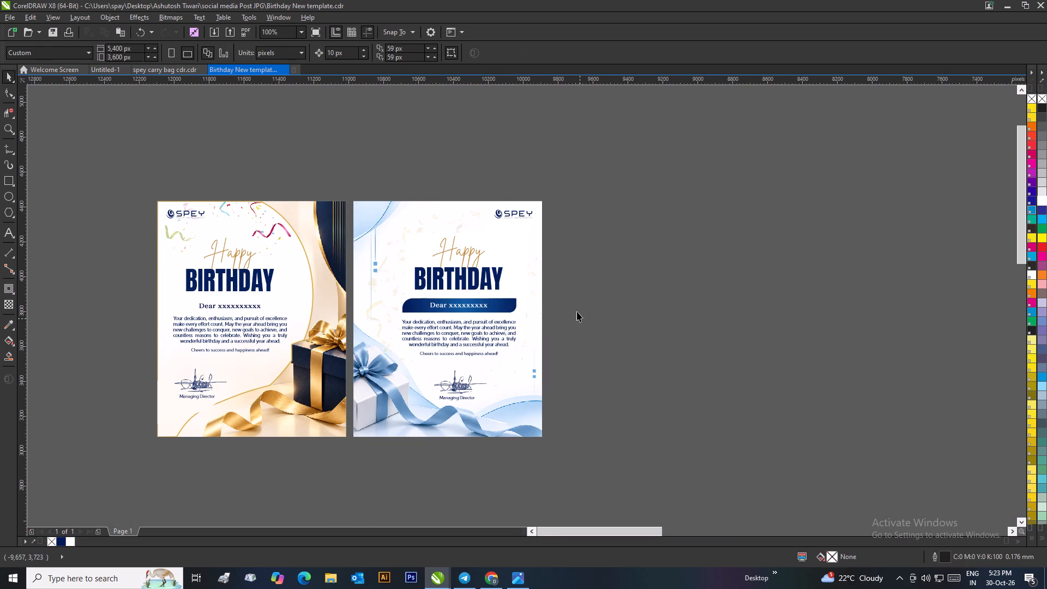
# Group all the objects of the blue birthday card.
pyautogui.moveTo(558, 178); pyautogui.dragTo(453, 376)
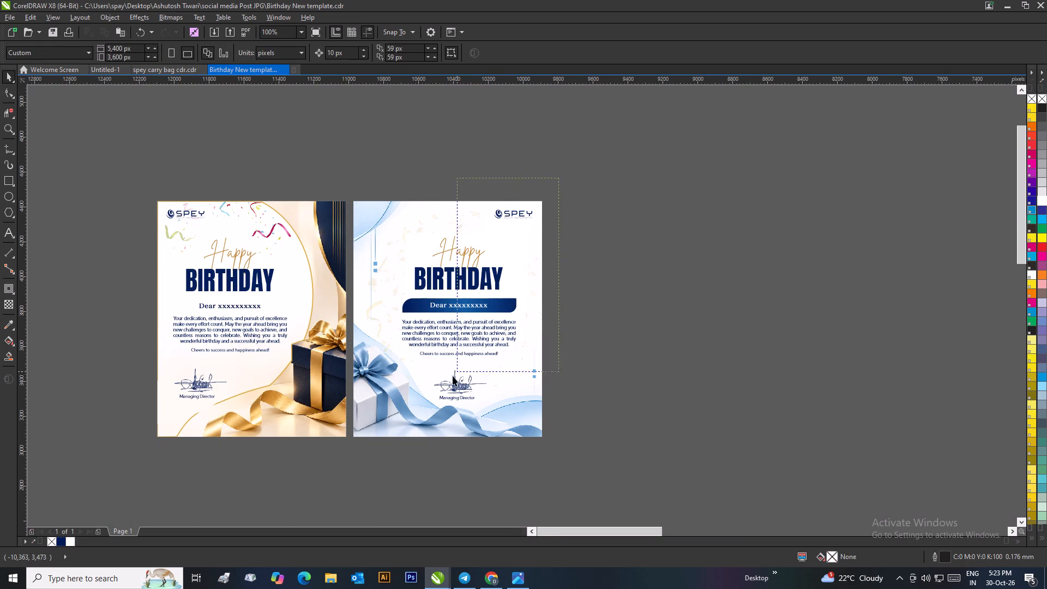
pyautogui.moveTo(453, 376); pyautogui.dragTo(348, 461)
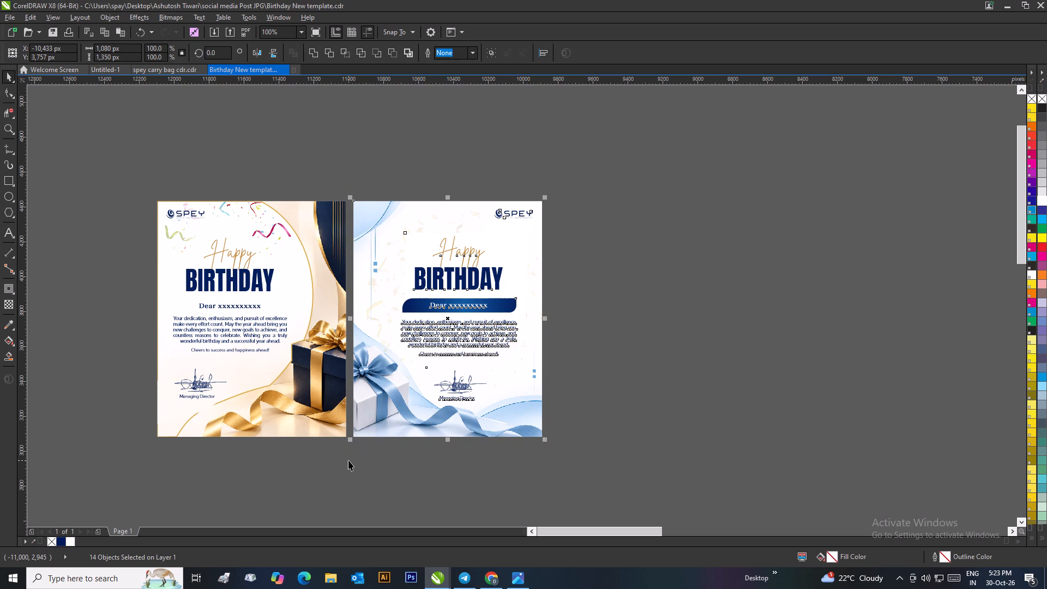
pyautogui.hotkey('ctrl', 'g')
pyautogui.click(624, 346)
pyautogui.click(485, 283)
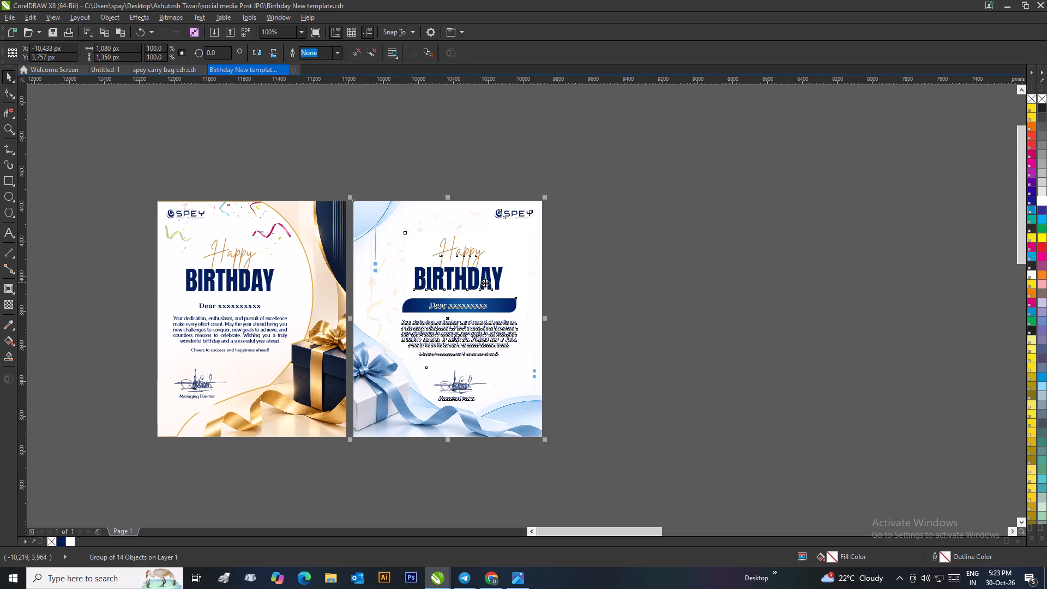
pyautogui.click(593, 266)
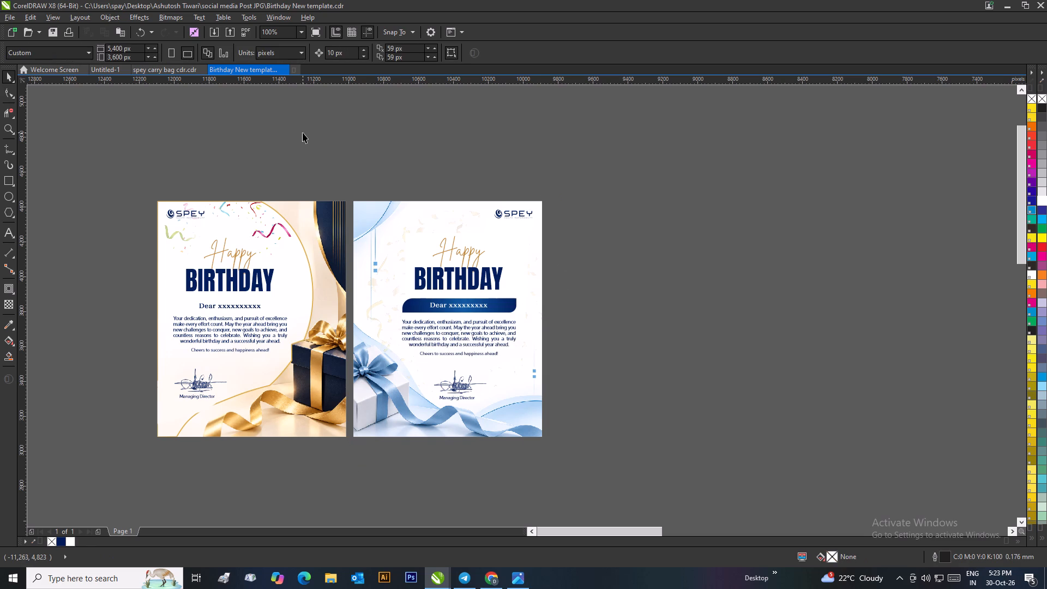
# Create a new blank document.
pyautogui.hotkey('ctrl', 'n')
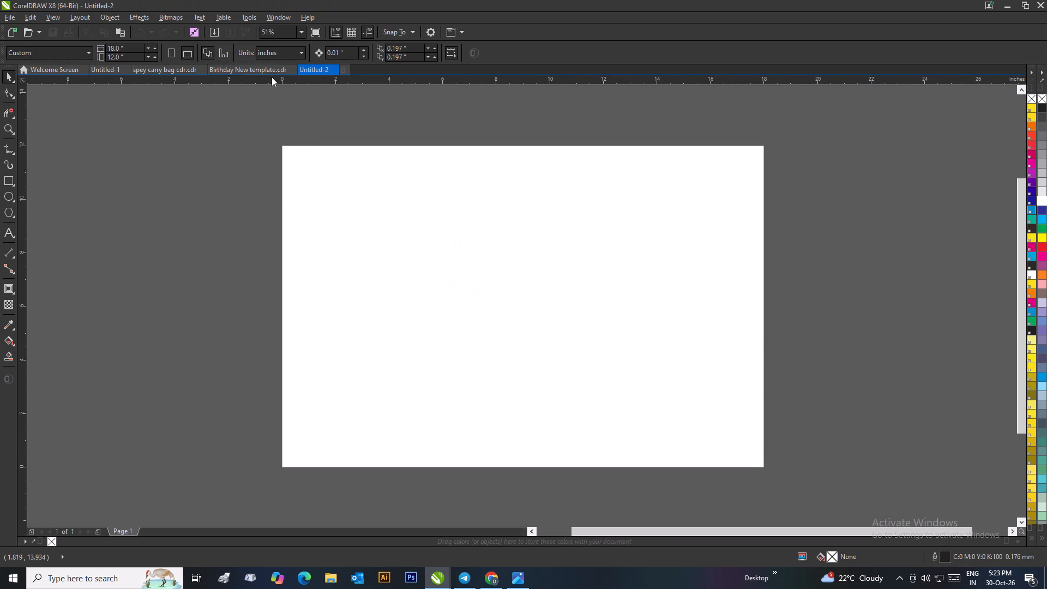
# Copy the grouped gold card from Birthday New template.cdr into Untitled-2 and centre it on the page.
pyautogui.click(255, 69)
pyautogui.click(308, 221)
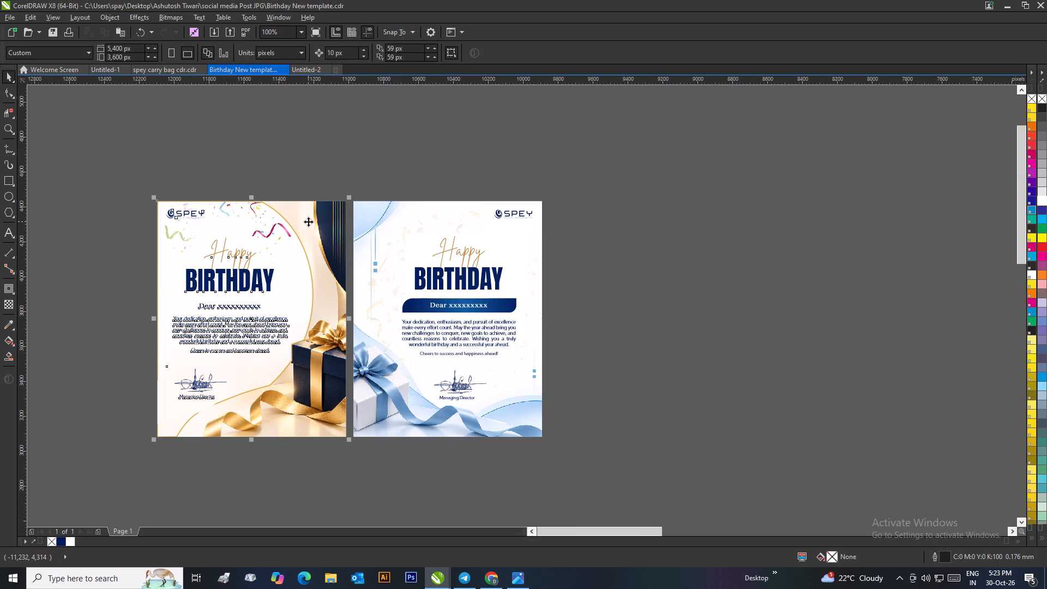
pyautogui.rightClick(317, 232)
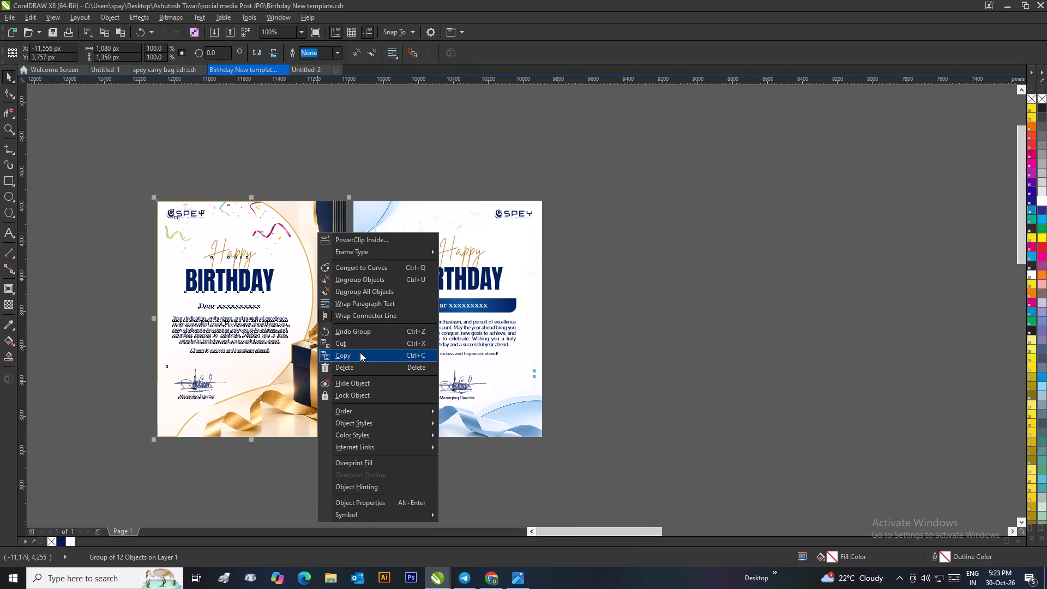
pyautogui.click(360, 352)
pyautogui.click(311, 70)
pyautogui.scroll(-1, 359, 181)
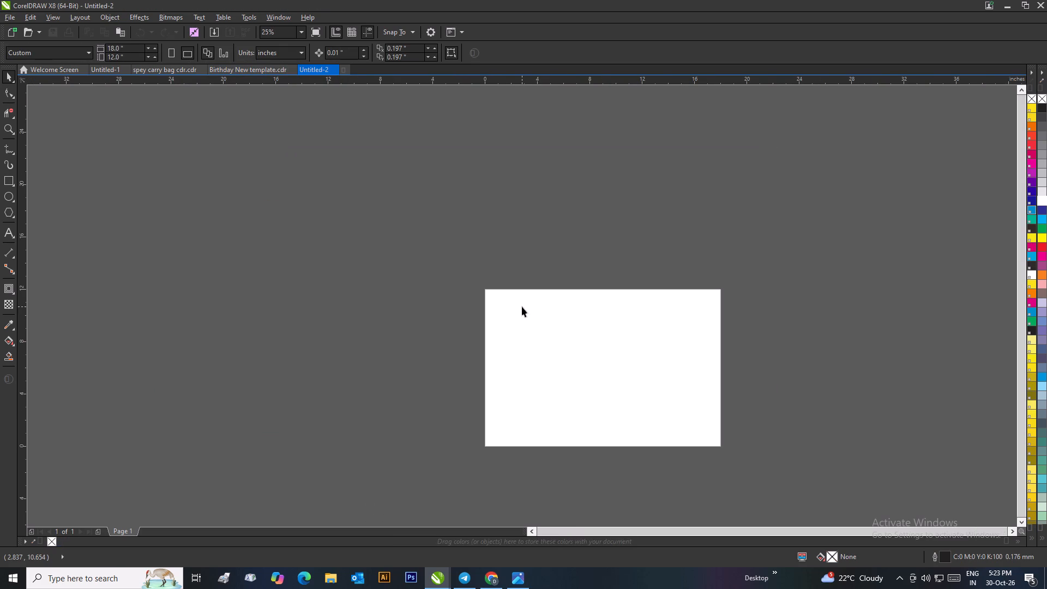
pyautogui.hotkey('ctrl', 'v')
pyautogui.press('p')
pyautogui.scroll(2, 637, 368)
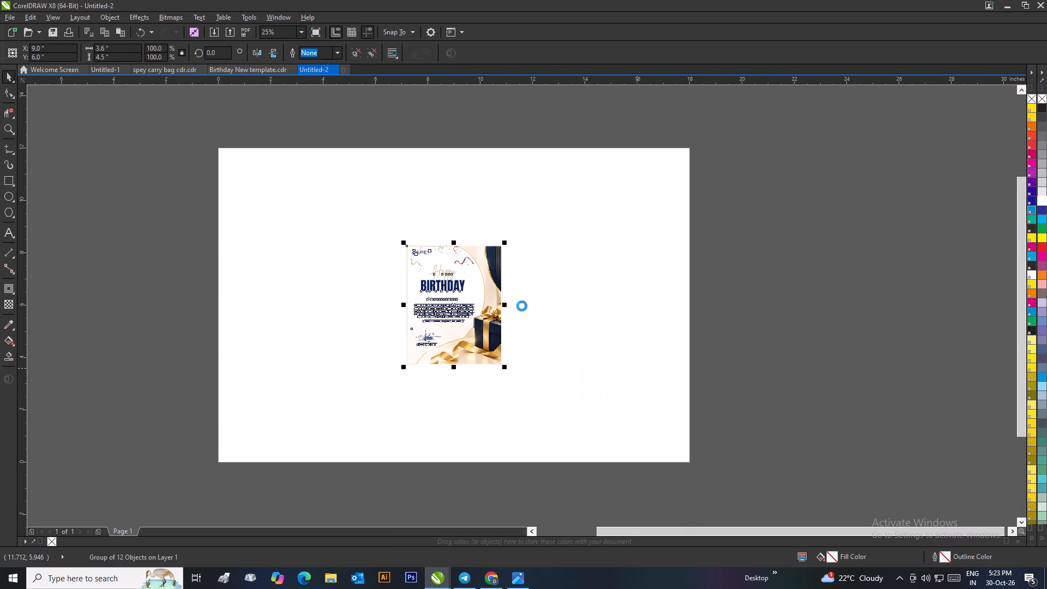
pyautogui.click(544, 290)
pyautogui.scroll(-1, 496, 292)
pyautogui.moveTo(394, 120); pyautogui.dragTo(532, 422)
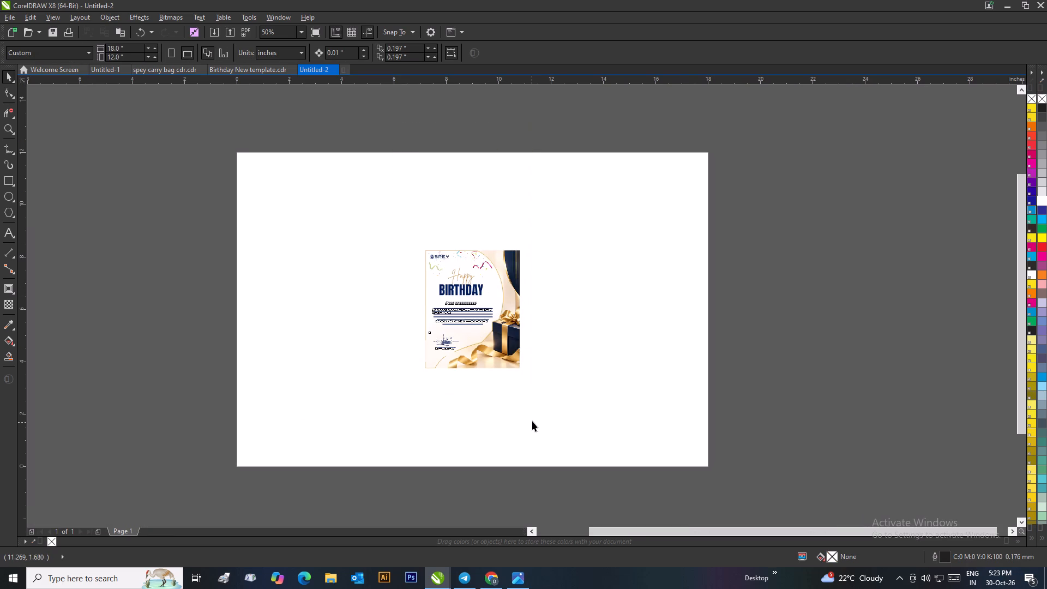
# Scale the gold and blue cards together to about 116.2% in Birthday New template.cdr.
pyautogui.click(254, 68)
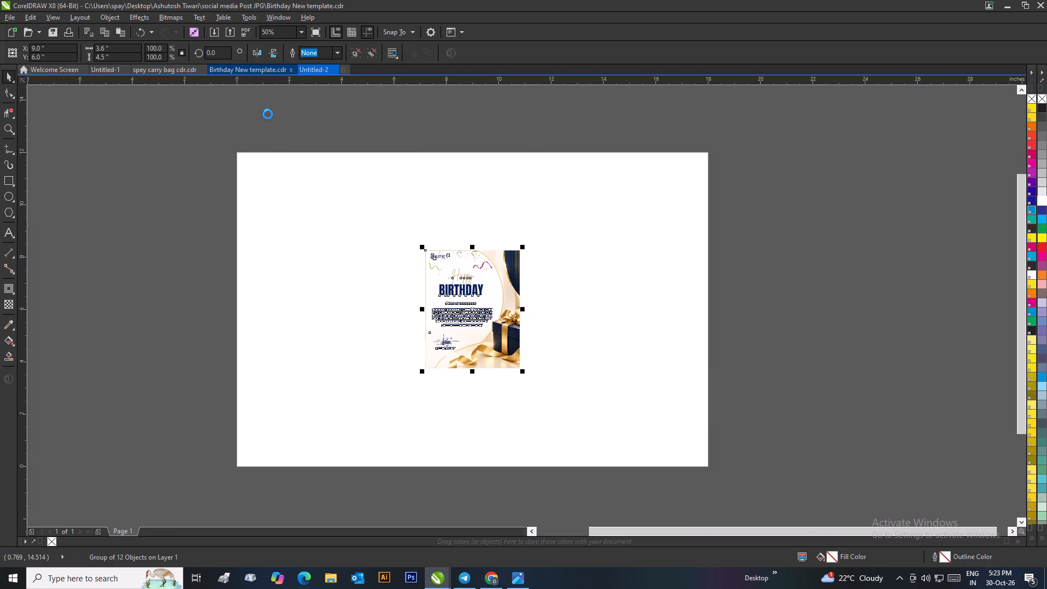
pyautogui.moveTo(157, 171); pyautogui.dragTo(271, 388)
pyautogui.moveTo(151, 186); pyautogui.dragTo(276, 357)
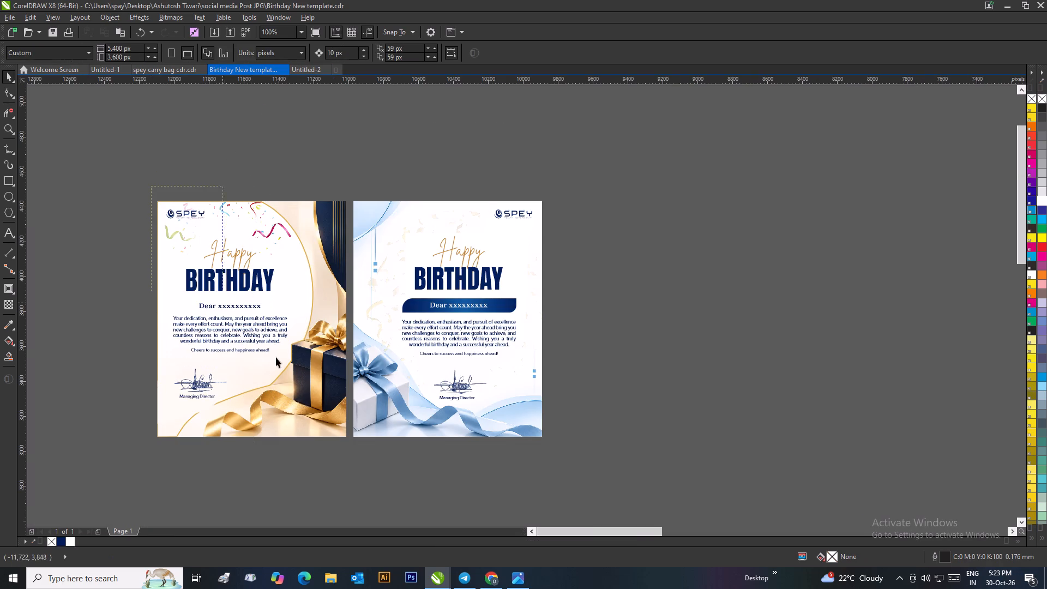
pyautogui.moveTo(276, 357); pyautogui.dragTo(614, 448)
pyautogui.moveTo(547, 444); pyautogui.dragTo(613, 492)
pyautogui.moveTo(568, 198); pyautogui.dragTo(139, 460)
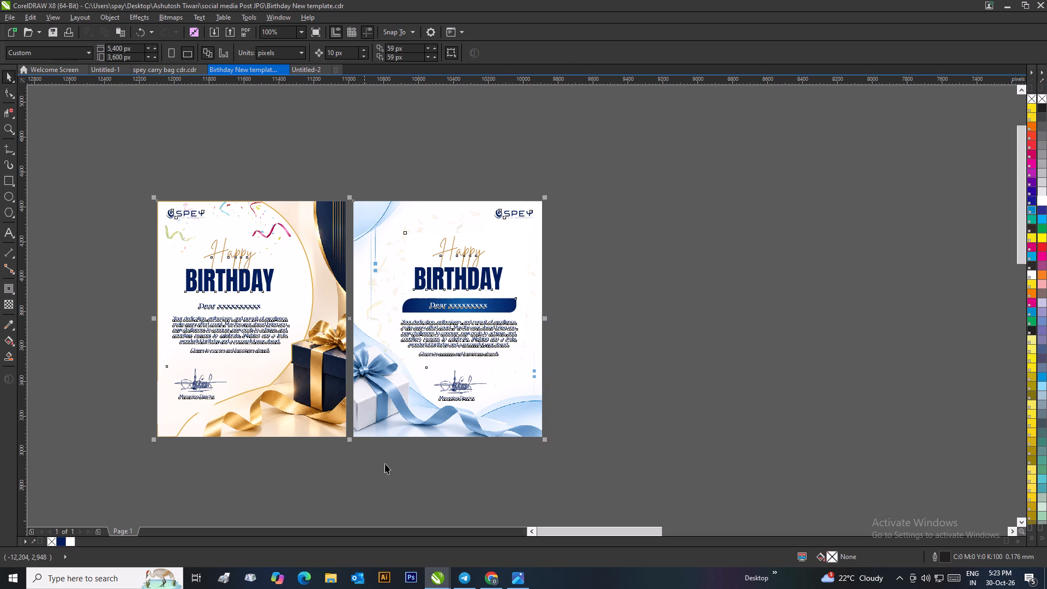
pyautogui.moveTo(545, 442); pyautogui.dragTo(608, 489)
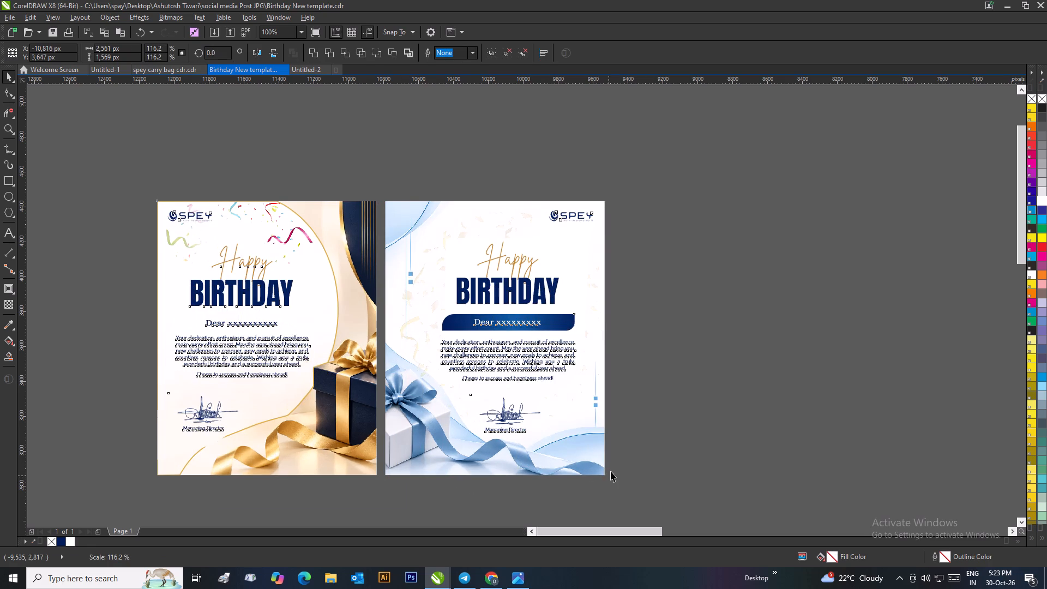
pyautogui.click(659, 441)
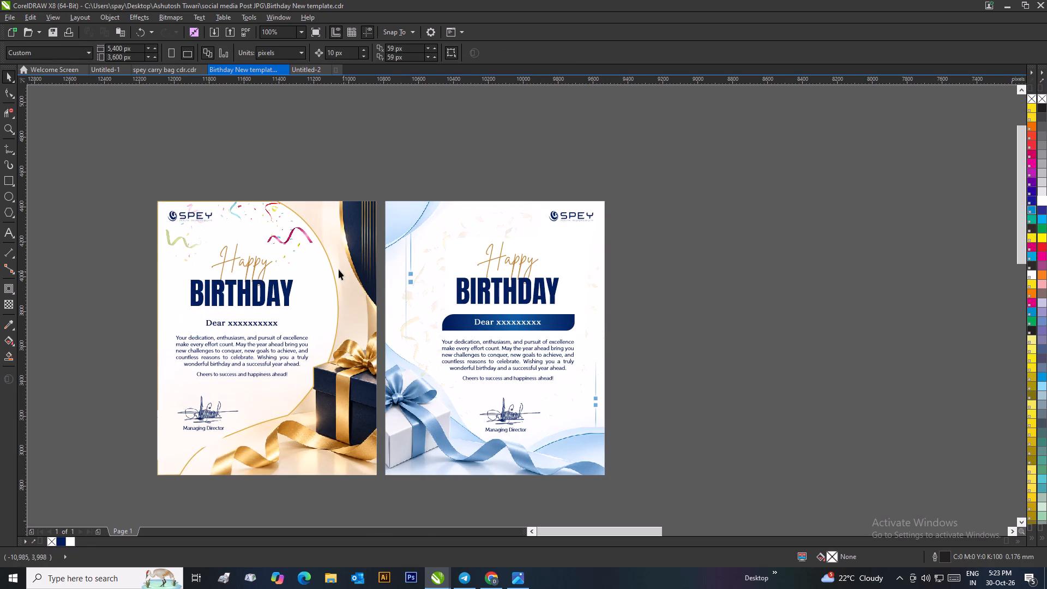
# Replace the gold card in Untitled-2 with the enlarged gold card from Birthday New template.cdr, centred on the page.
pyautogui.click(339, 269)
pyautogui.rightClick(339, 269)
pyautogui.click(370, 389)
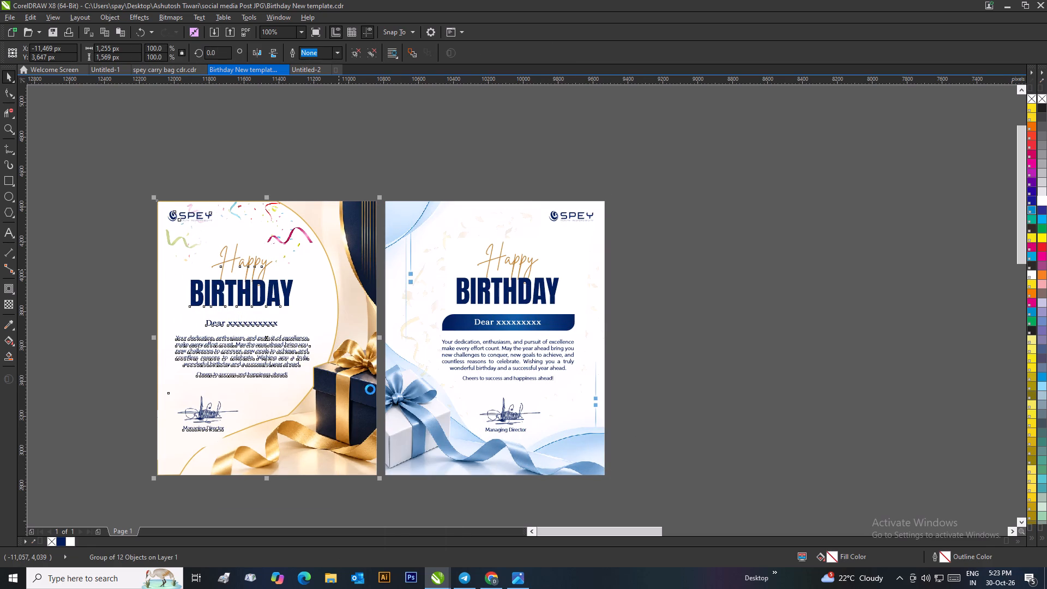
pyautogui.click(309, 67)
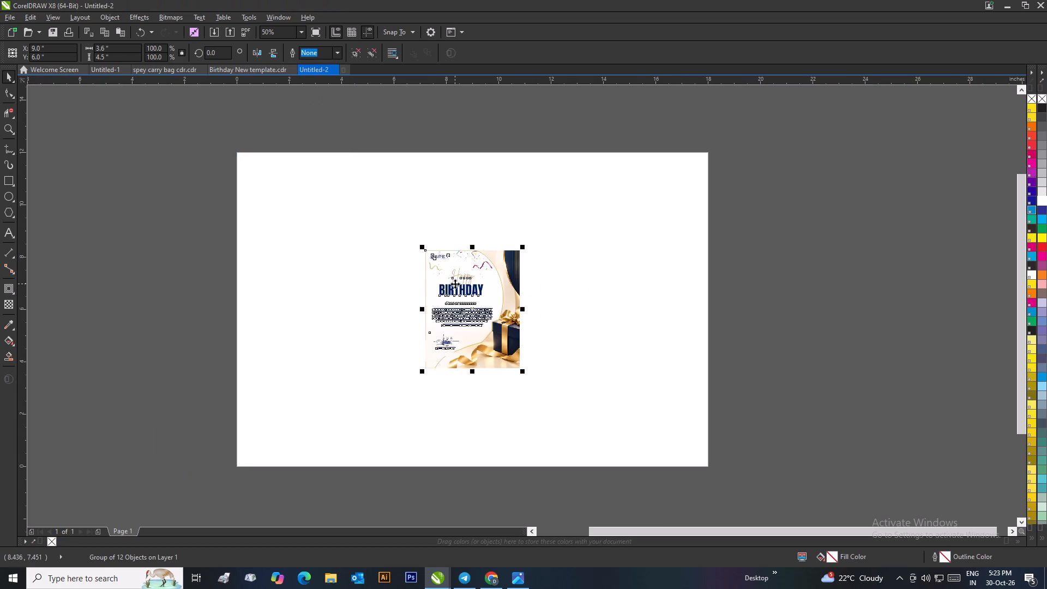
pyautogui.click(455, 284)
pyautogui.press('Delete')
pyautogui.hotkey('ctrl', 'v')
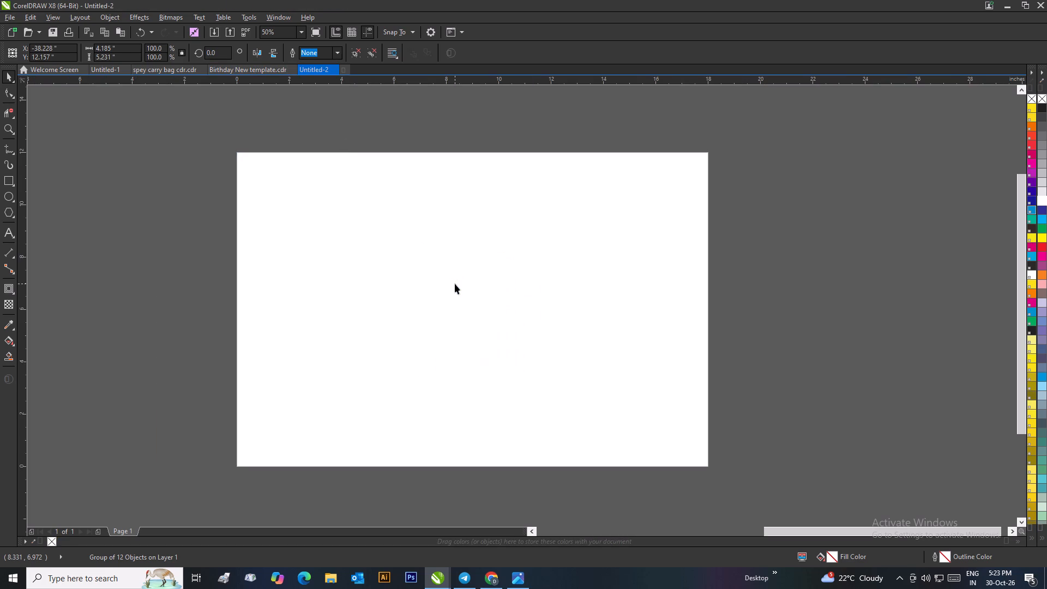
pyautogui.press('p')
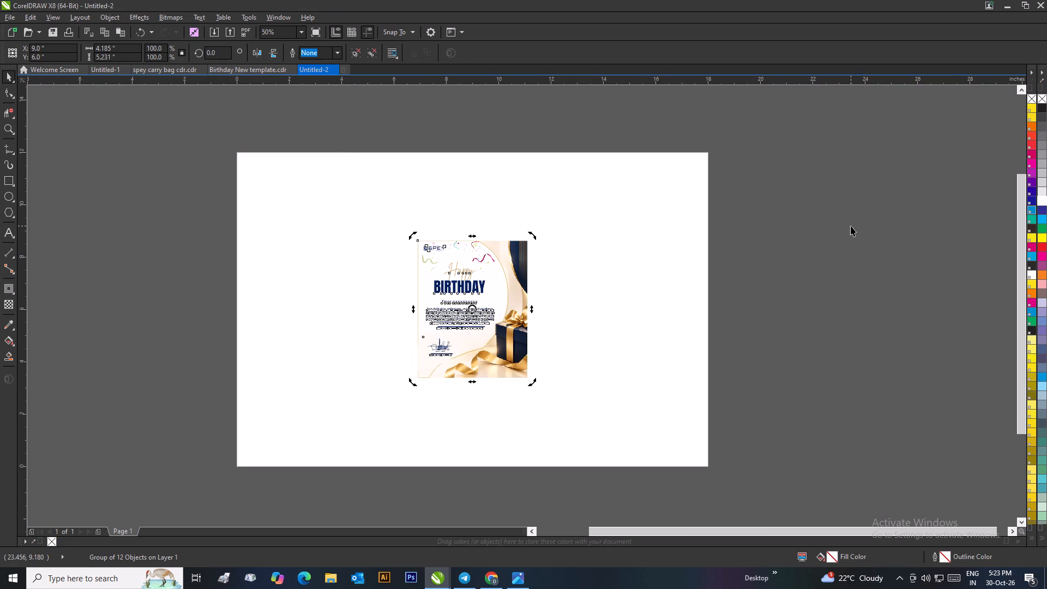
pyautogui.click(851, 226)
# Match the Untitled-2 page size to the gold card, 4.185 inches wide by 5.231 inches high.
pyautogui.click(476, 262)
pyautogui.moveTo(123, 46); pyautogui.dragTo(104, 50)
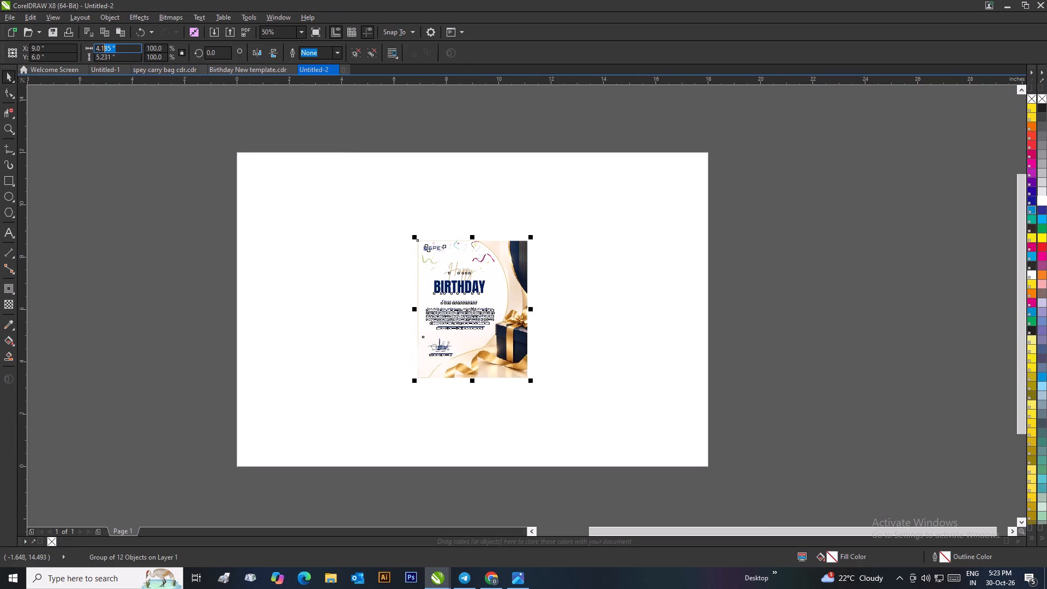
pyautogui.moveTo(104, 50); pyautogui.dragTo(82, 51)
pyautogui.hotkey('ctrl', 'c')
pyautogui.click(177, 186)
pyautogui.moveTo(132, 44); pyautogui.dragTo(125, 45)
pyautogui.moveTo(125, 45); pyautogui.dragTo(104, 50)
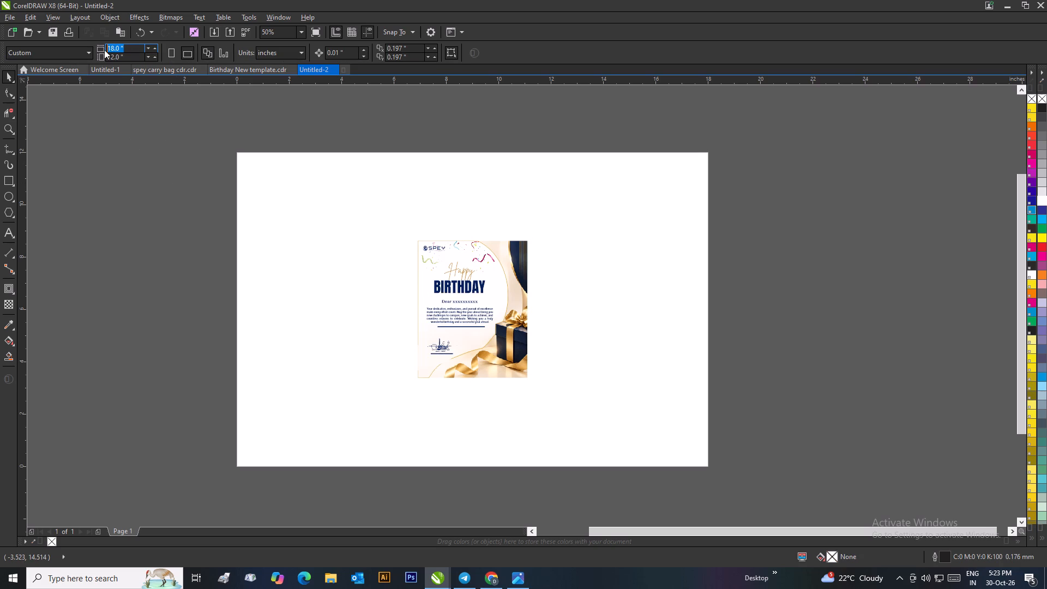
pyautogui.press('BackSpace')
pyautogui.hotkey('ctrl', 'v')
pyautogui.press('Tab')
pyautogui.press('BackSpace')
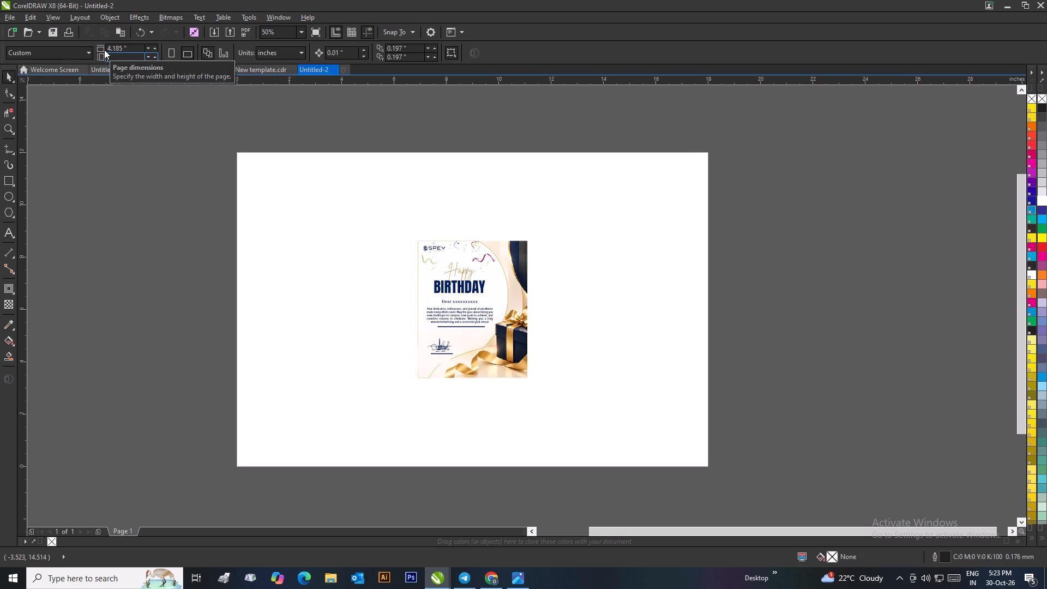
pyautogui.write('5.231')
pyautogui.press('Return')
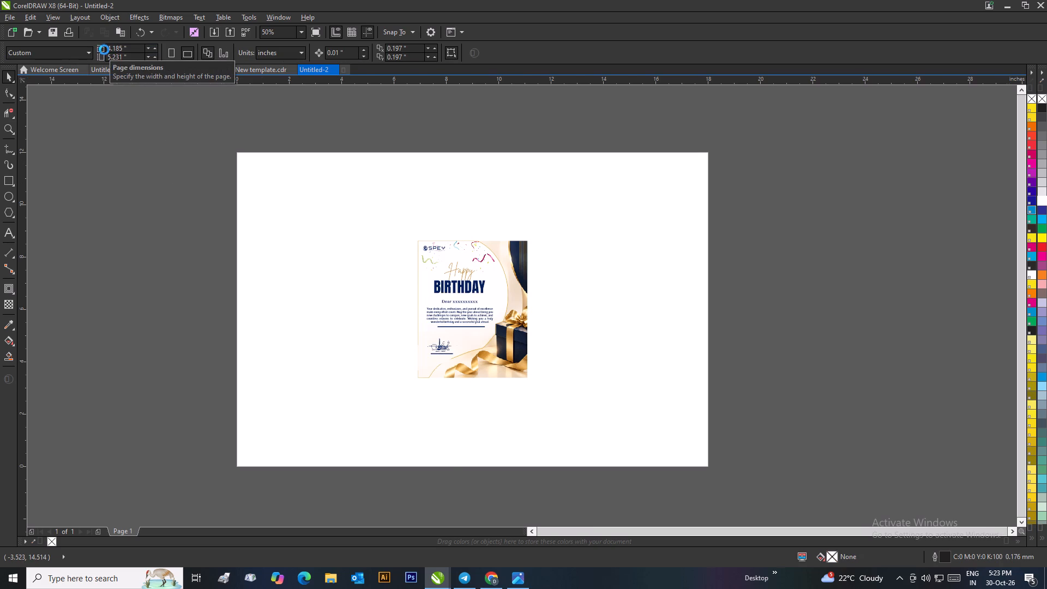
pyautogui.click(323, 286)
# Centre the gold card group on the resized page.
pyautogui.click(489, 288)
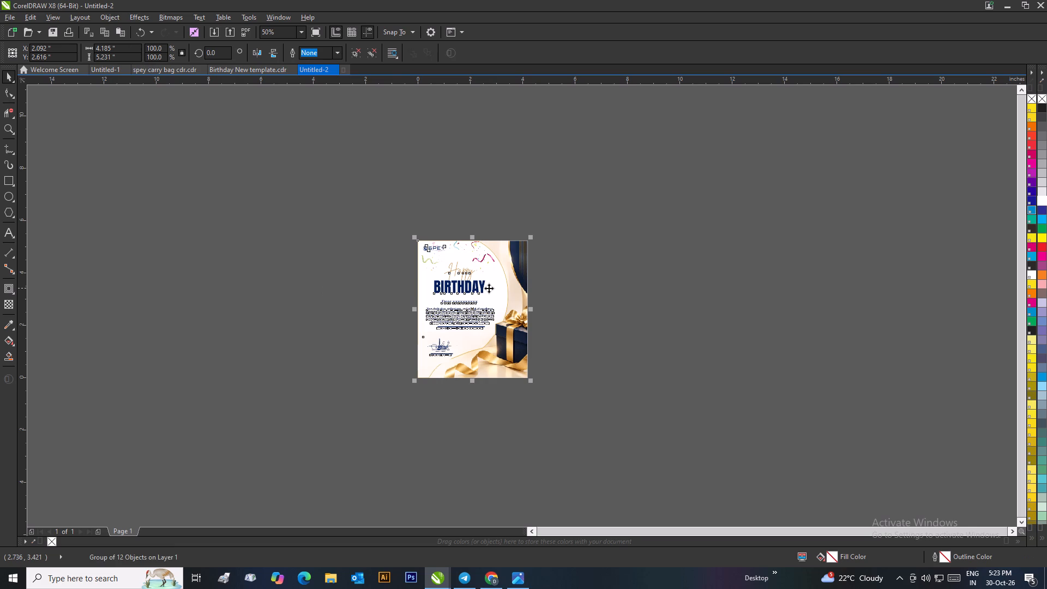
pyautogui.press('p')
pyautogui.click(585, 300)
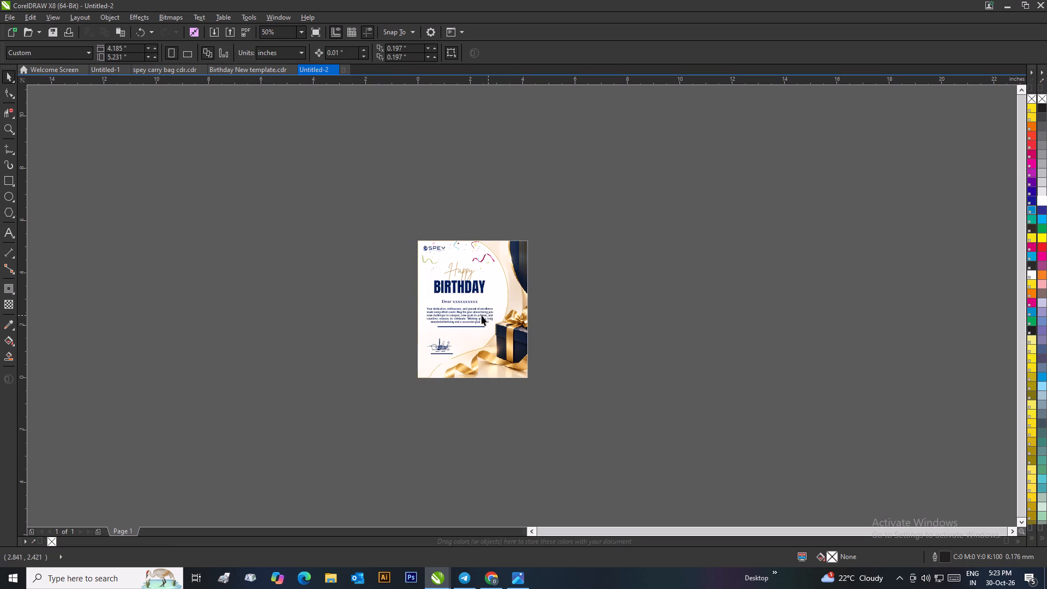
pyautogui.scroll(1, 480, 315)
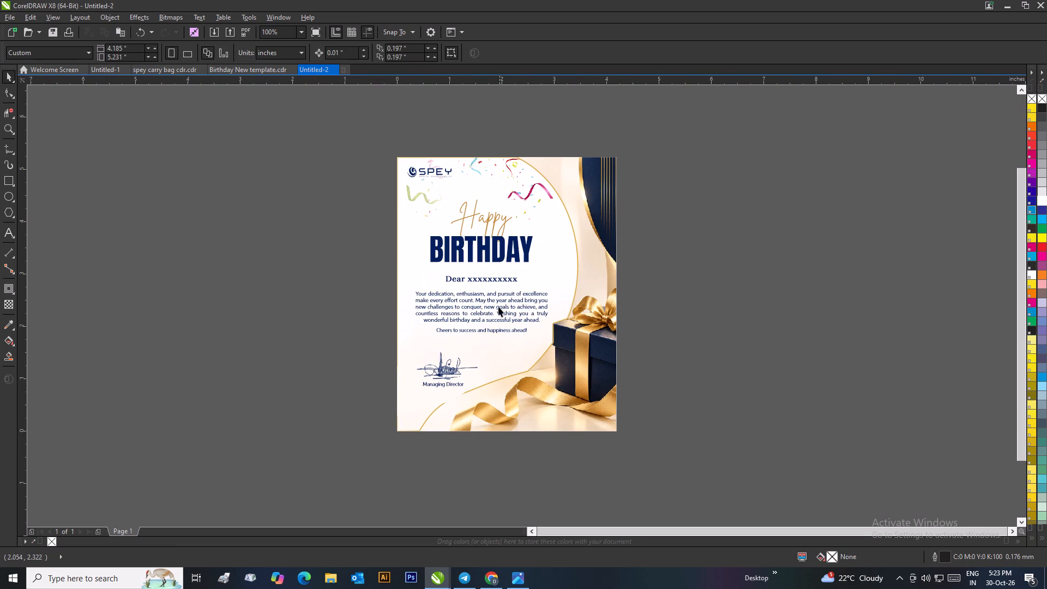
pyautogui.click(18, 15)
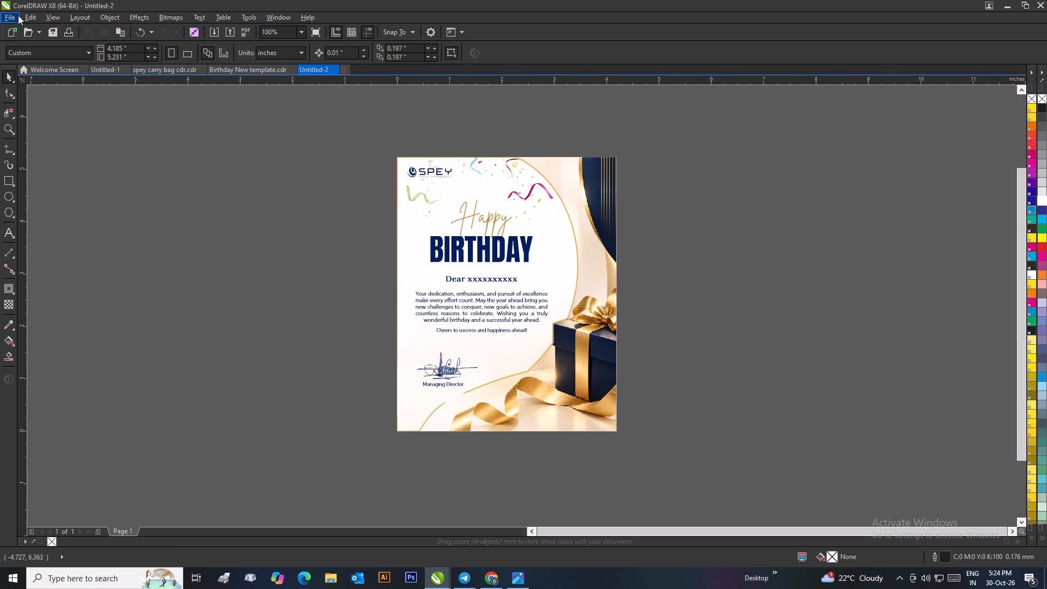
pyautogui.click(43, 196)
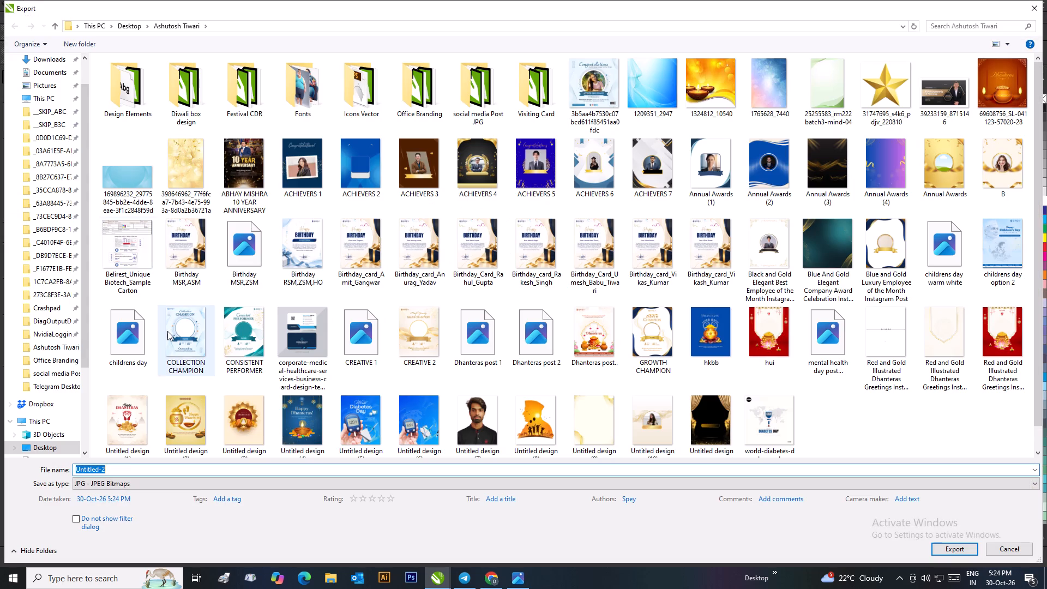
pyautogui.press('BackSpace')
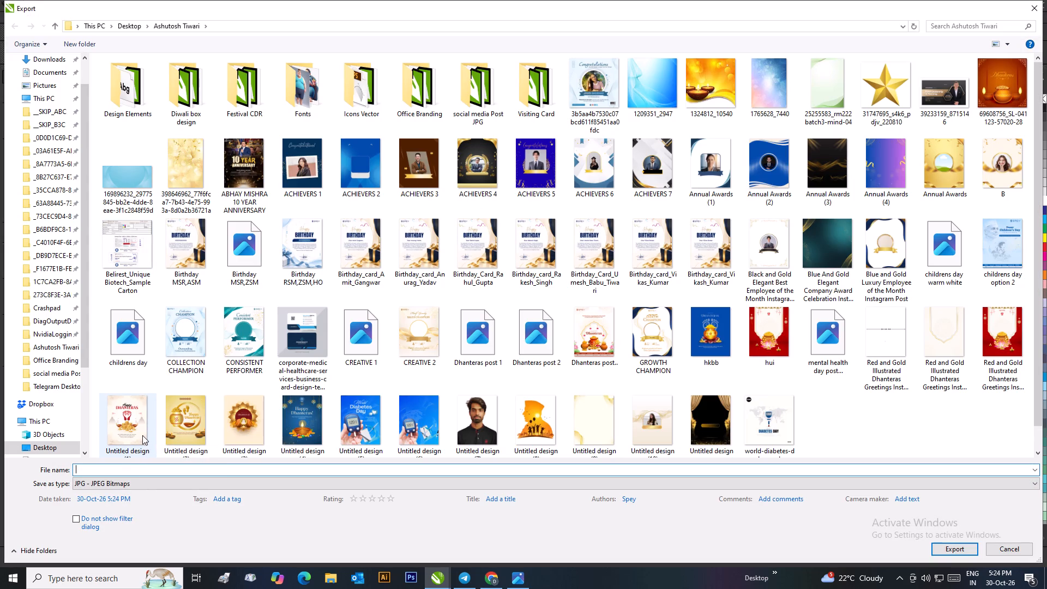
pyautogui.write('as')
pyautogui.press('BackSpace')
pyautogui.press('BackSpace')
pyautogui.press('b')
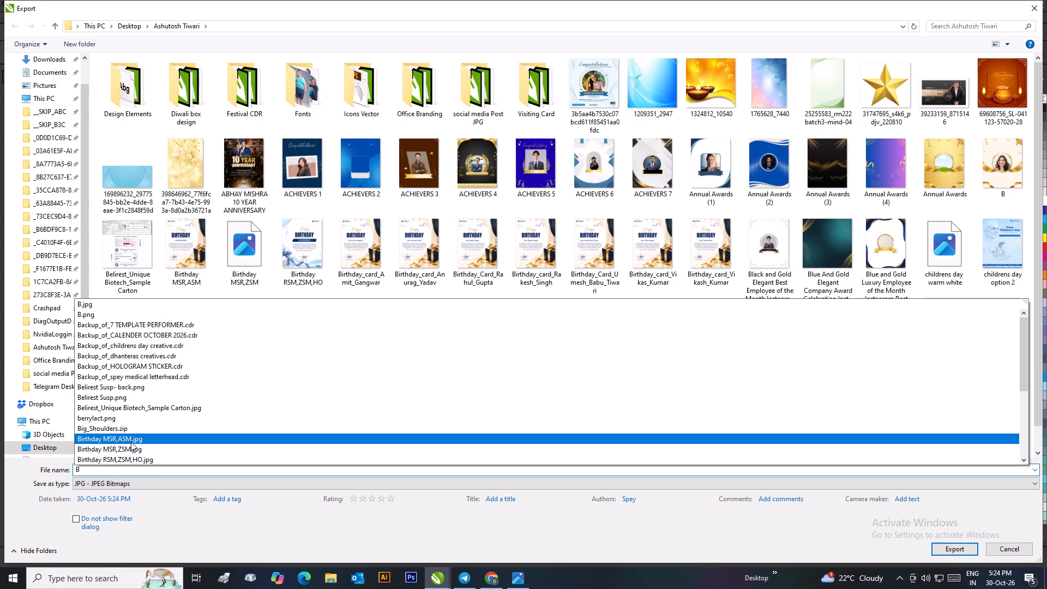
pyautogui.click(135, 442)
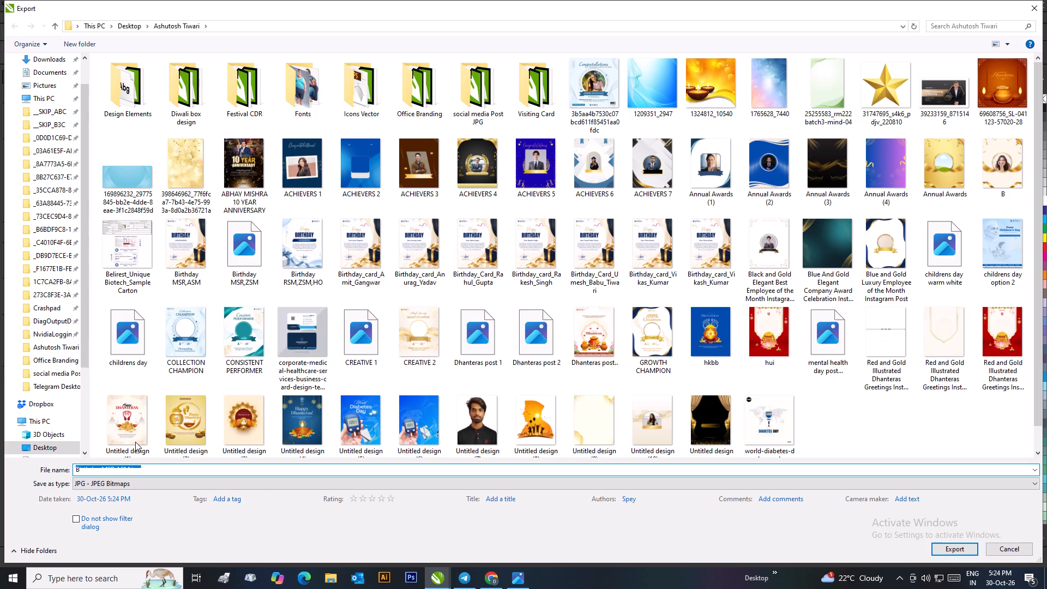
pyautogui.click(945, 548)
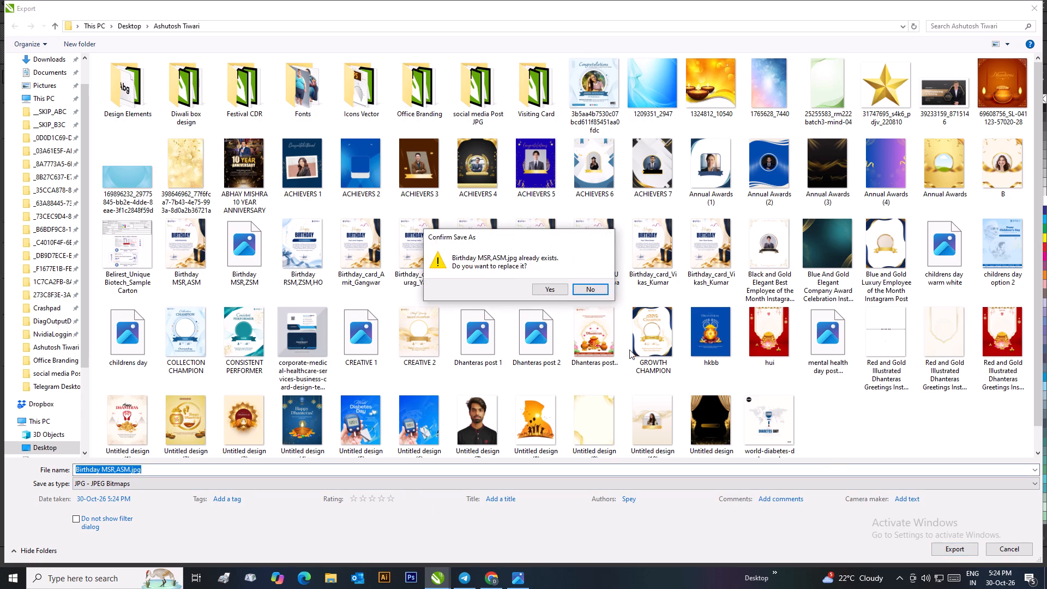
pyautogui.click(549, 288)
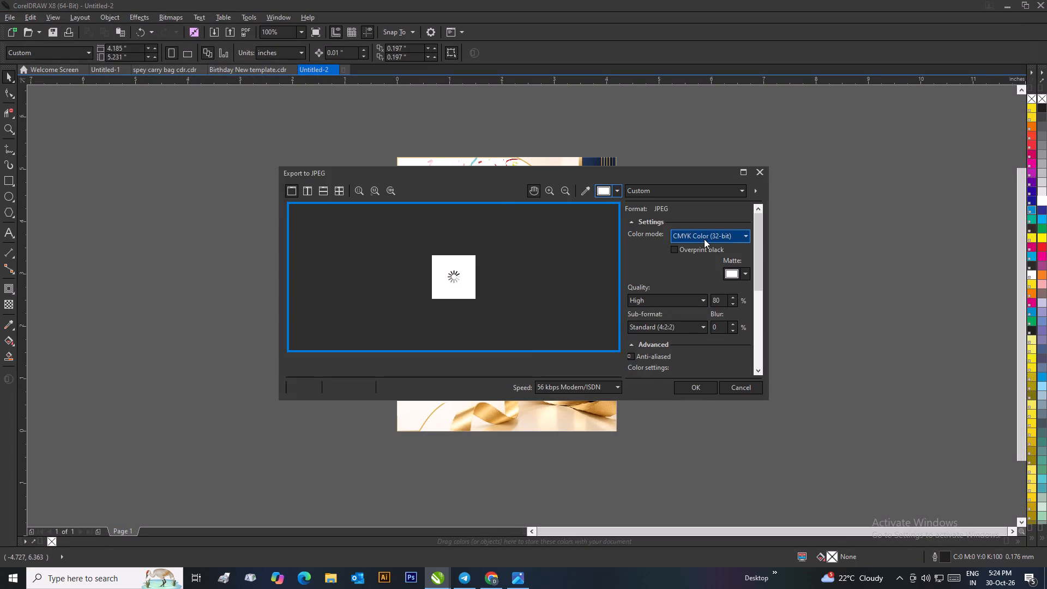
pyautogui.click(704, 239)
pyautogui.click(689, 255)
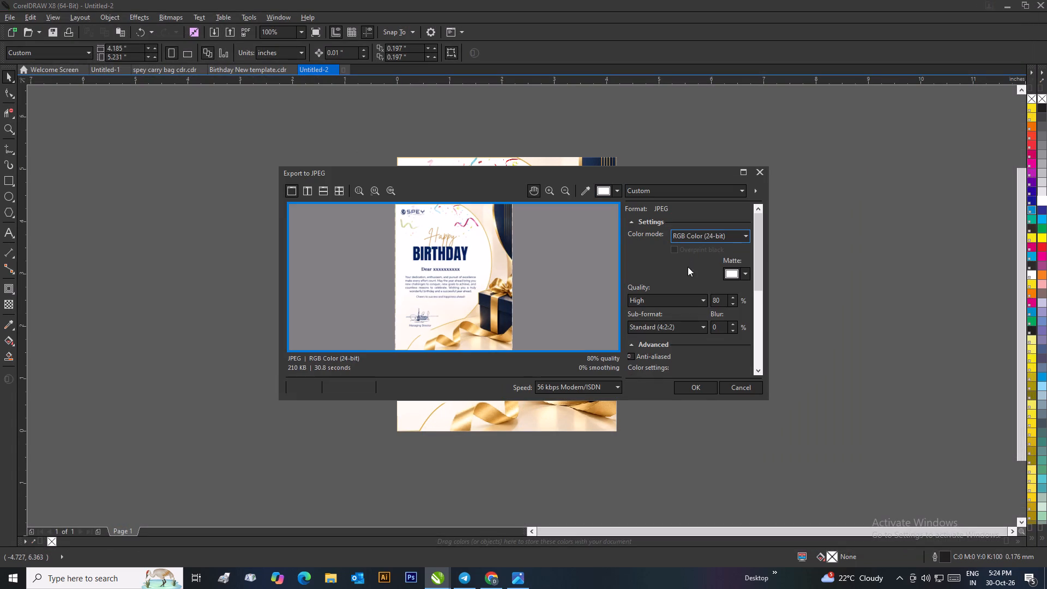
pyautogui.click(696, 386)
pyautogui.click(673, 384)
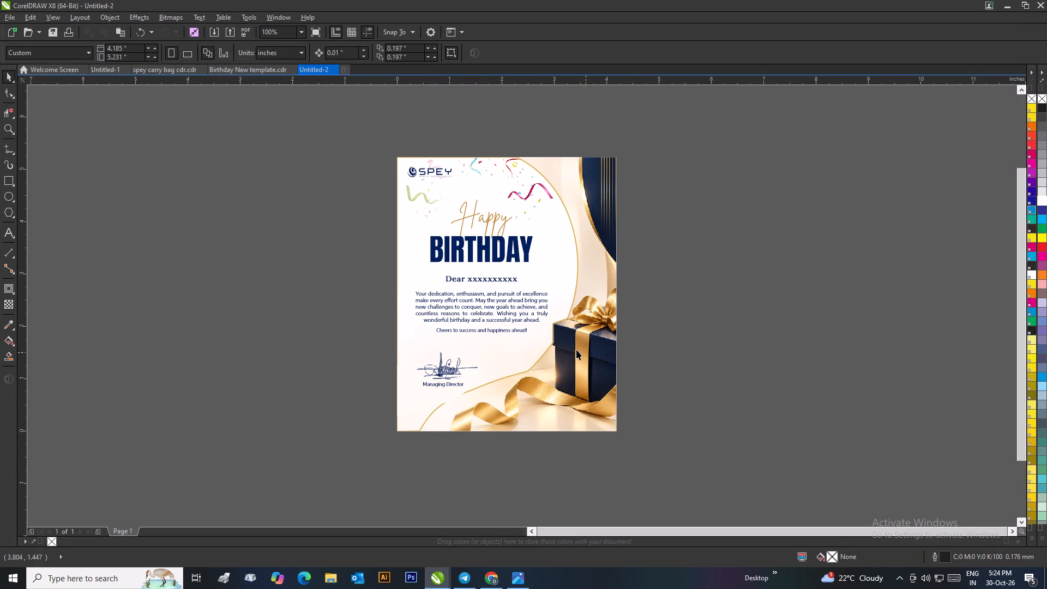
# Delete the gold card group from the Untitled-2 page.
pyautogui.click(574, 349)
pyautogui.click(706, 347)
pyautogui.click(532, 320)
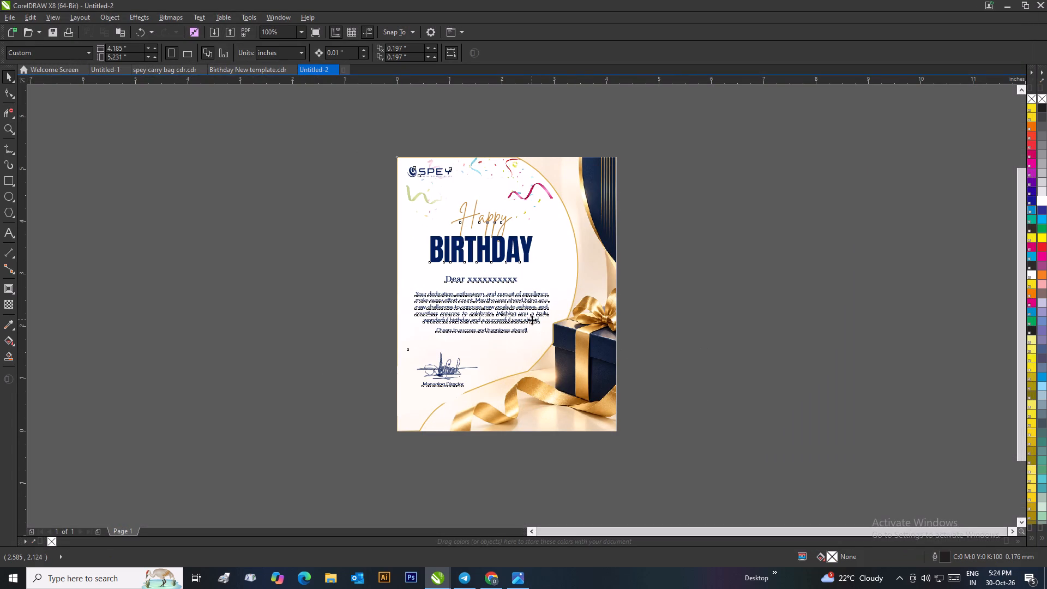
pyautogui.press('Delete')
# Copy the grouped blue card from Birthday New template.cdr into Untitled-2 and centre it on the page.
pyautogui.click(262, 73)
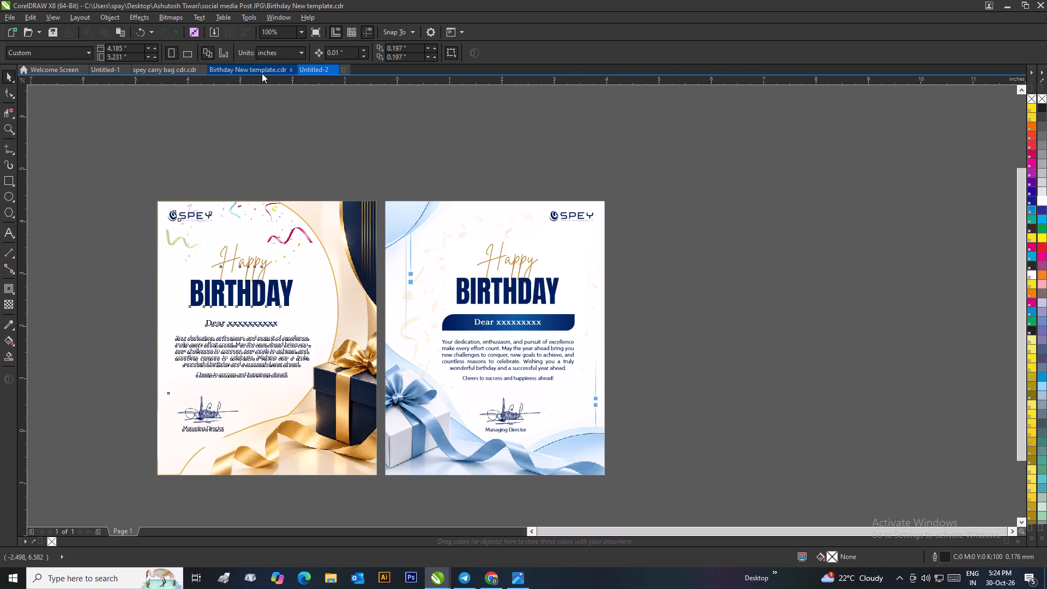
pyautogui.click(363, 173)
pyautogui.moveTo(380, 187); pyautogui.dragTo(636, 518)
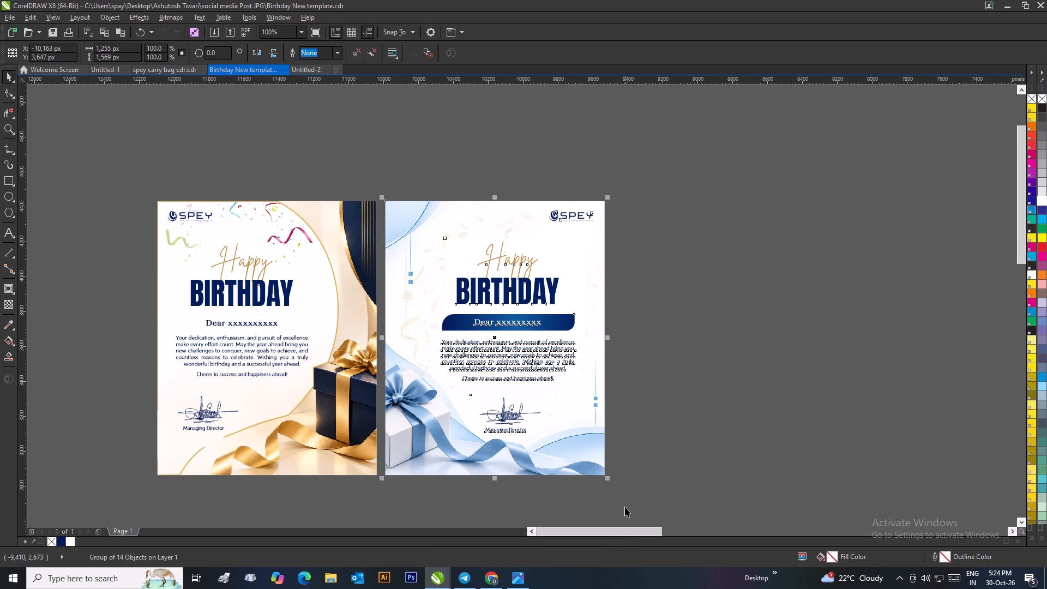
pyautogui.click(653, 306)
pyautogui.click(543, 317)
pyautogui.rightClick(542, 317)
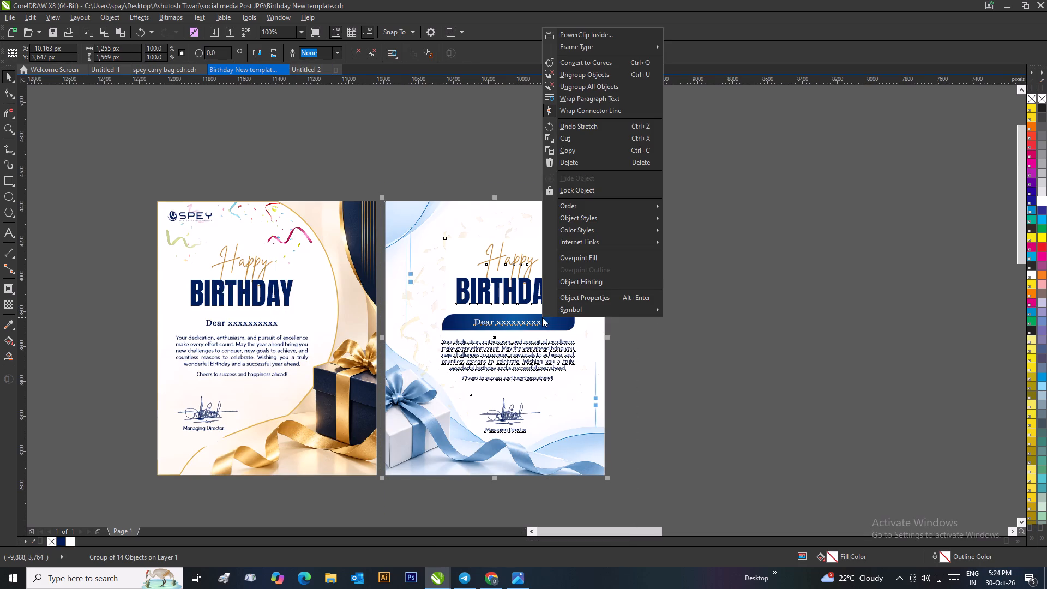
pyautogui.click(577, 155)
pyautogui.click(309, 70)
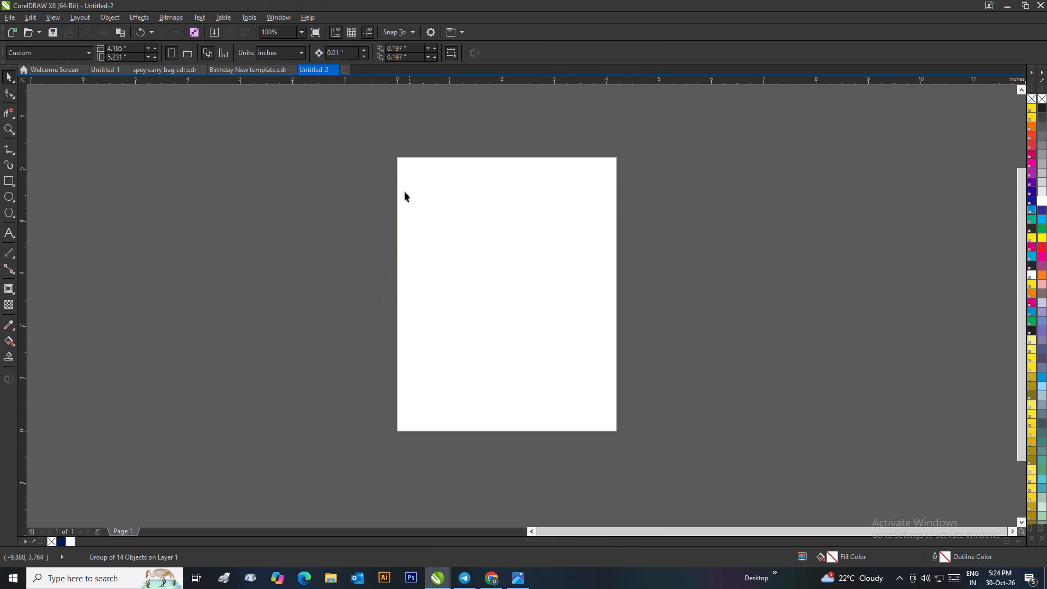
pyautogui.hotkey('ctrl', 'v')
pyautogui.press('p')
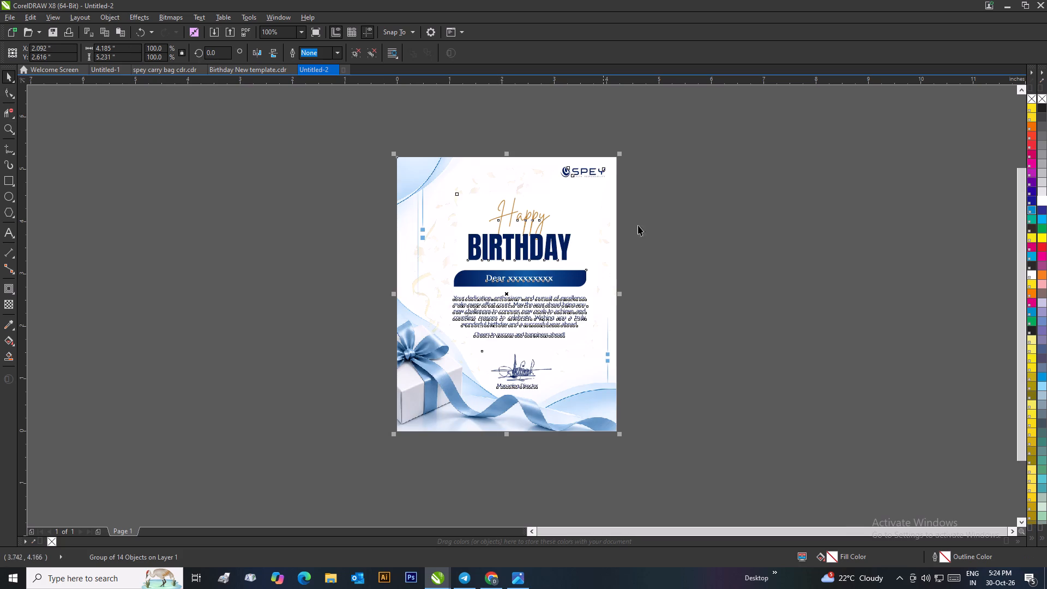
pyautogui.click(679, 237)
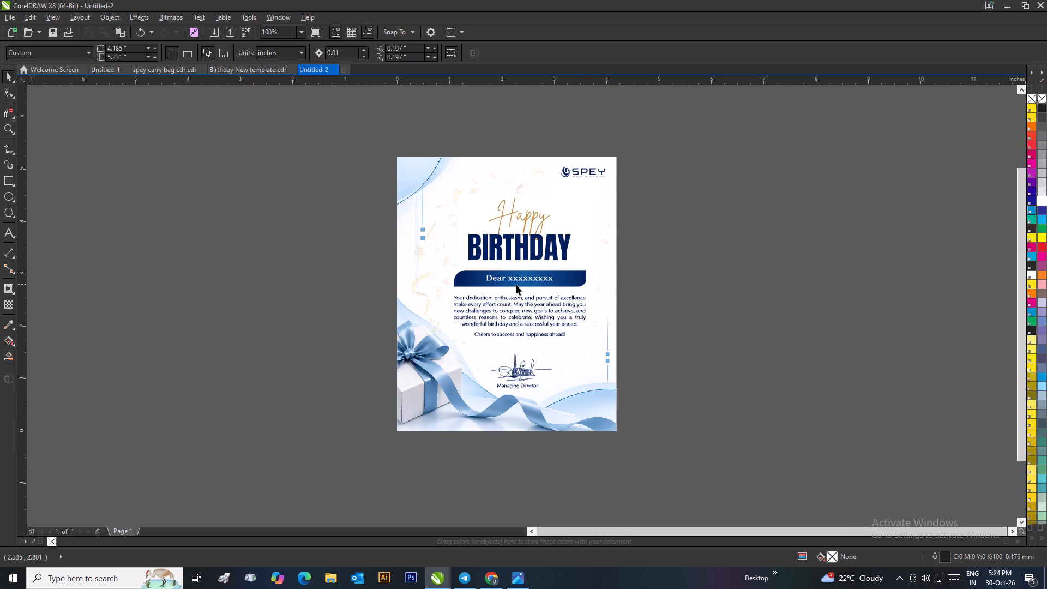
# Export the blue card as Birthday RSM,ZSM,HO.jpg in RGB Color (24-bit), replacing the existing file.
pyautogui.click(15, 15)
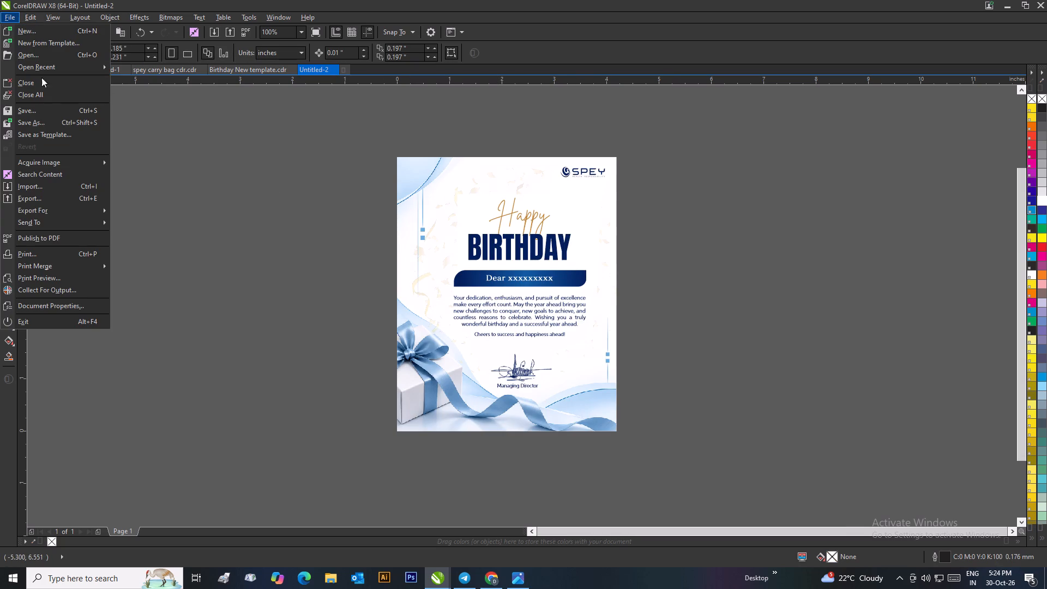
pyautogui.click(43, 197)
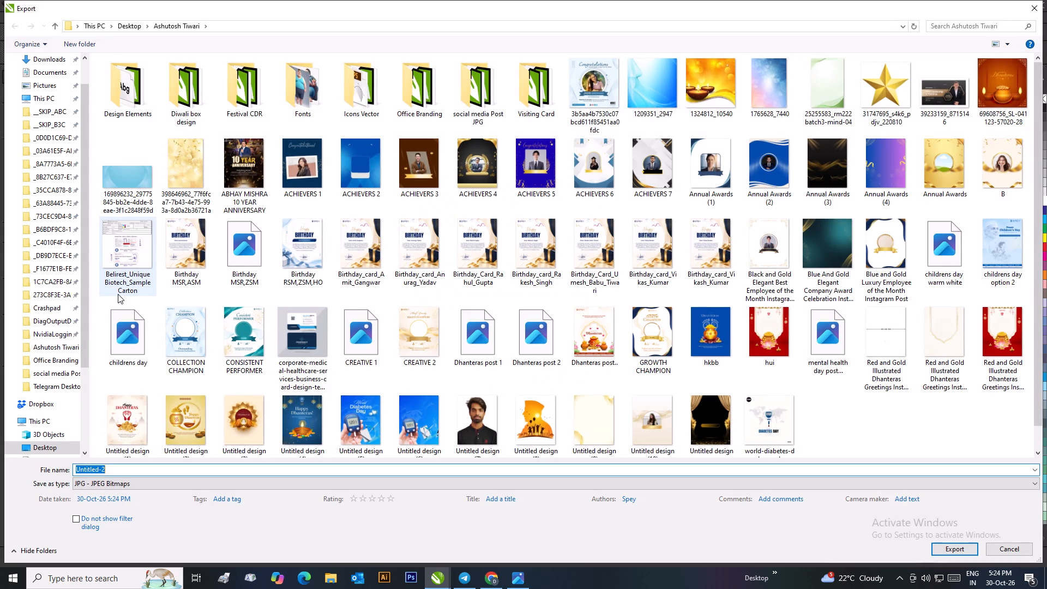
pyautogui.press('BackSpace')
pyautogui.write('BIR')
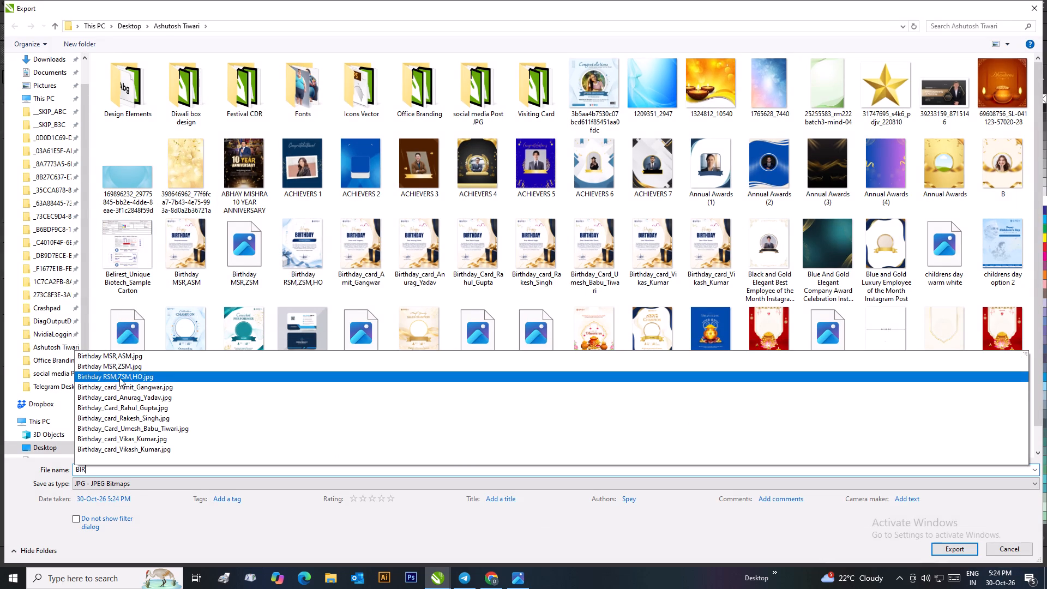
pyautogui.click(119, 378)
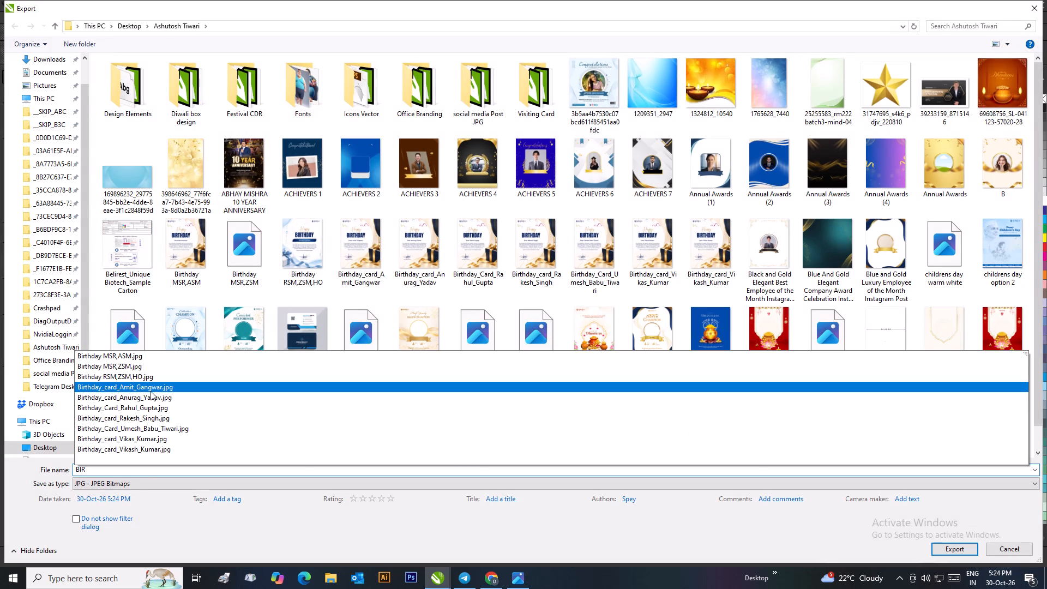
pyautogui.click(935, 546)
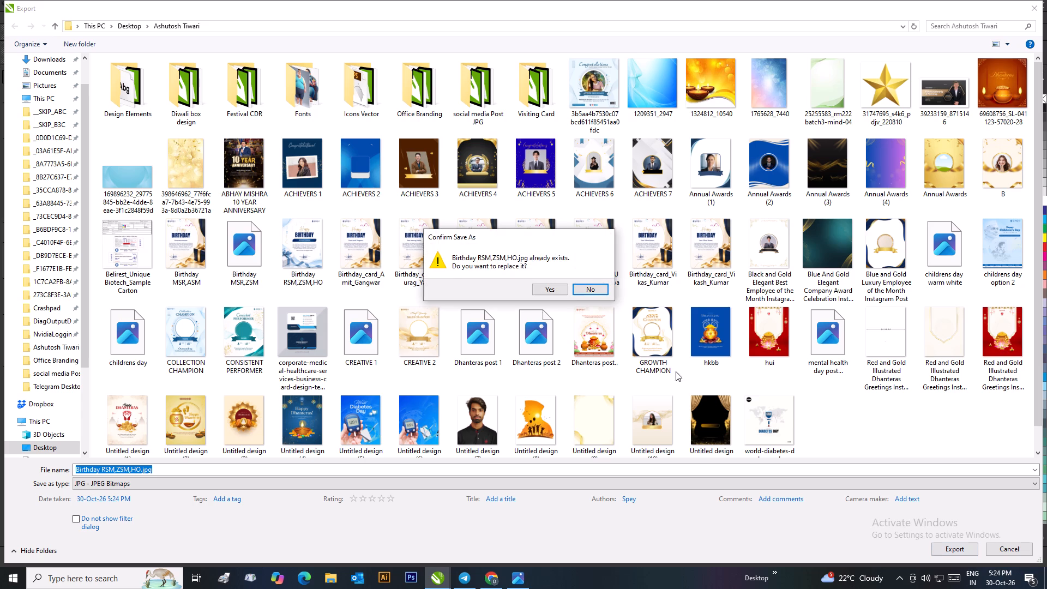
pyautogui.click(558, 289)
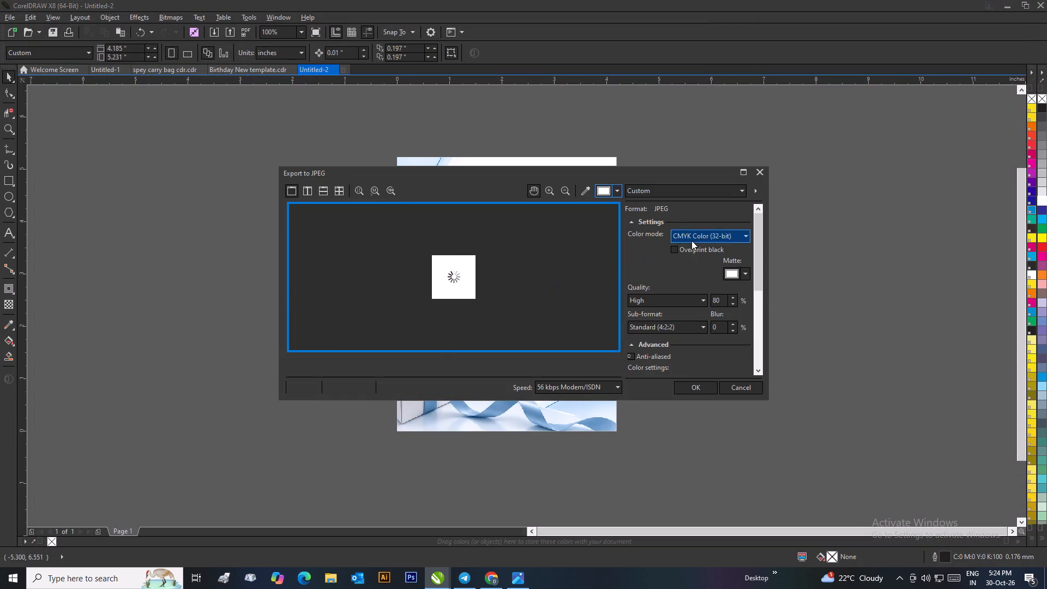
pyautogui.click(691, 241)
pyautogui.click(688, 254)
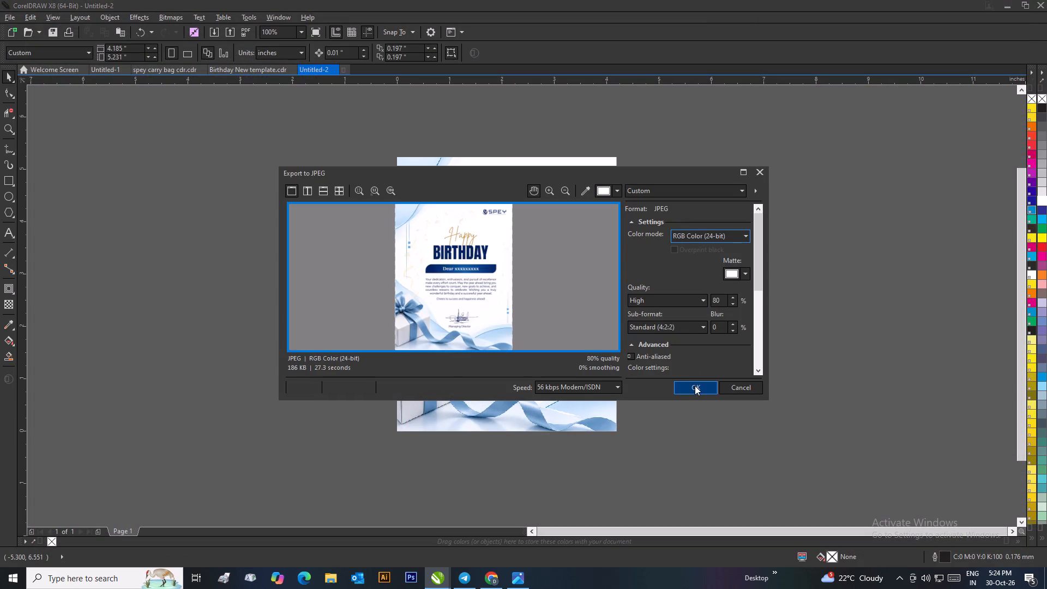
pyautogui.click(694, 386)
pyautogui.click(693, 389)
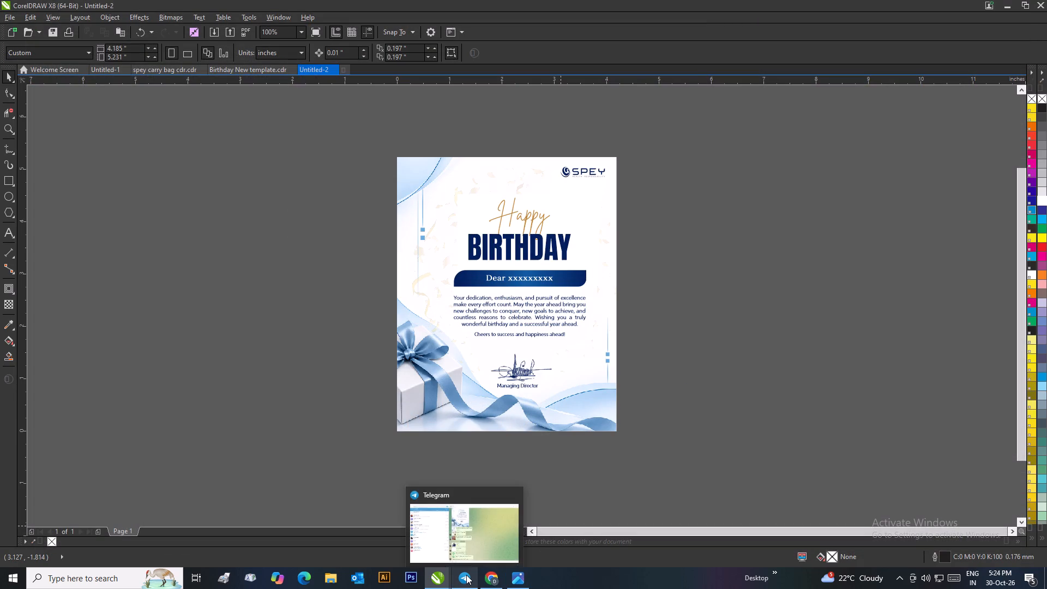
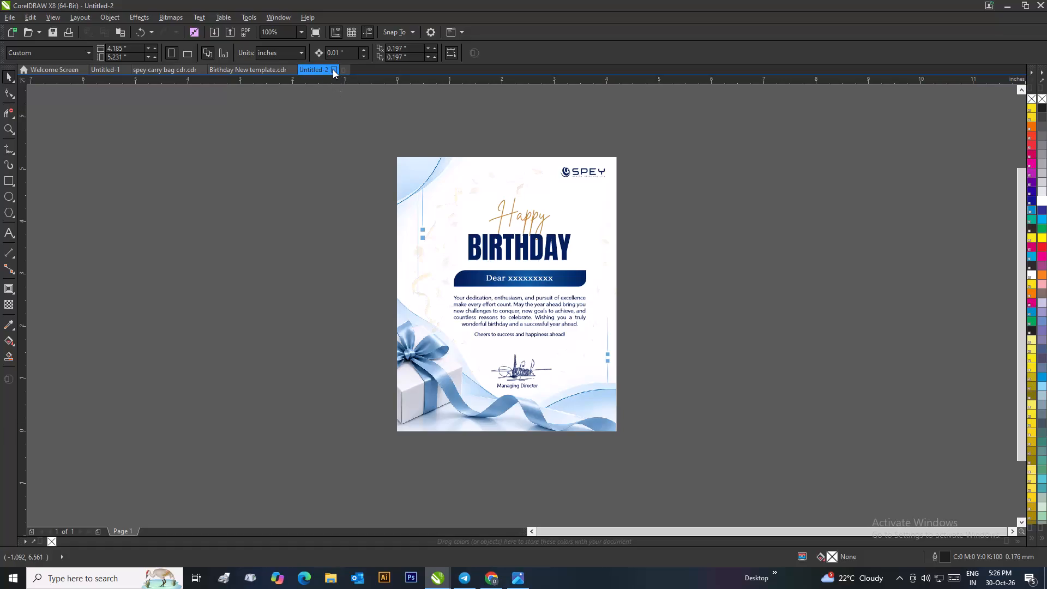
# Close the Untitled-2 document without saving its changes.
pyautogui.click(333, 69)
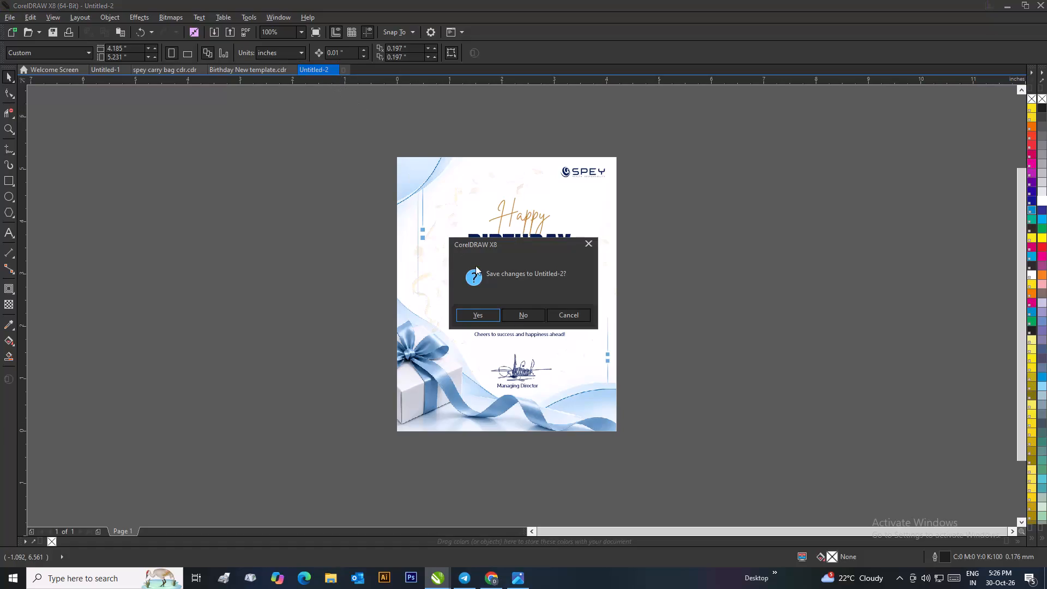
pyautogui.click(519, 316)
# Save the drawing as Birthday New template in CDR format in the social media Post JPG folder, replacing the existing file.
pyautogui.click(343, 165)
pyautogui.scroll(-1, 348, 176)
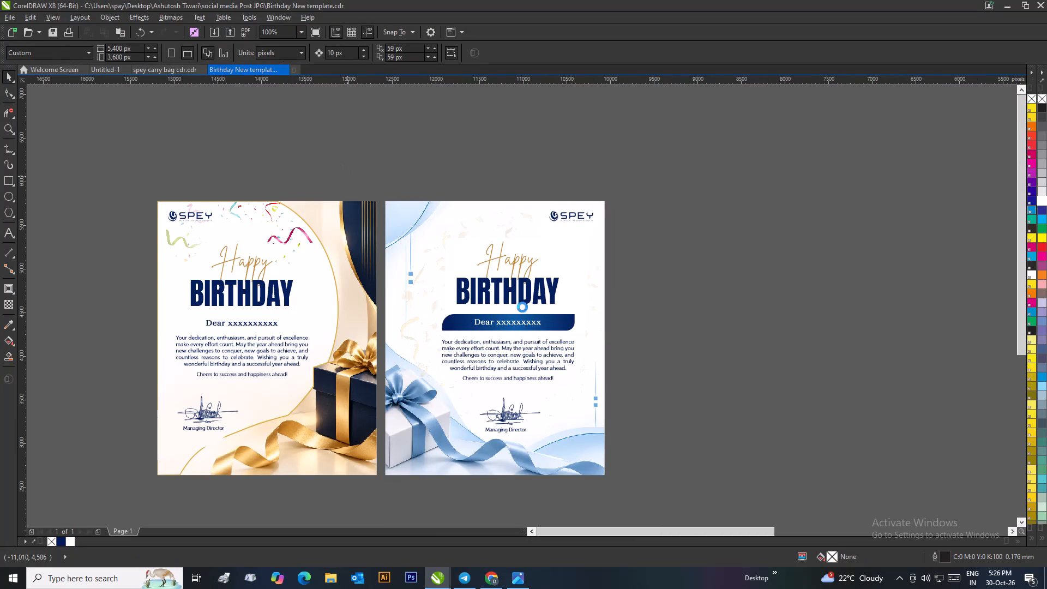
pyautogui.scroll(1, 534, 376)
pyautogui.click(10, 16)
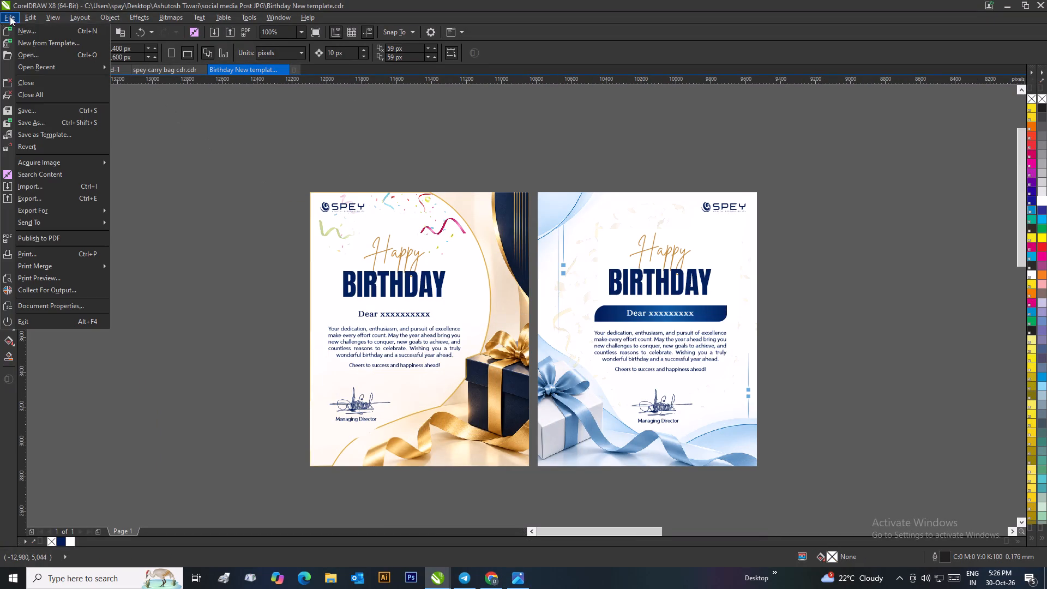
pyautogui.click(40, 123)
pyautogui.click(951, 550)
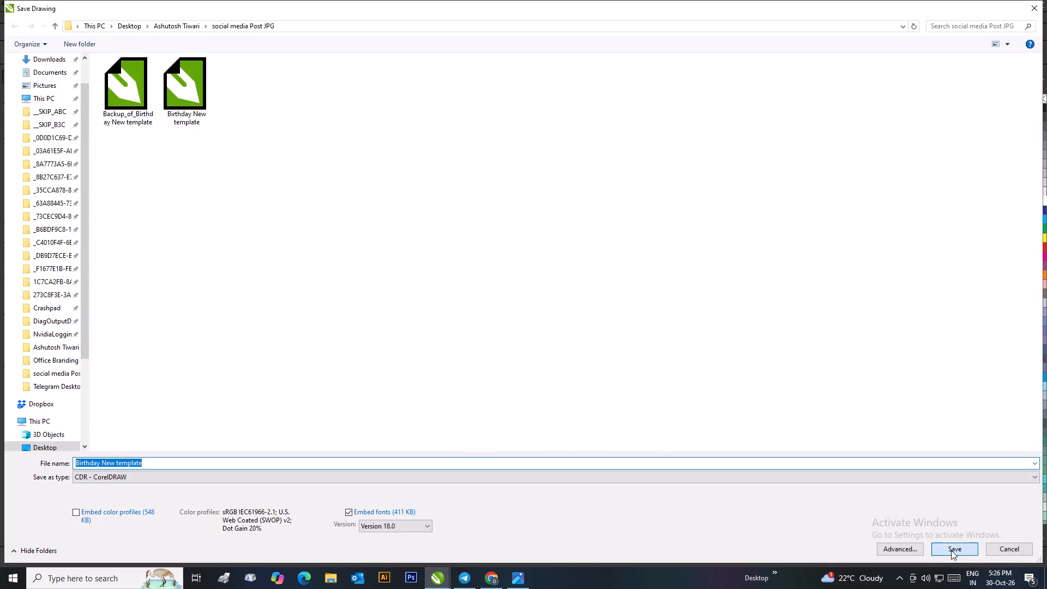
pyautogui.click(545, 282)
pyautogui.click(545, 290)
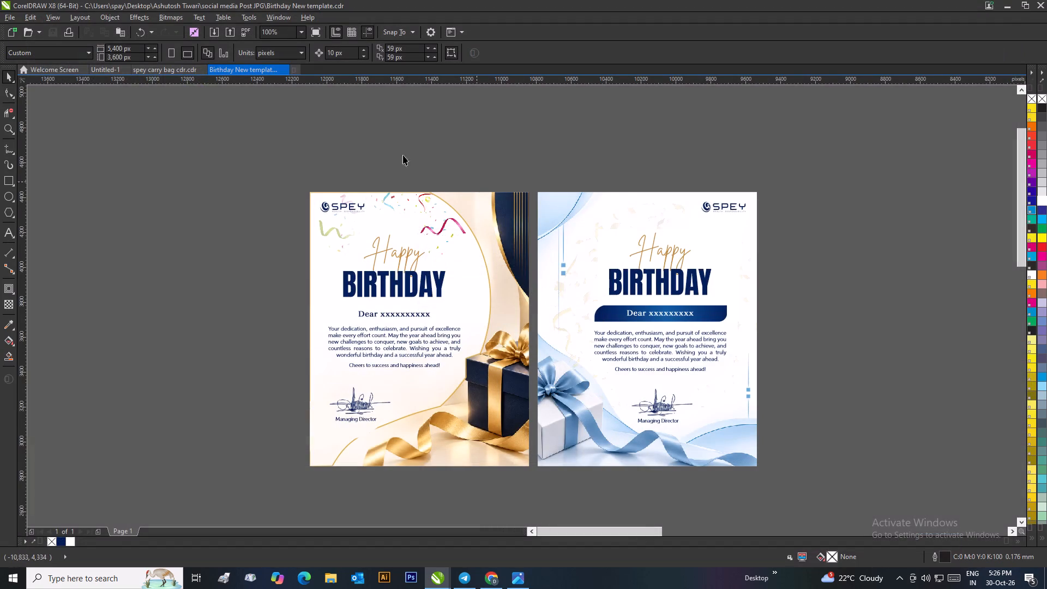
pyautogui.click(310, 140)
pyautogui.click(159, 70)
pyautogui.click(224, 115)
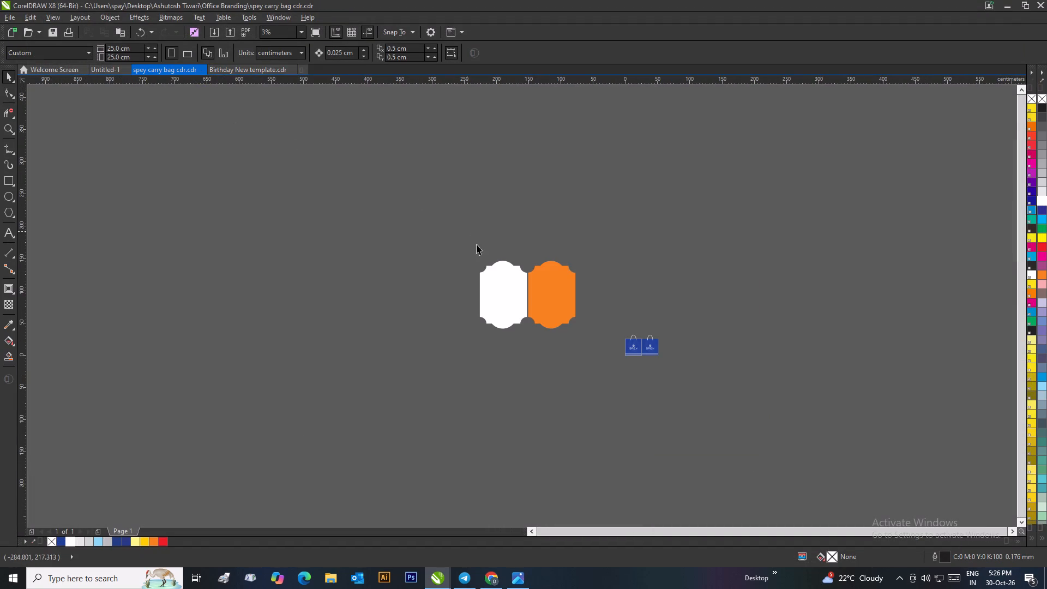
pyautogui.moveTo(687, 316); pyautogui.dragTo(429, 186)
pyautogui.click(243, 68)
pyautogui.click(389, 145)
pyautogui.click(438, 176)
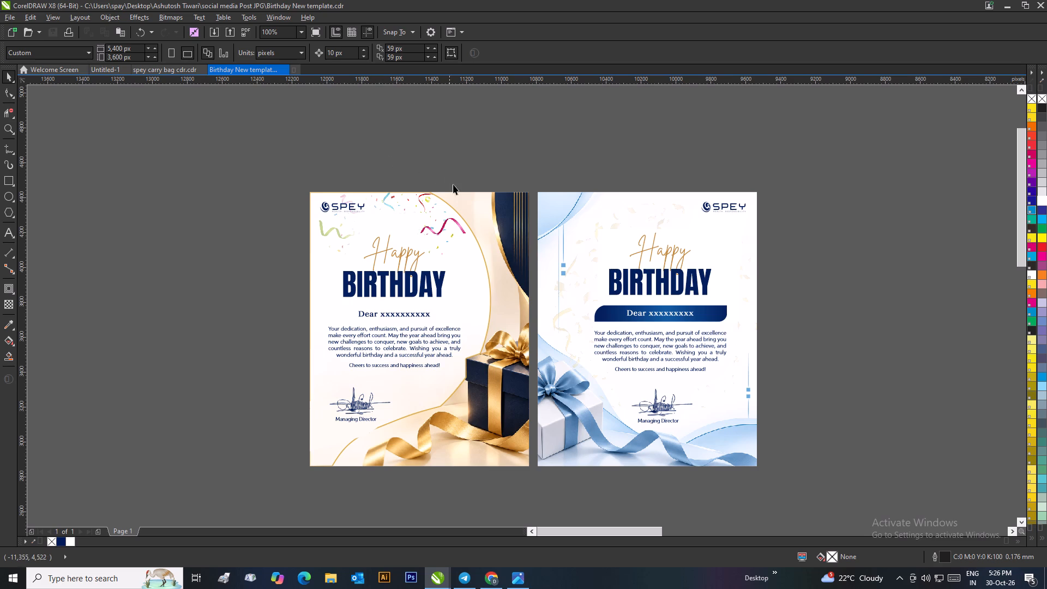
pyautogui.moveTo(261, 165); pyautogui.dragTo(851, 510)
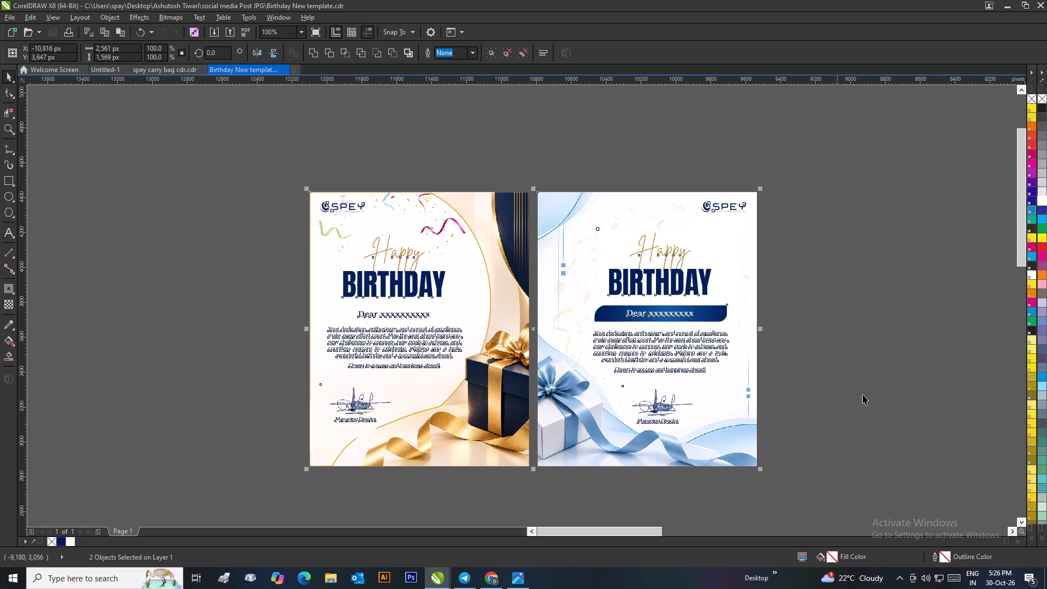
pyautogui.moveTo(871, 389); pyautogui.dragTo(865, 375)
# Close the Birthday New template.cdr document.
pyautogui.click(287, 69)
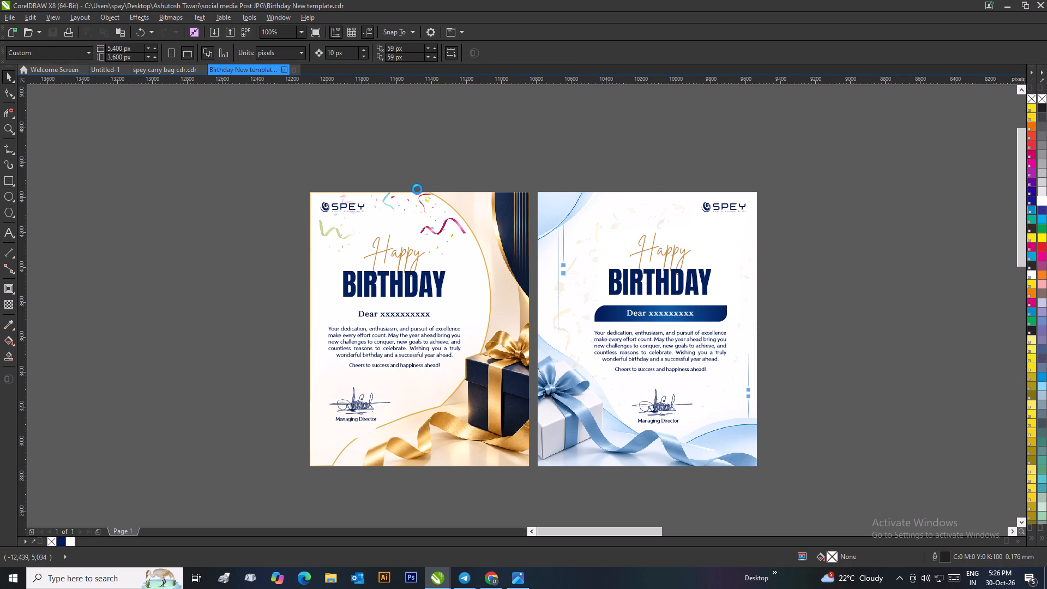
# Try to open the recent file Cheenee Carry Bag golu bhaiya die Final_F_Ctp from the Telegram Desktop folder.
pyautogui.click(173, 70)
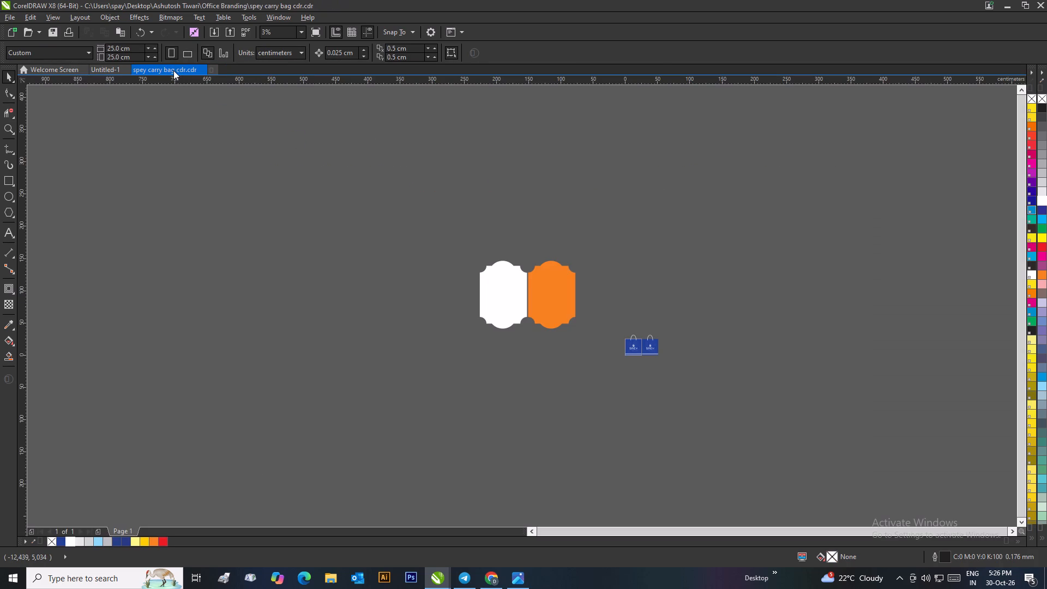
pyautogui.click(232, 105)
pyautogui.hotkey('ctrl', 'o')
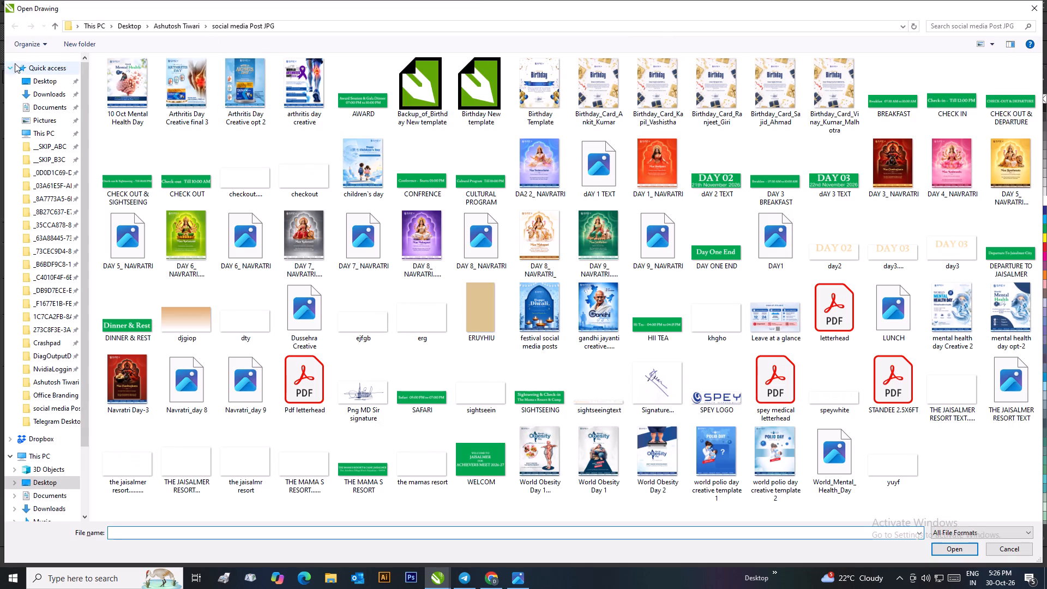
pyautogui.click(23, 59)
pyautogui.click(32, 69)
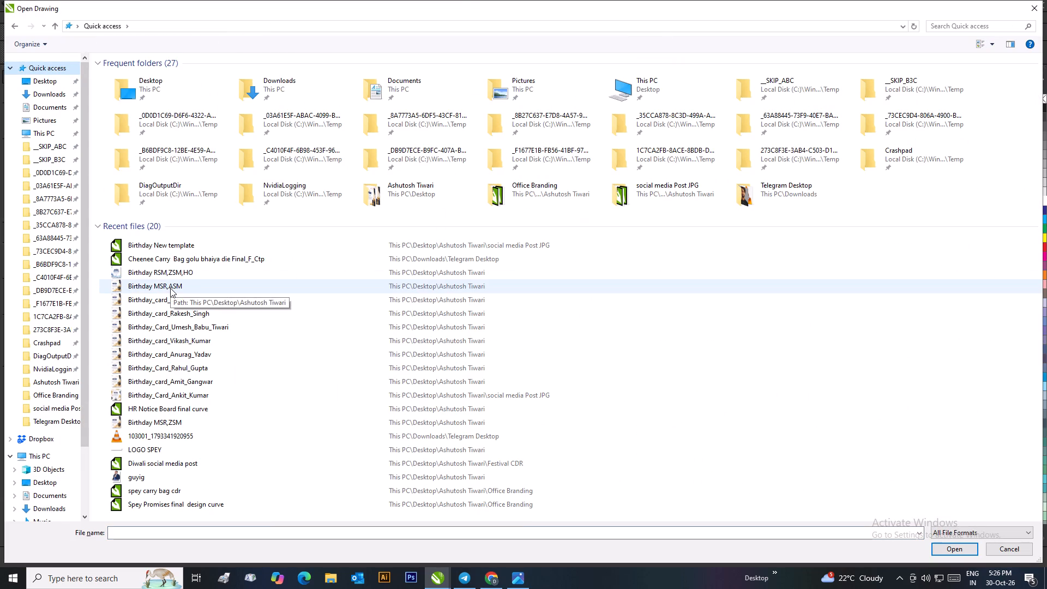
pyautogui.doubleClick(161, 260)
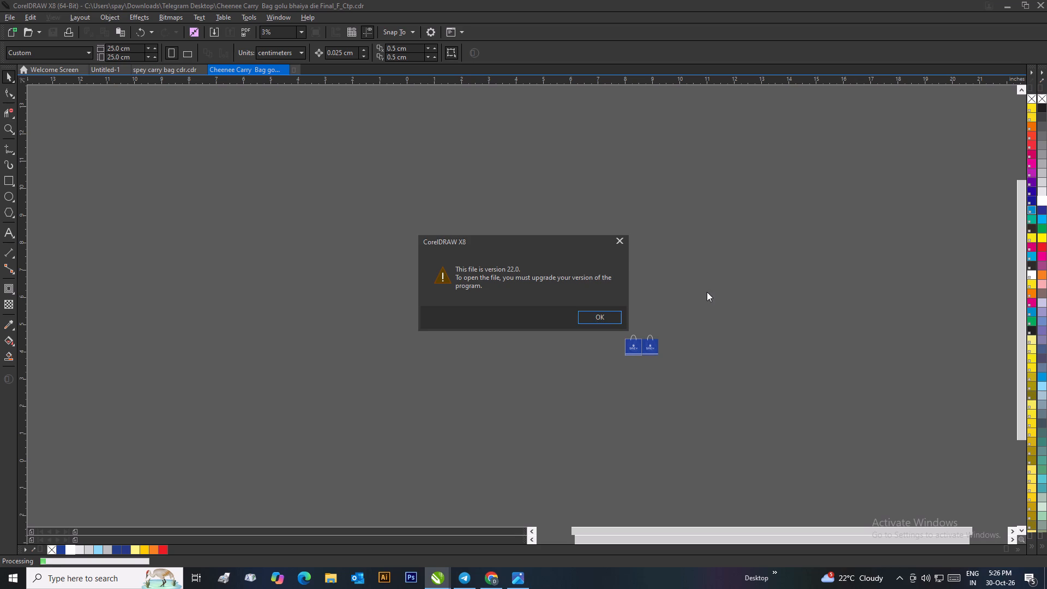
# Capture a rectangular screen snip framing the file-version message dialog.
pyautogui.press('shift+super+s')
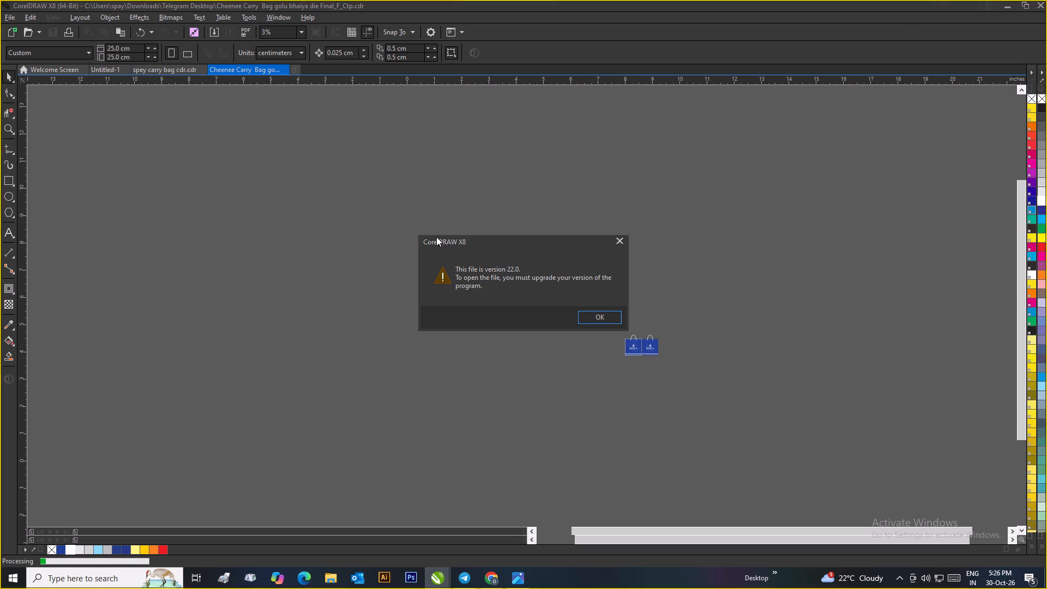
pyautogui.moveTo(384, 215); pyautogui.dragTo(658, 337)
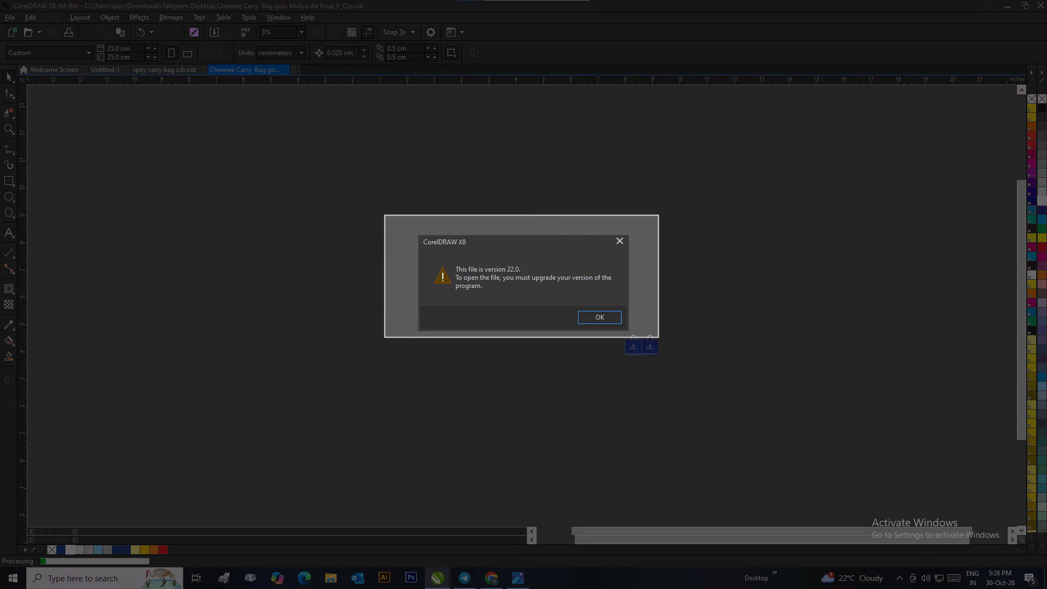
pyautogui.moveTo(658, 337); pyautogui.dragTo(634, 336)
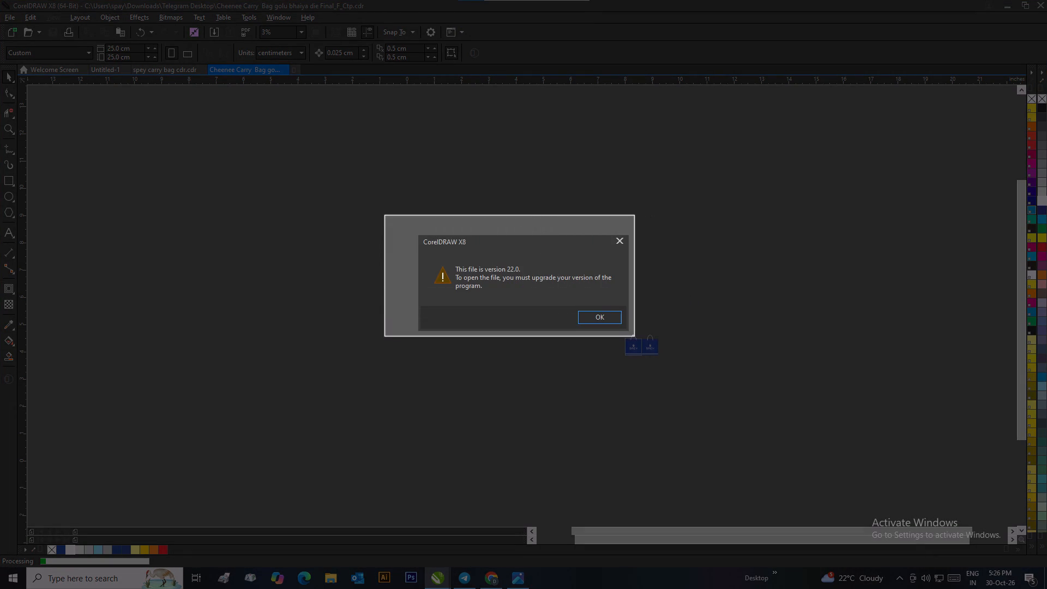
# Retake the rectangular screen snip, cropping it tightly around the file-version message dialog.
pyautogui.moveTo(634, 336); pyautogui.dragTo(285, 230)
pyautogui.press('shift+super+s')
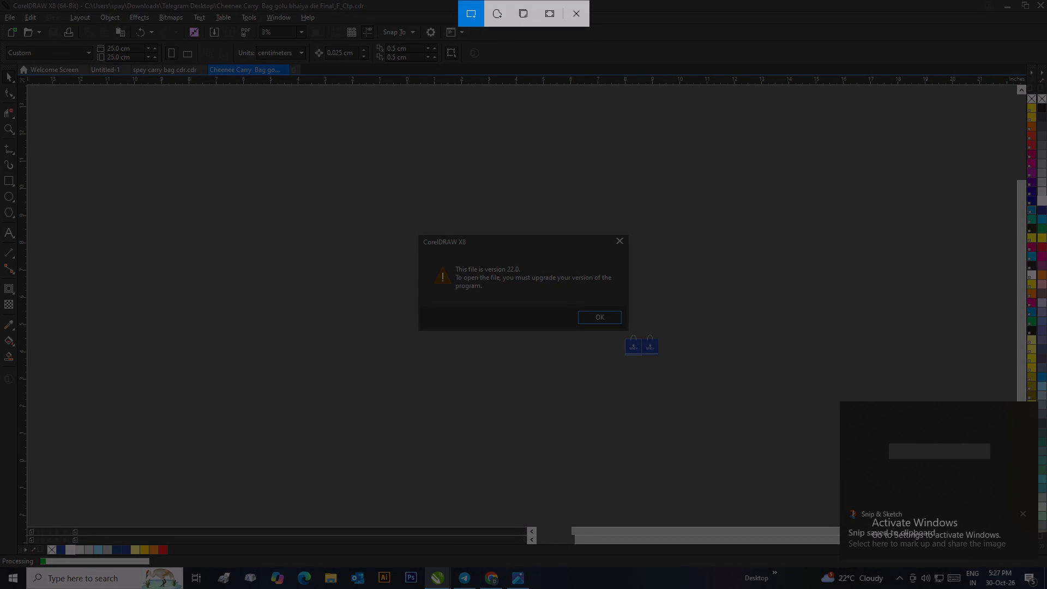
pyautogui.moveTo(418, 233); pyautogui.dragTo(630, 330)
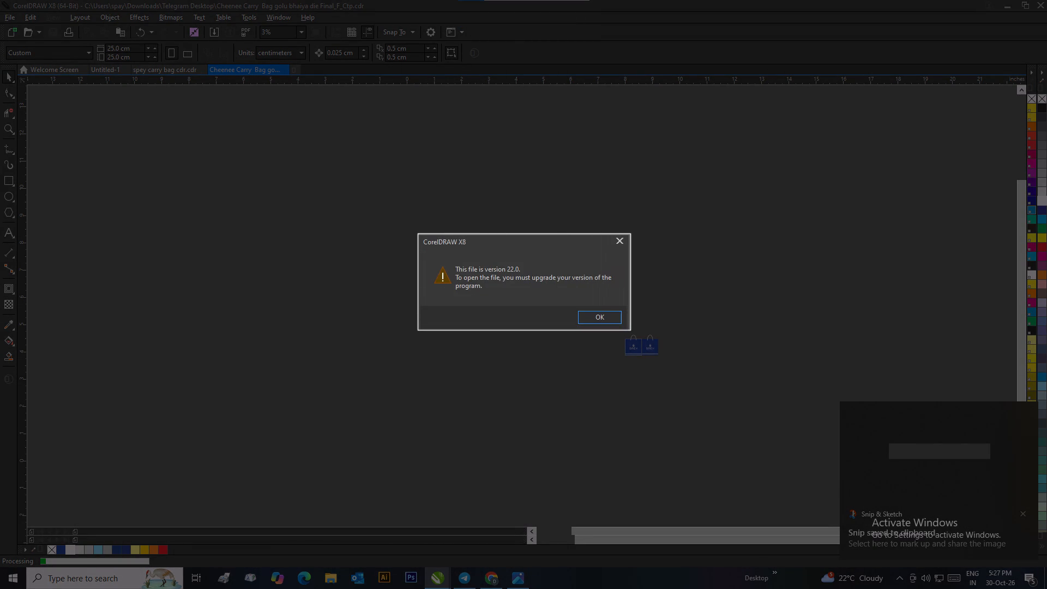
pyautogui.moveTo(630, 330); pyautogui.dragTo(630, 330)
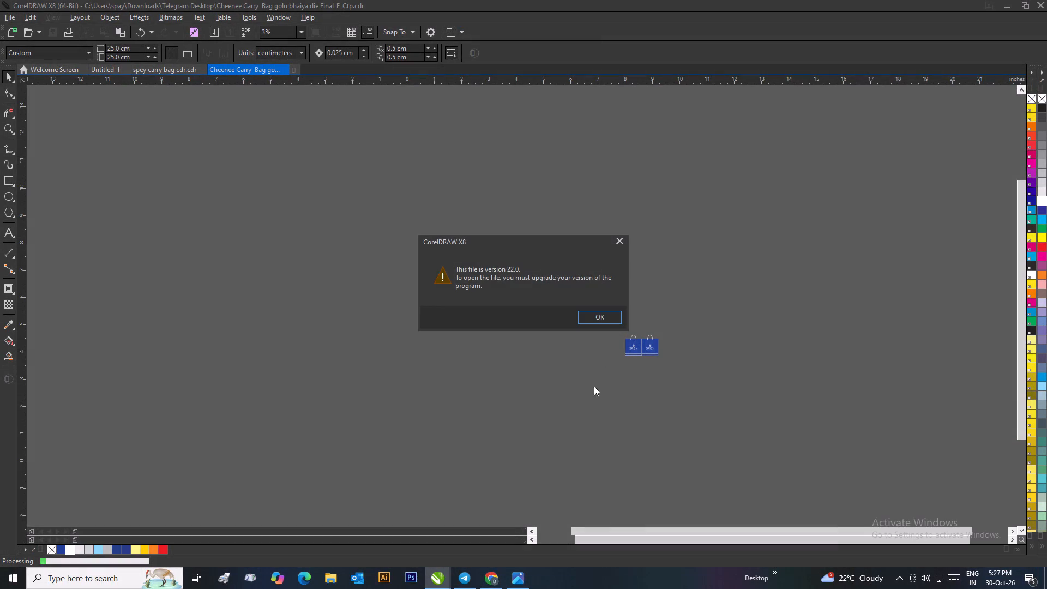
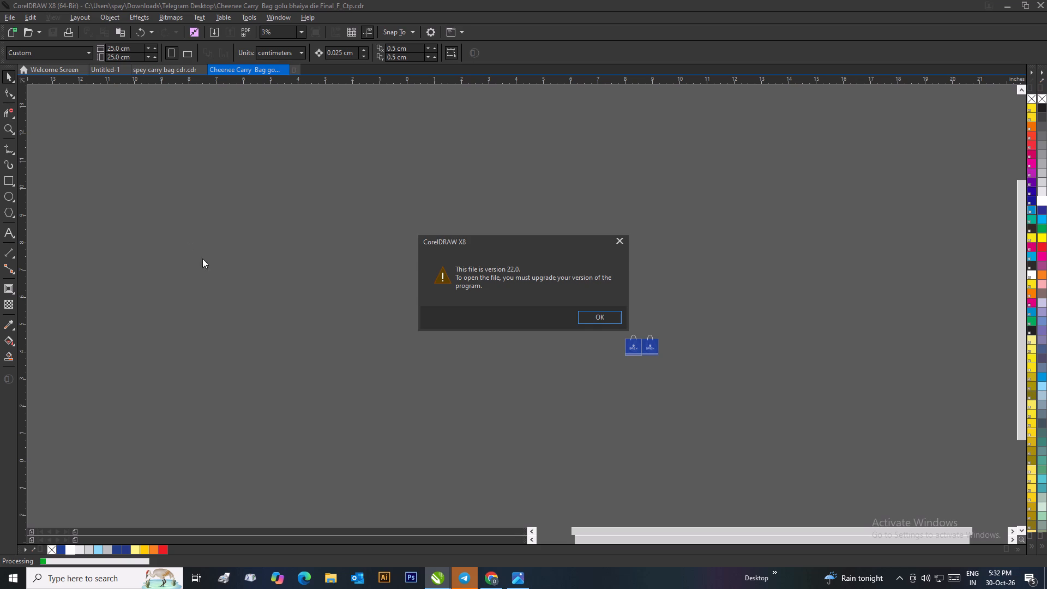
# Dismiss the file-version message for the Cheenee carry bag file.
pyautogui.click(587, 315)
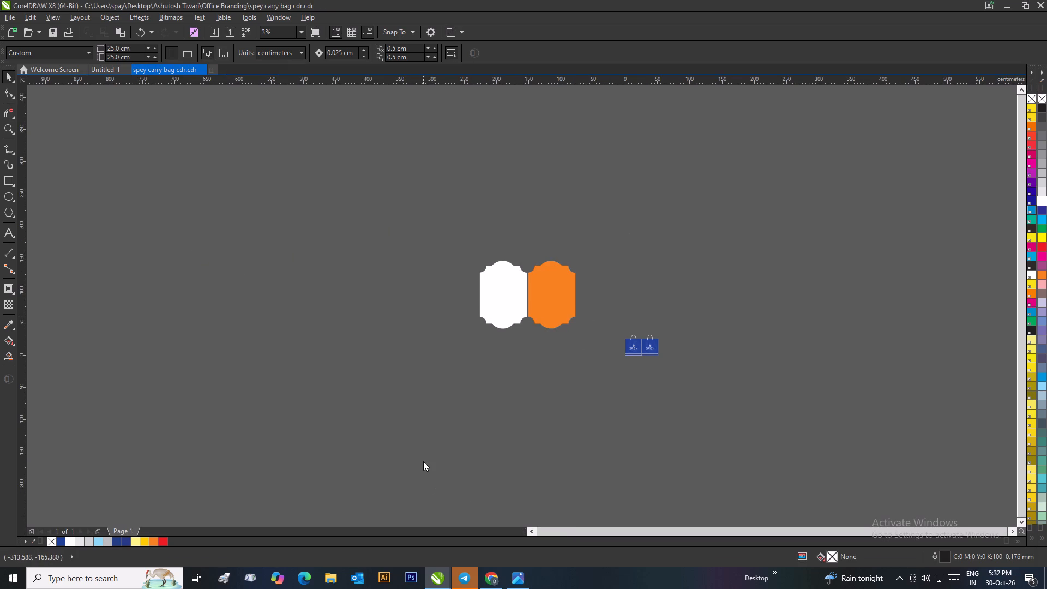
# Open the recent drawing Birthday New template from the social media Post JPG folder.
pyautogui.hotkey('ctrl', 'o')
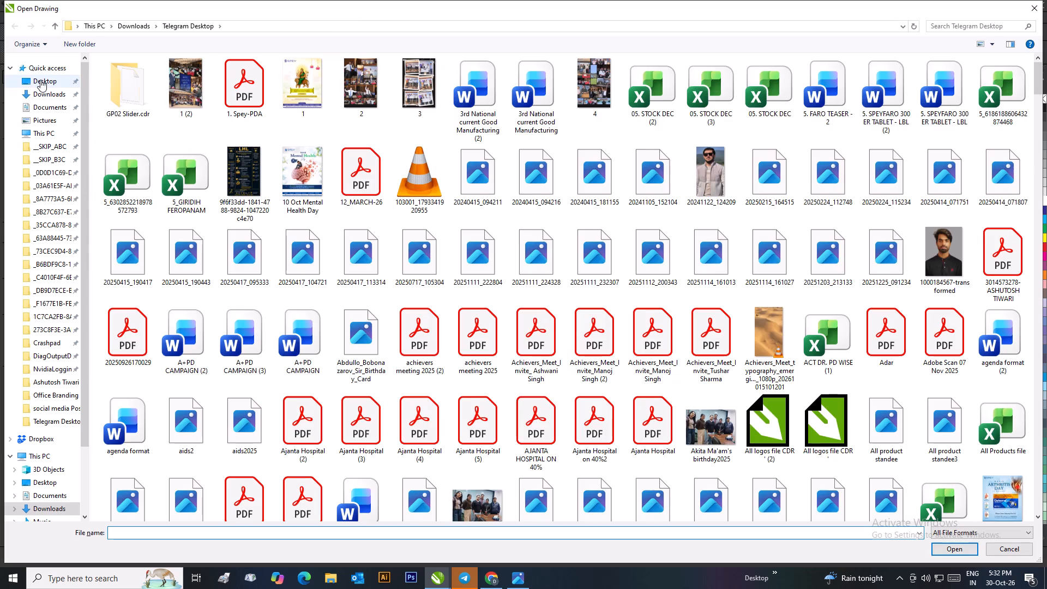
pyautogui.scroll(3, 47, 79)
pyautogui.click(56, 73)
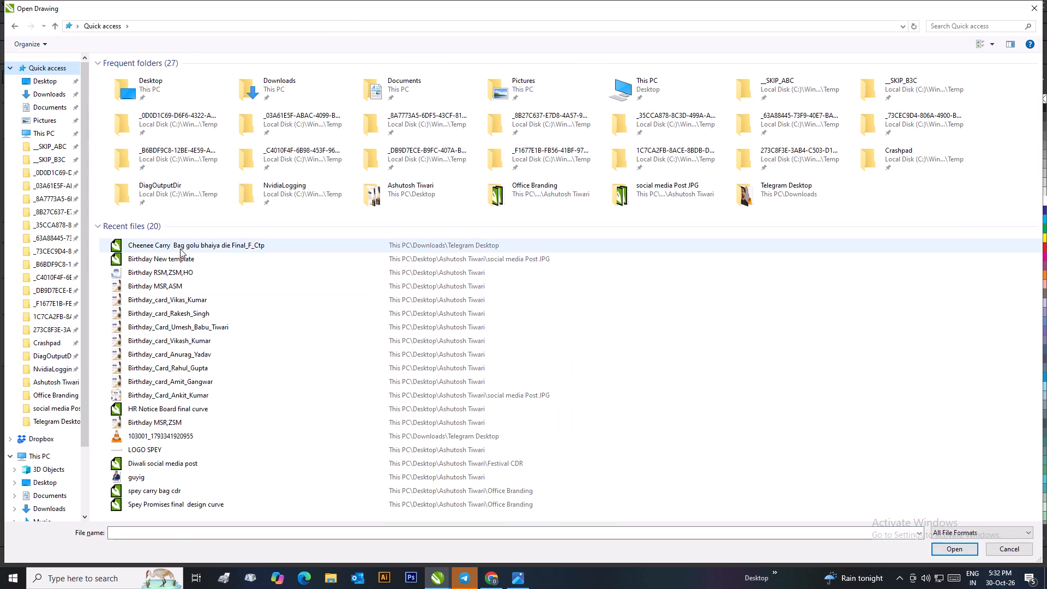
pyautogui.doubleClick(174, 256)
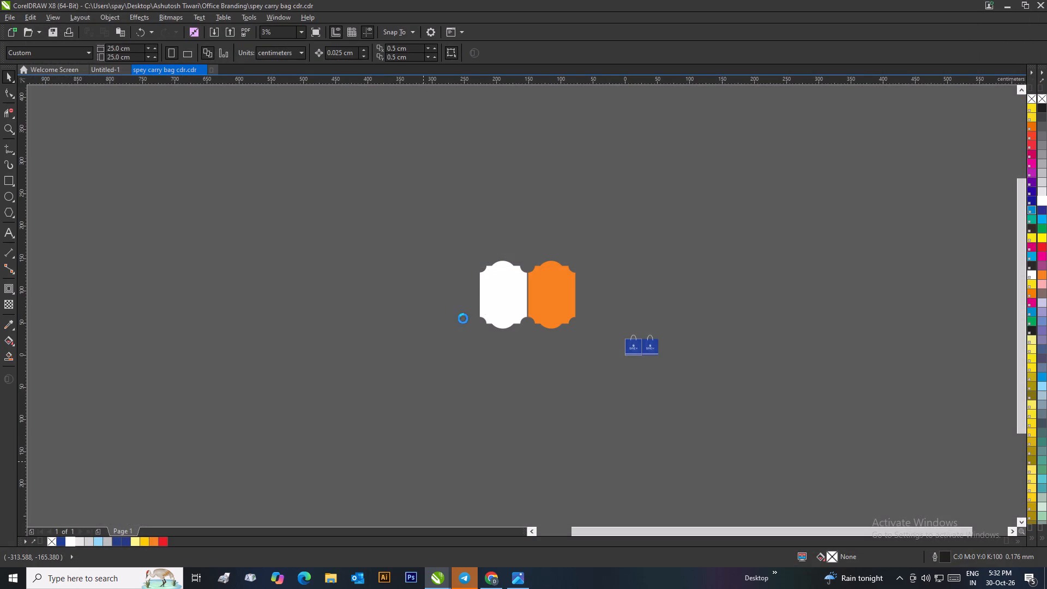
pyautogui.scroll(-3, 233, 129)
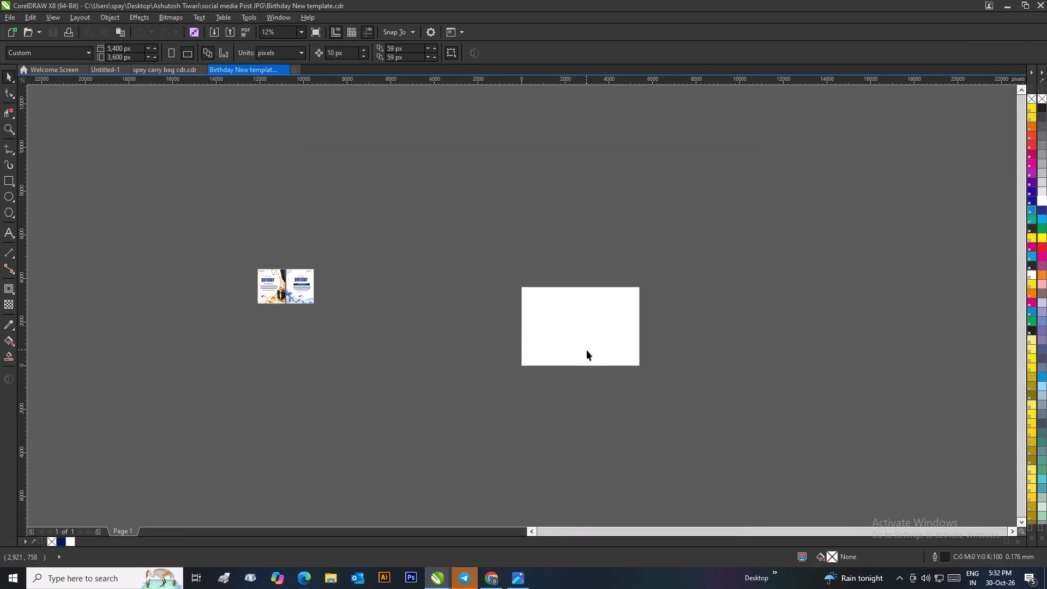
pyautogui.scroll(4, 327, 292)
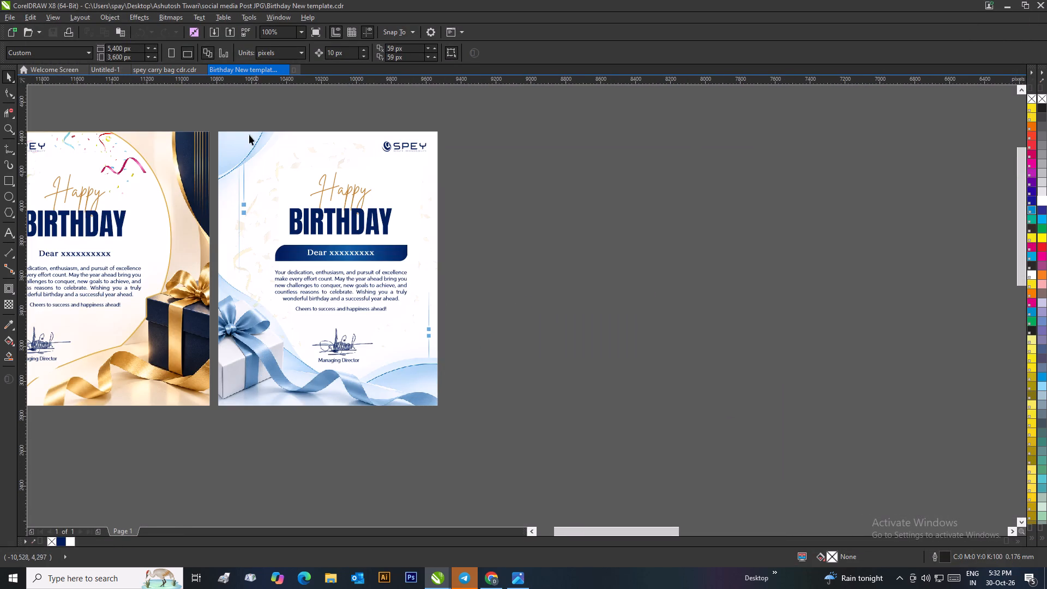
# Create a new blank document.
pyautogui.hotkey('ctrl', 'n')
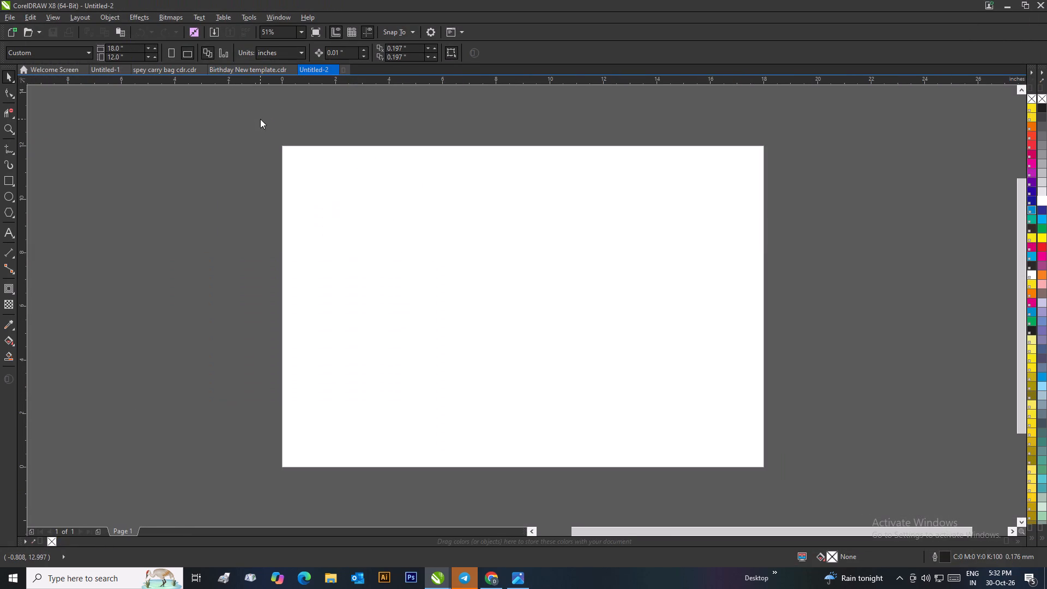
# Return to Birthday New template.cdr and select the grouped blue birthday card with the white gift box, bringing up its object commands.
pyautogui.click(237, 73)
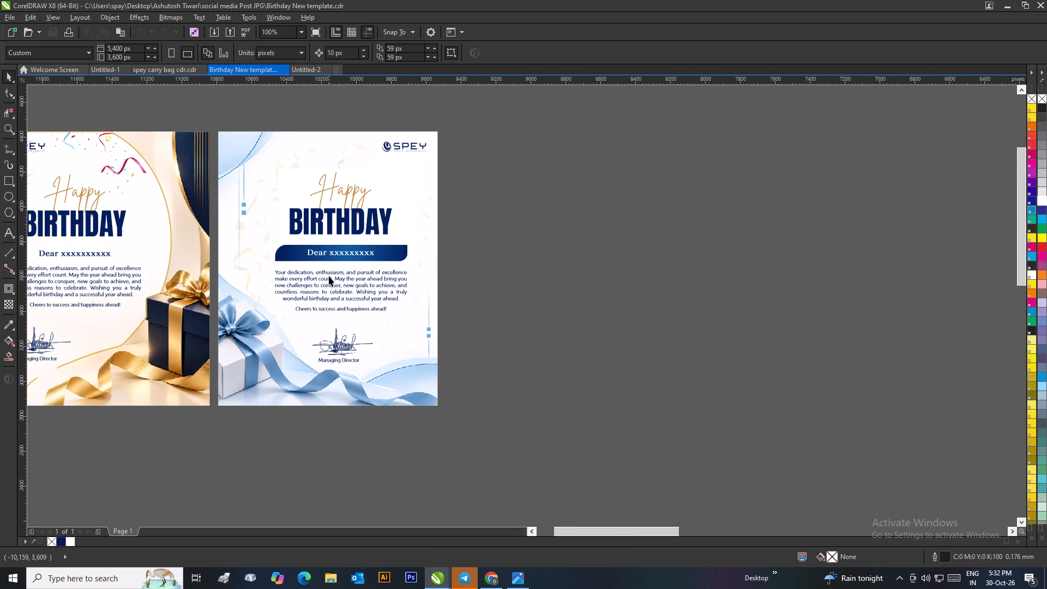
pyautogui.scroll(1, 329, 276)
pyautogui.rightClick(531, 299)
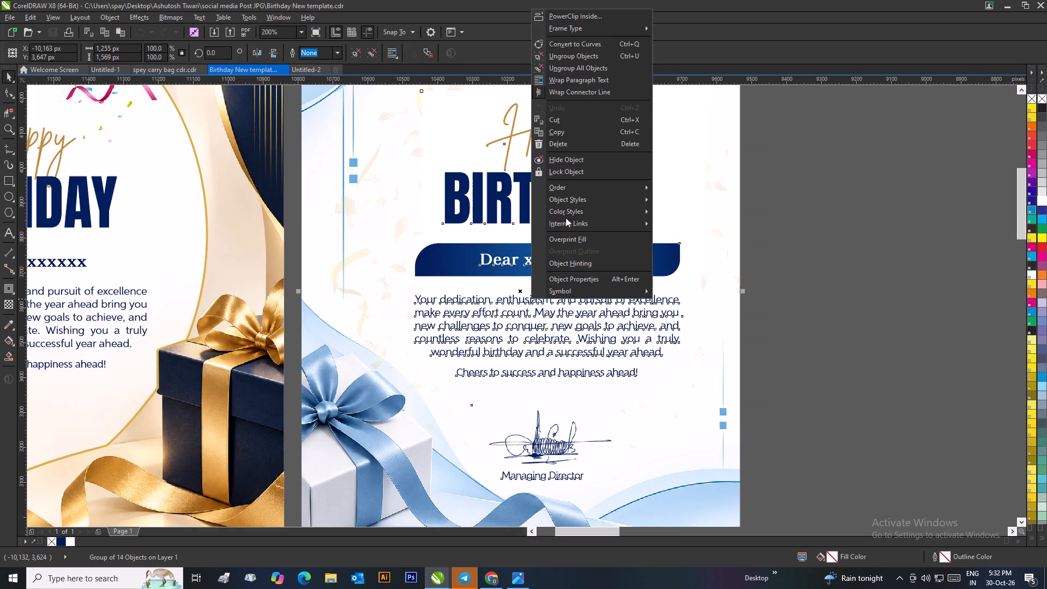
# Ungroup all objects in the selected text and signature group on the blue birthday card.
pyautogui.click(572, 68)
pyautogui.click(829, 279)
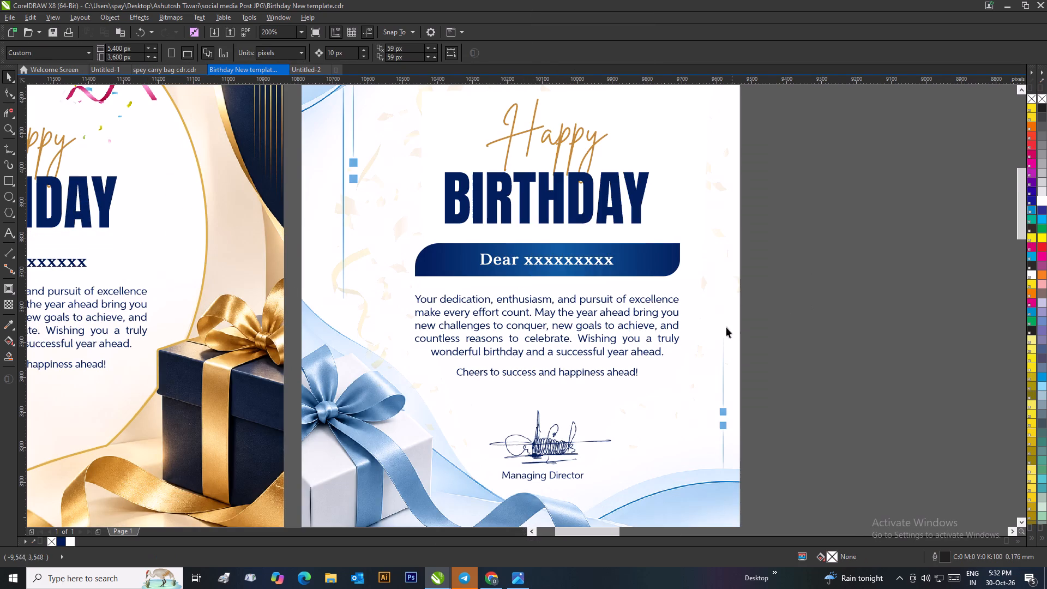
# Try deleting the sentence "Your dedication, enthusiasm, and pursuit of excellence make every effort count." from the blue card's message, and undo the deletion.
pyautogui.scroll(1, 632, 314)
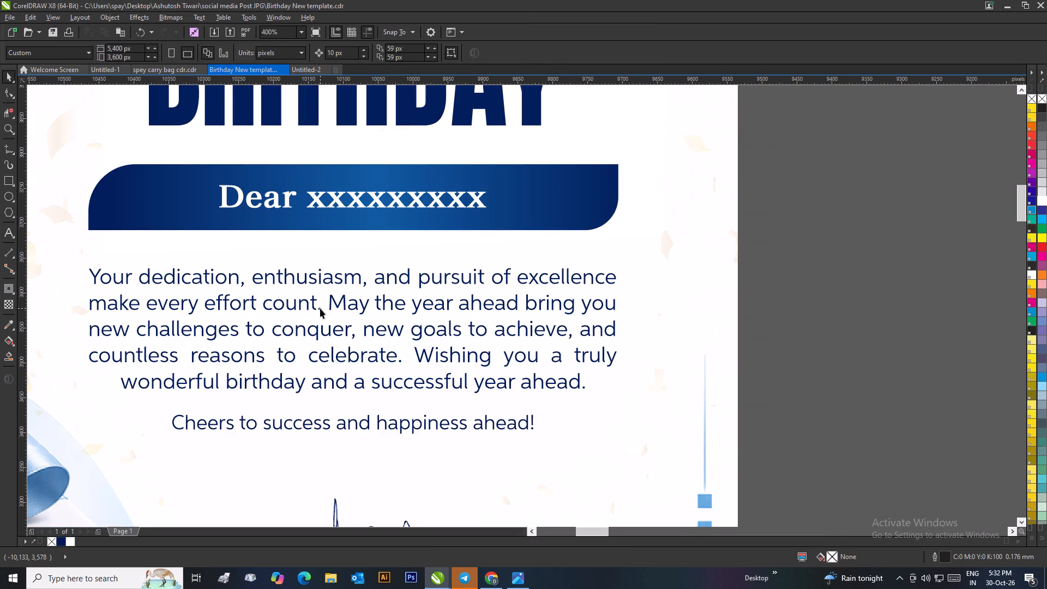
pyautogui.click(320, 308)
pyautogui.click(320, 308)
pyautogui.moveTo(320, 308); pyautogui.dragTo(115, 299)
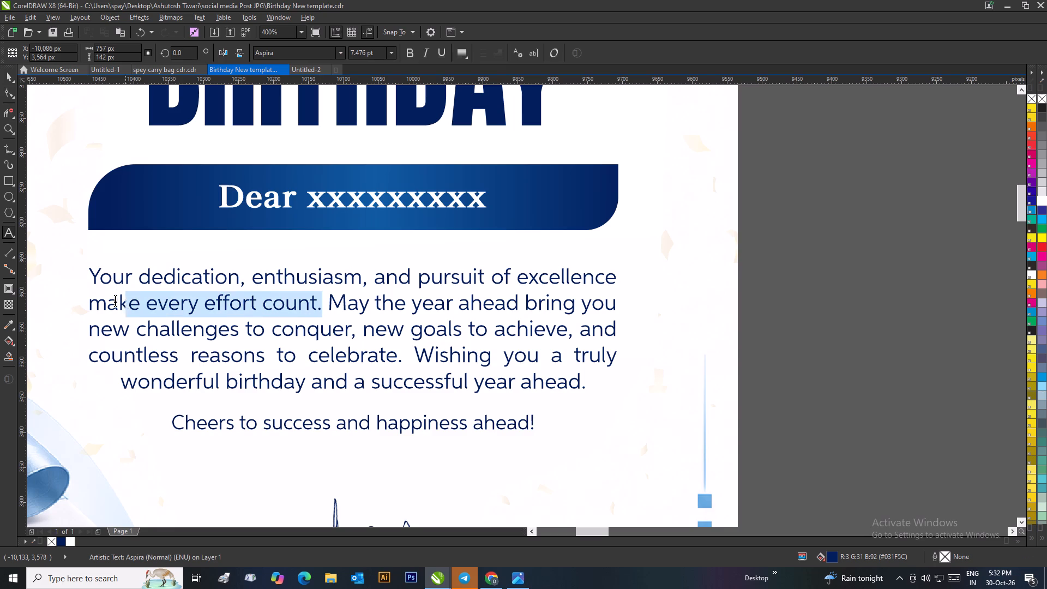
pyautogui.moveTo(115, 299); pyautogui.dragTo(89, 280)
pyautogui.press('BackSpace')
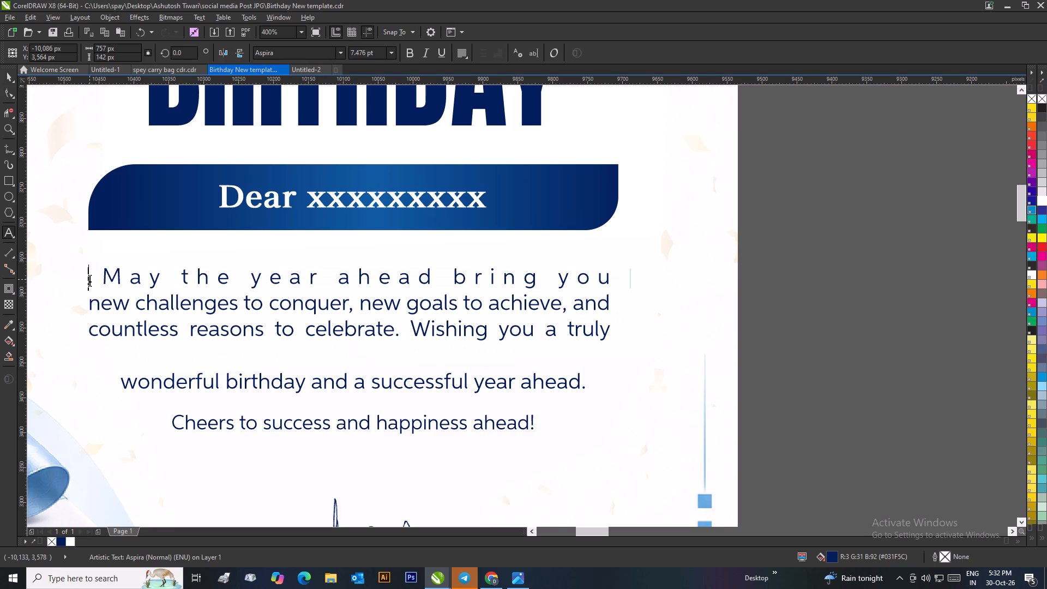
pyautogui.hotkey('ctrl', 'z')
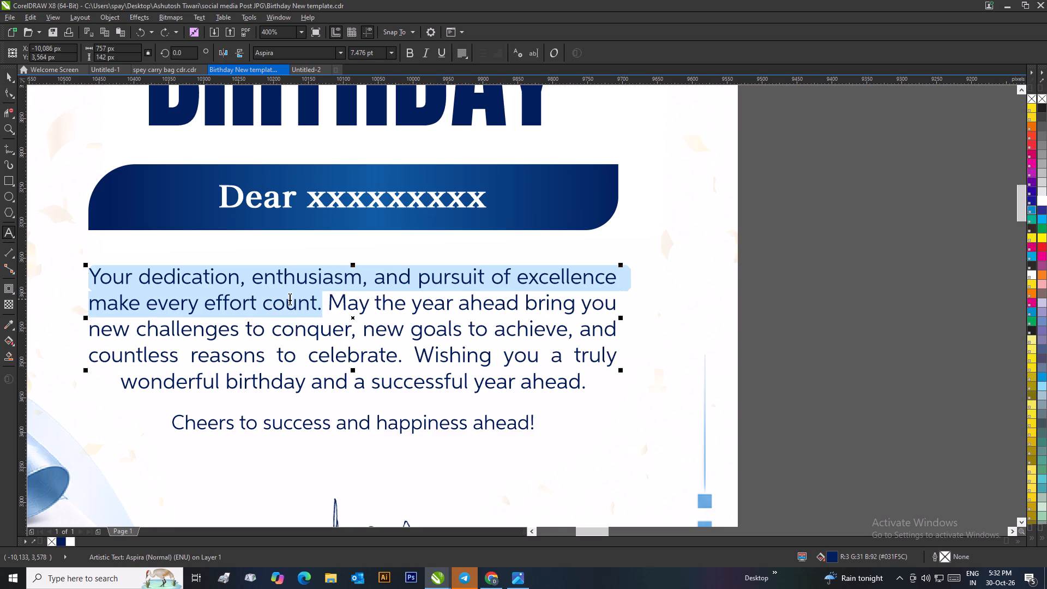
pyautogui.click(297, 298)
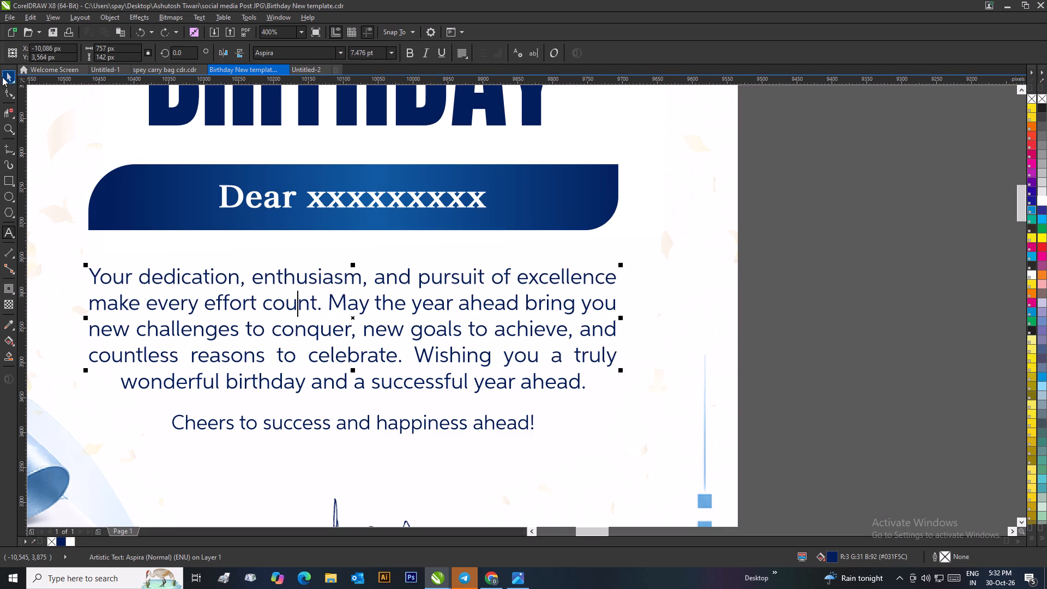
# Set the text alignment of the blue card's four-line message block to None.
pyautogui.click(2, 77)
pyautogui.click(464, 47)
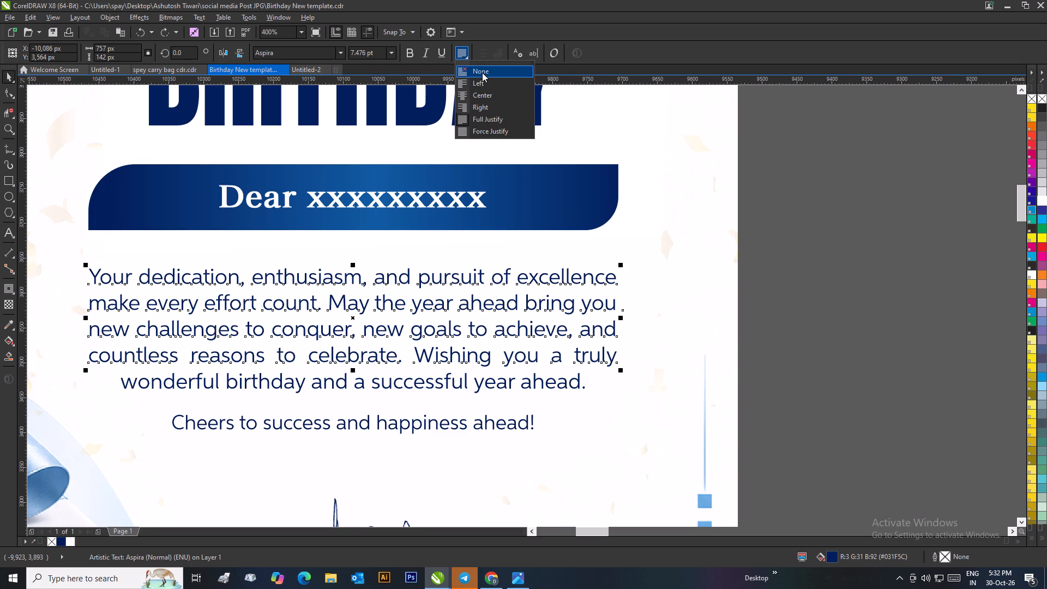
pyautogui.click(482, 73)
pyautogui.click(741, 225)
# Delete the opening sentence through "make every effort count." and the leading space so the message starts with "May the year ahead".
pyautogui.doubleClick(393, 303)
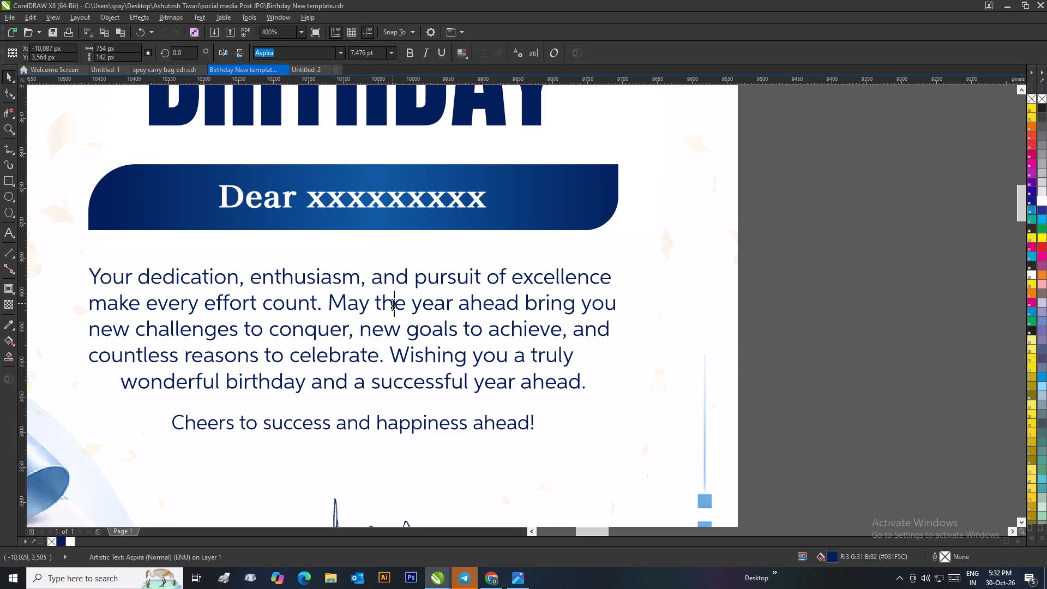
pyautogui.moveTo(323, 303); pyautogui.dragTo(87, 267)
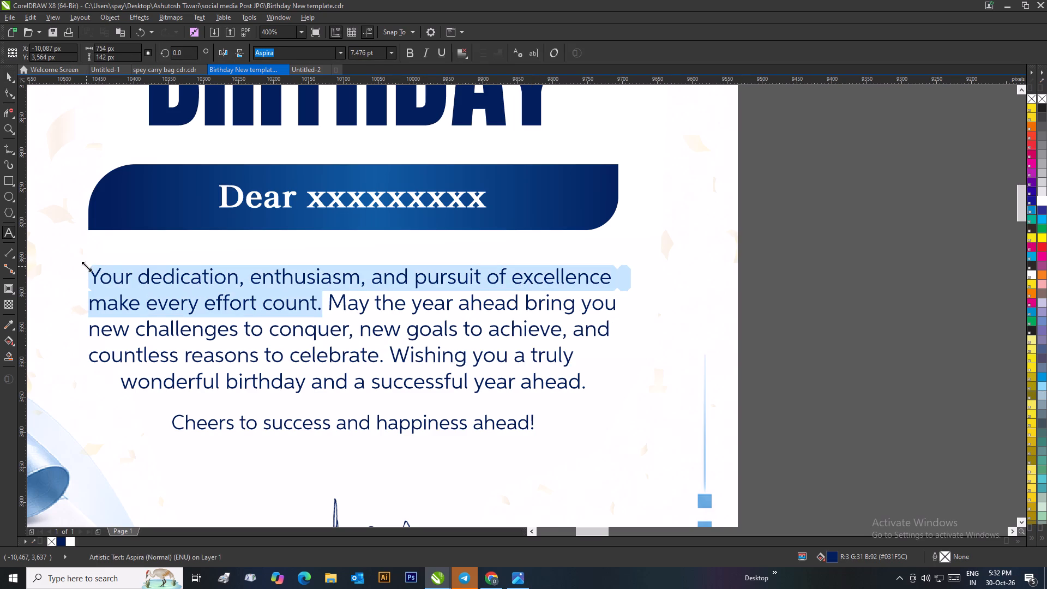
pyautogui.press('BackSpace')
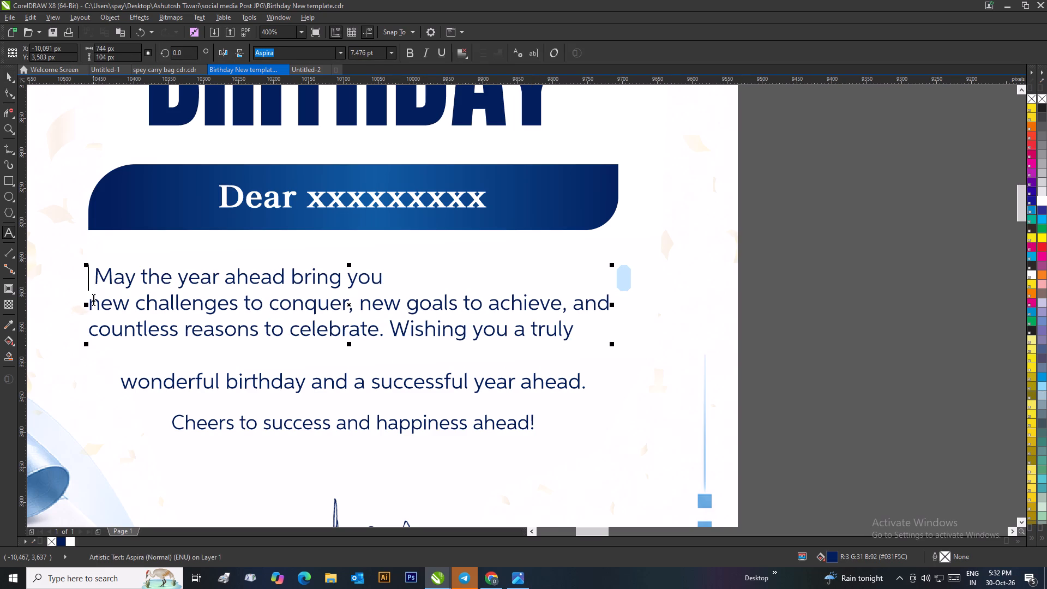
pyautogui.click(95, 283)
pyautogui.press('BackSpace')
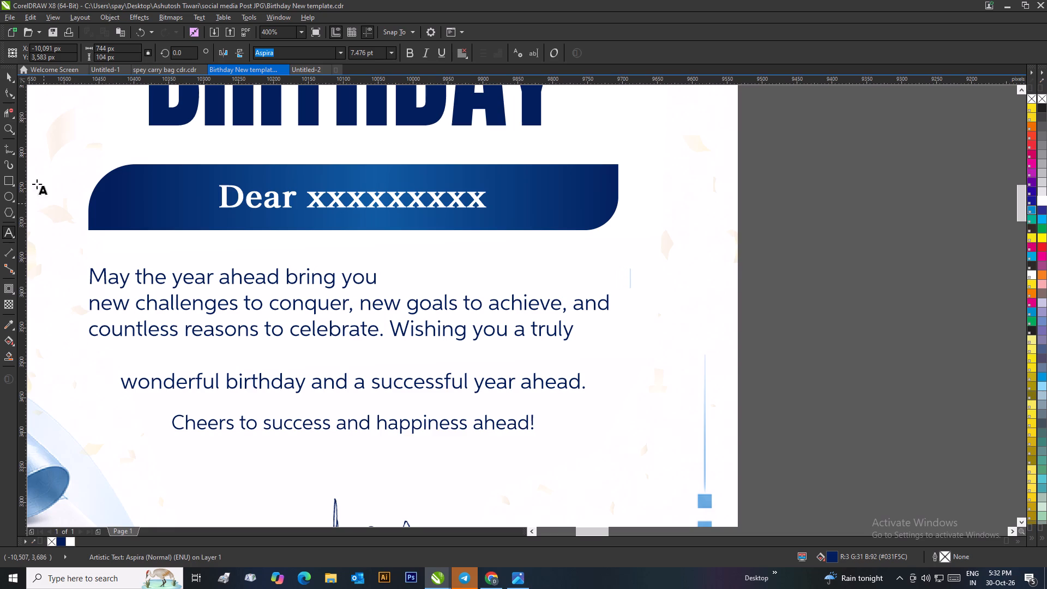
pyautogui.click(5, 69)
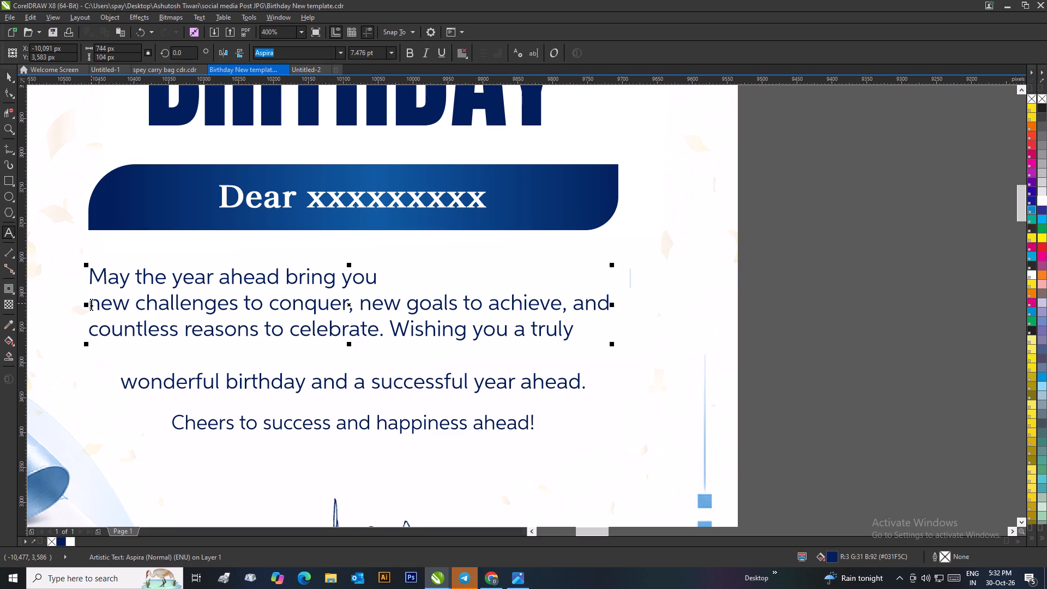
# Rewrap the message so its first line ends after "challenges" and its second line ends after "countless".
pyautogui.click(91, 303)
pyautogui.press('BackSpace')
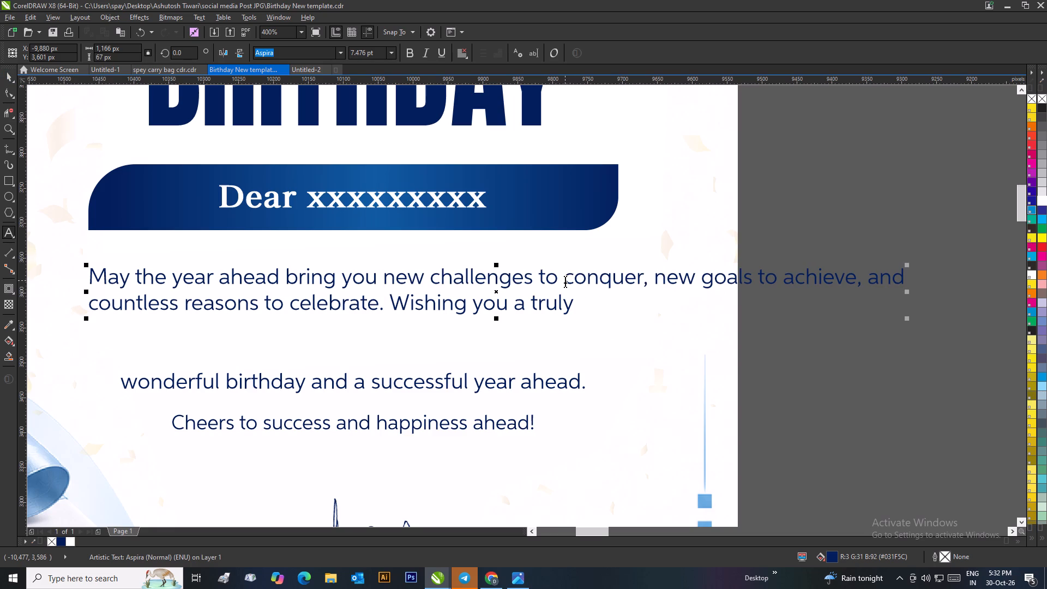
pyautogui.click(565, 280)
pyautogui.click(539, 276)
pyautogui.press('Return')
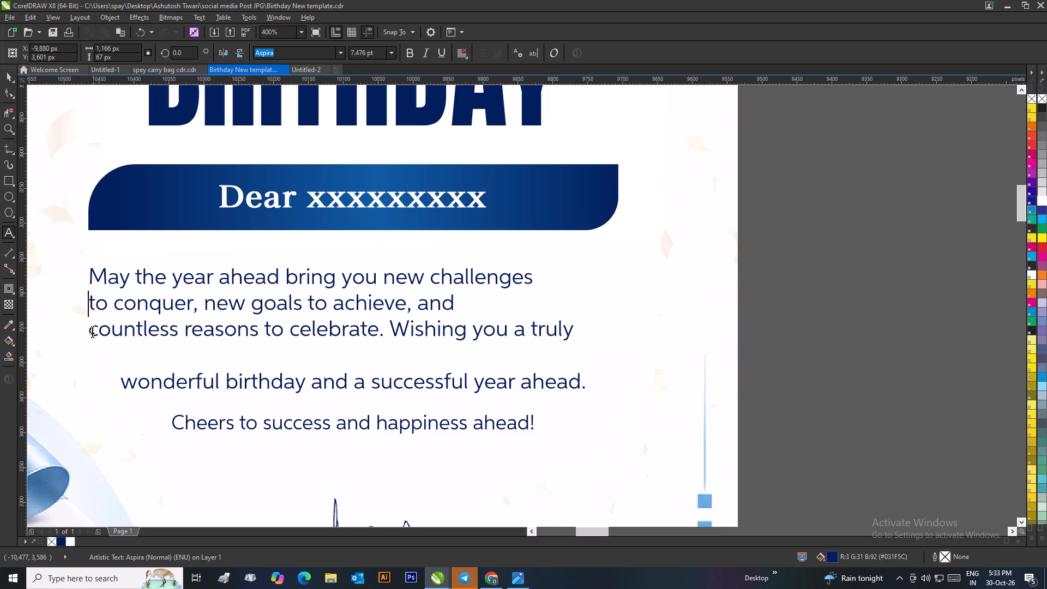
pyautogui.click(89, 330)
pyautogui.press('BackSpace')
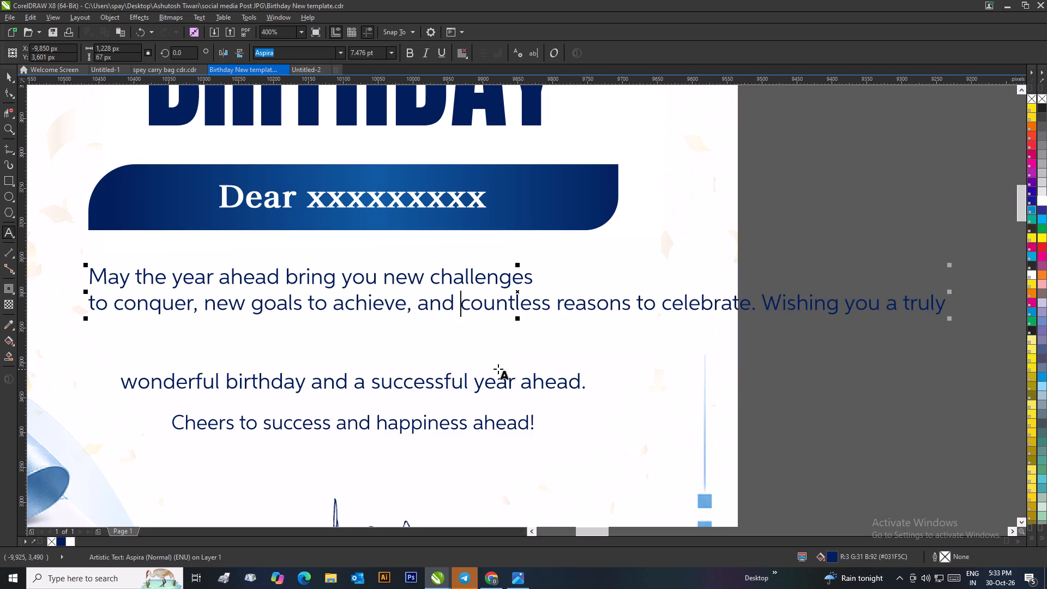
pyautogui.click(556, 305)
pyautogui.press('Return')
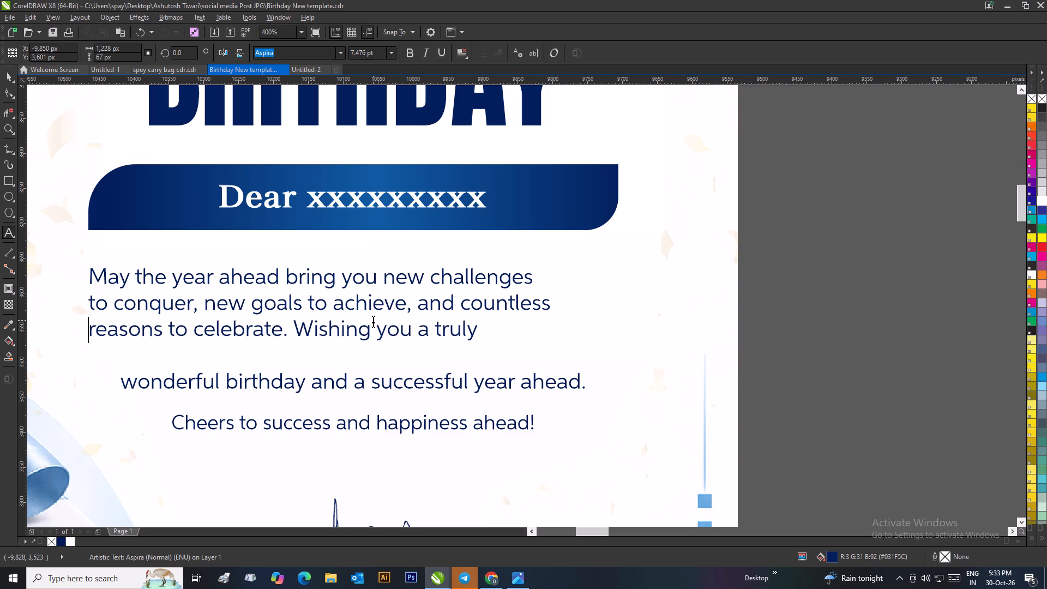
# Move the separate line "wonderful birthday and a successful year ahead." into the message after "truly", breaking the line before "birthday".
pyautogui.moveTo(124, 383); pyautogui.dragTo(256, 384)
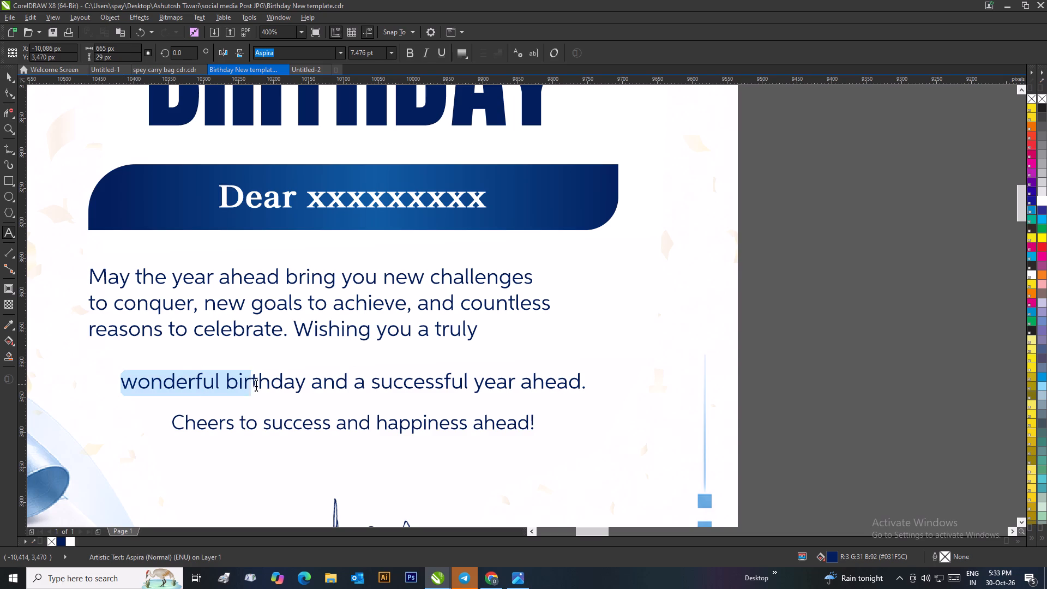
pyautogui.moveTo(256, 384); pyautogui.dragTo(586, 384)
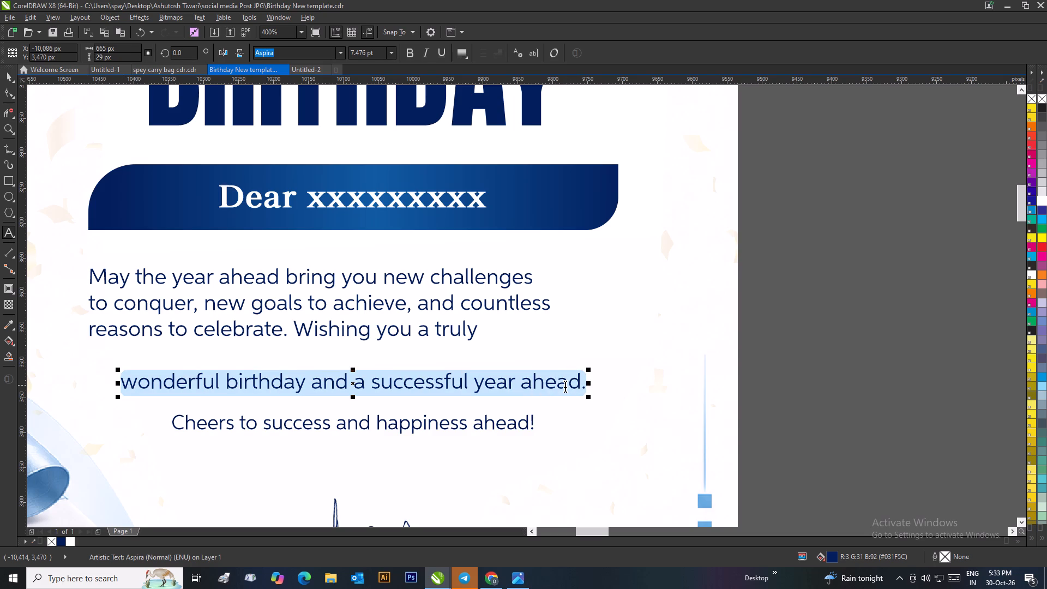
pyautogui.hotkey('ctrl', 'c')
pyautogui.press('BackSpace')
pyautogui.click(470, 332)
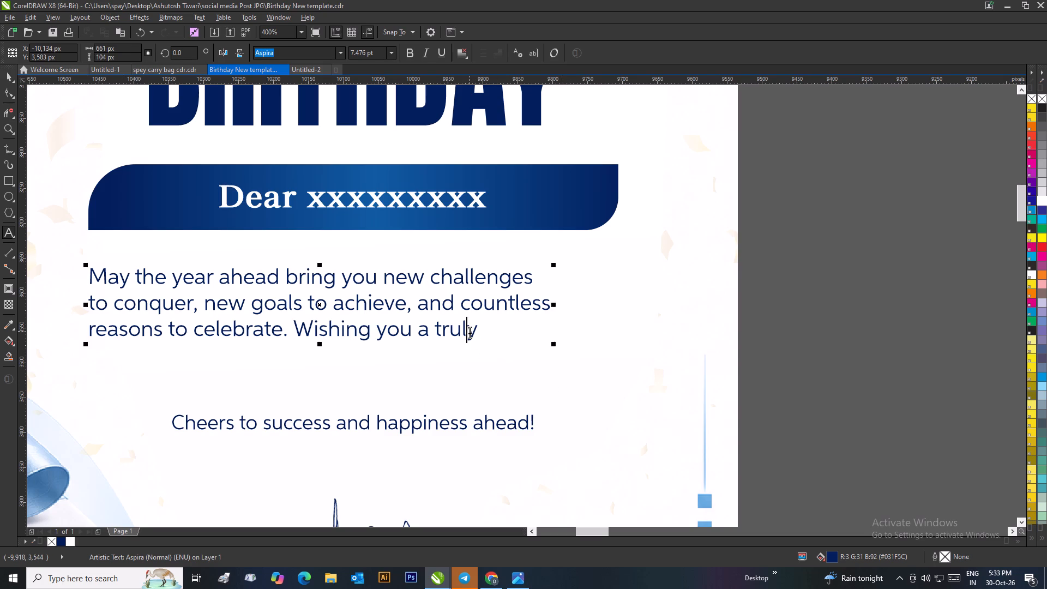
pyautogui.press('Right')
pyautogui.press('space')
pyautogui.hotkey('ctrl', 'c')
pyautogui.hotkey('ctrl', 'v')
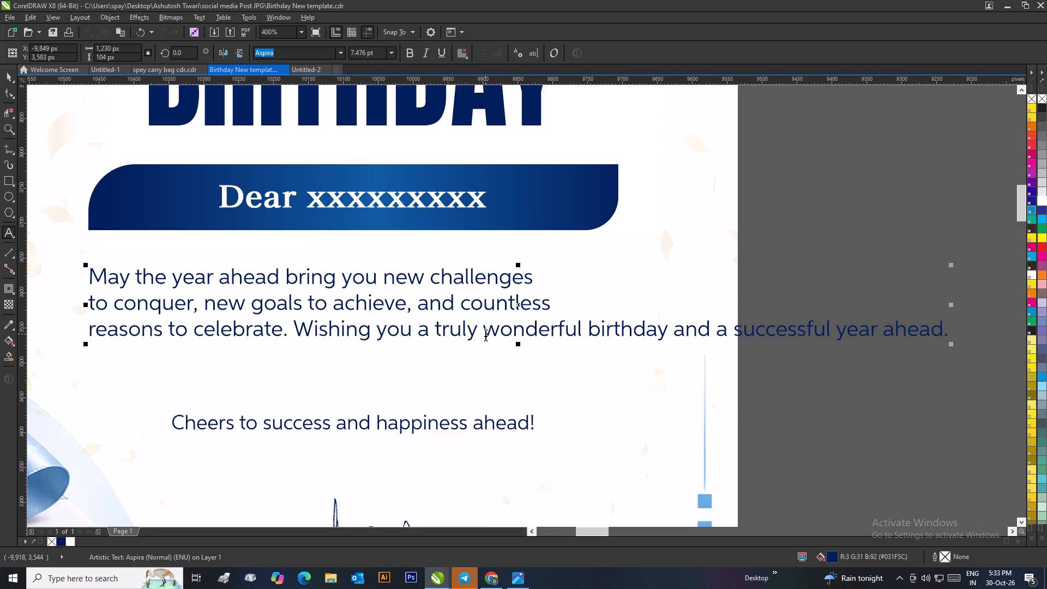
pyautogui.click(591, 330)
pyautogui.press('Return')
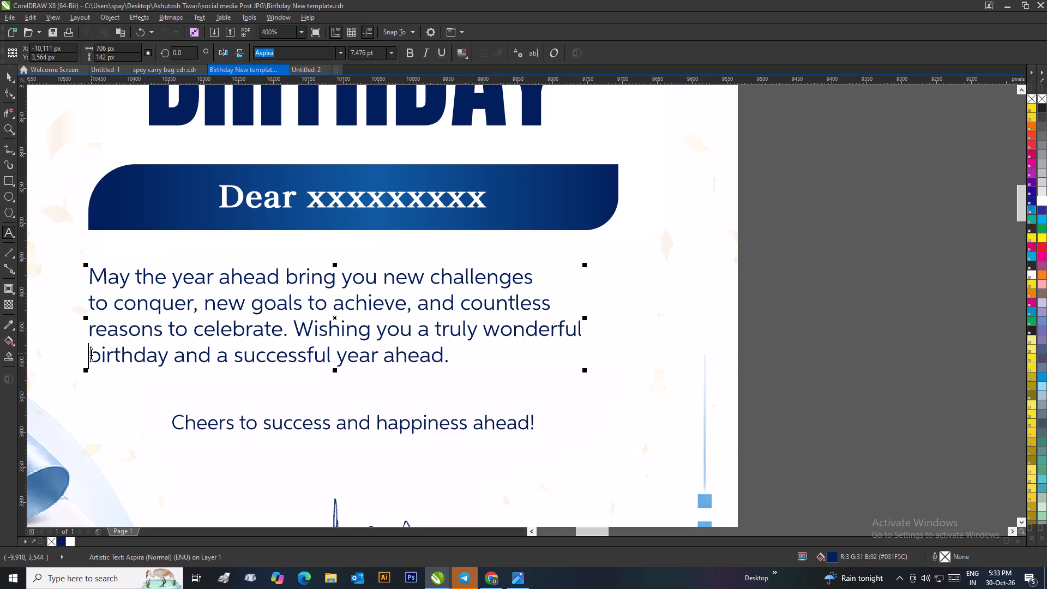
# Rewrap the message's first line so it ends after "challenges to" and the second line starts with "conquer".
pyautogui.click(88, 300)
pyautogui.press('BackSpace')
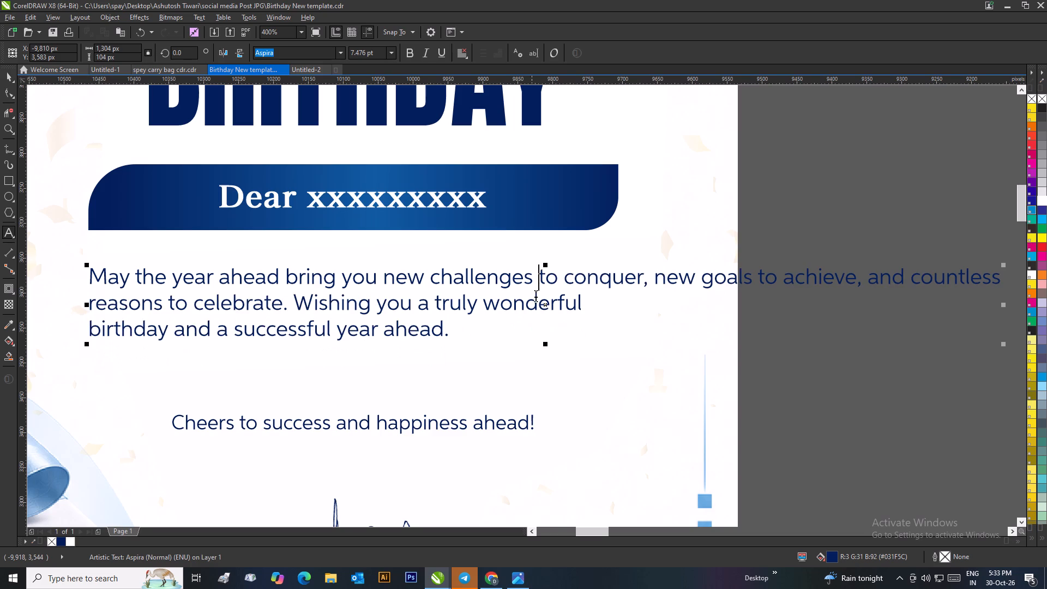
pyautogui.click(563, 277)
pyautogui.press('Return')
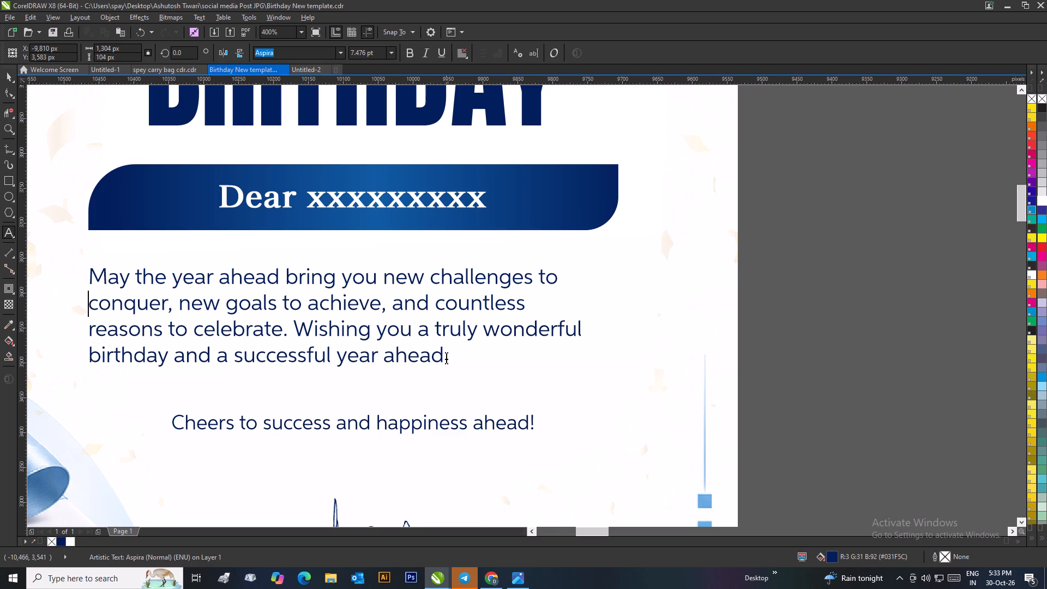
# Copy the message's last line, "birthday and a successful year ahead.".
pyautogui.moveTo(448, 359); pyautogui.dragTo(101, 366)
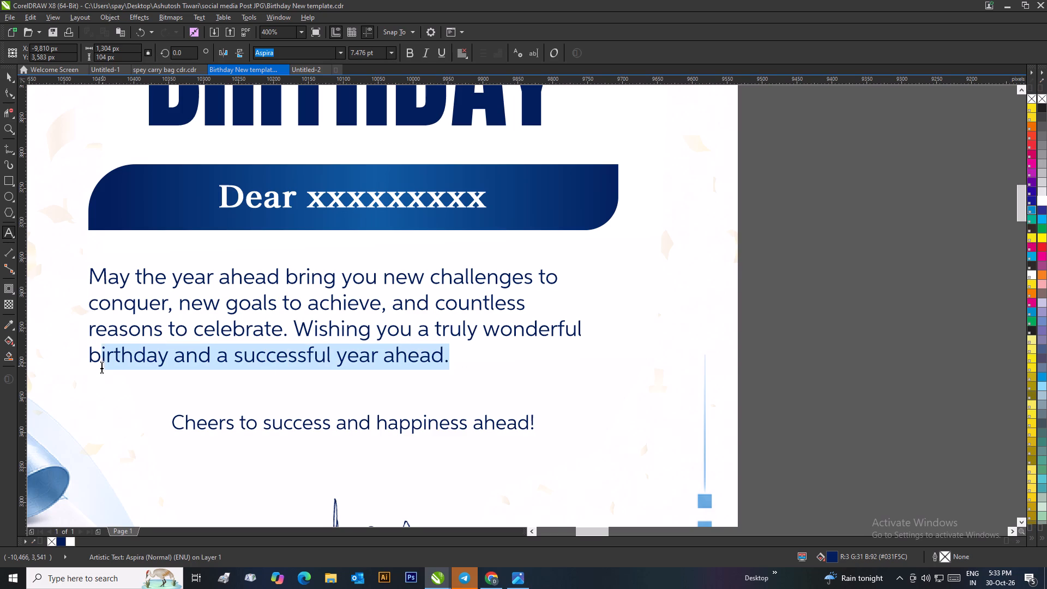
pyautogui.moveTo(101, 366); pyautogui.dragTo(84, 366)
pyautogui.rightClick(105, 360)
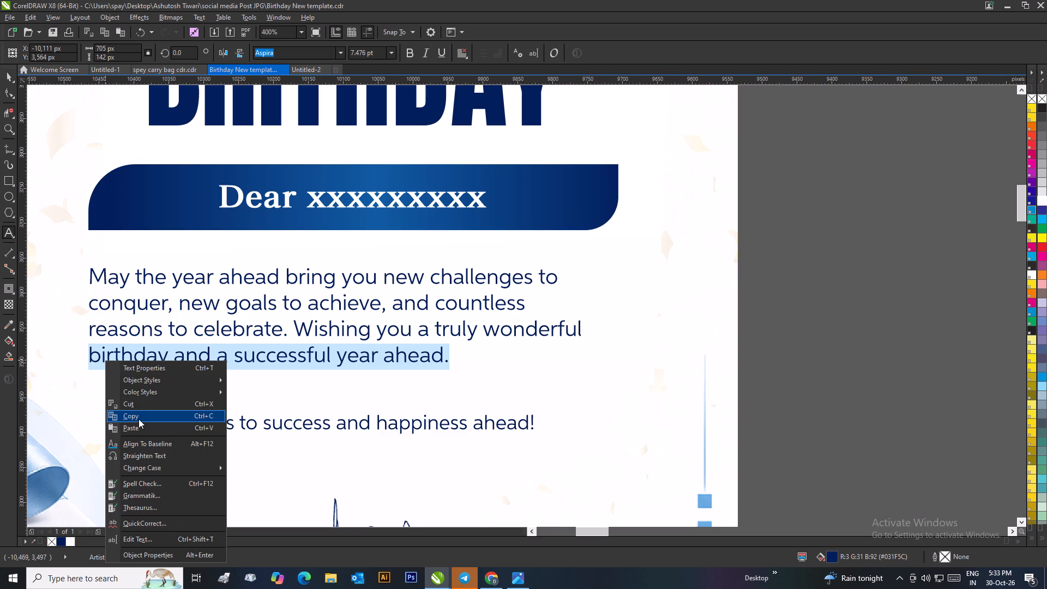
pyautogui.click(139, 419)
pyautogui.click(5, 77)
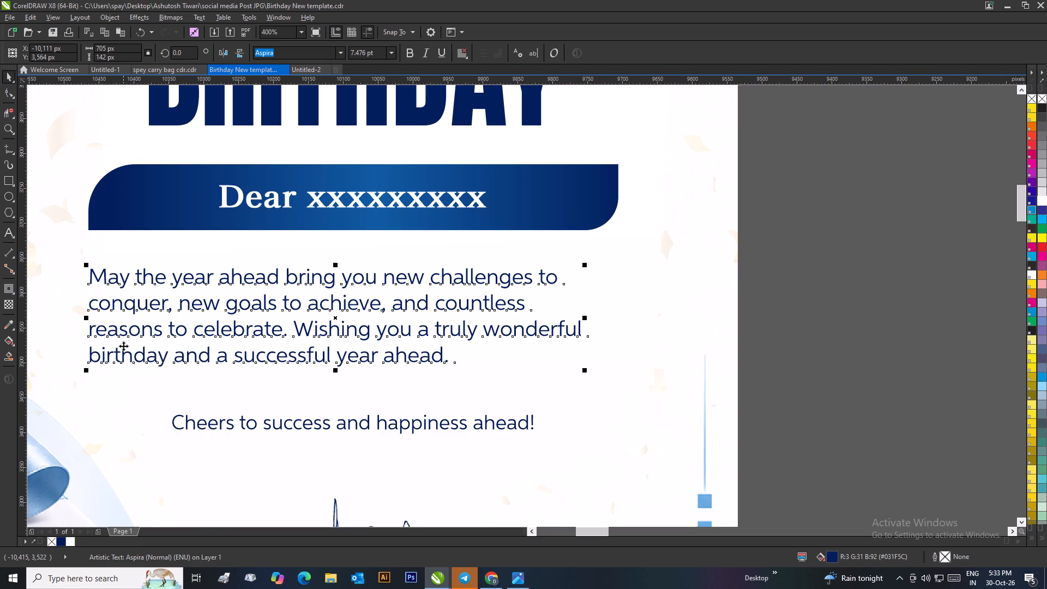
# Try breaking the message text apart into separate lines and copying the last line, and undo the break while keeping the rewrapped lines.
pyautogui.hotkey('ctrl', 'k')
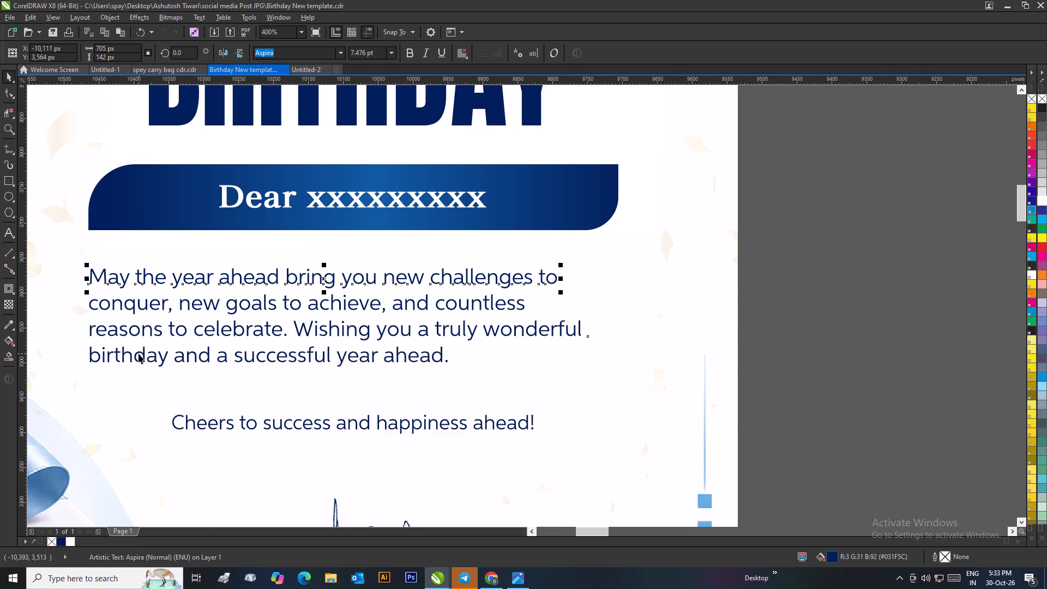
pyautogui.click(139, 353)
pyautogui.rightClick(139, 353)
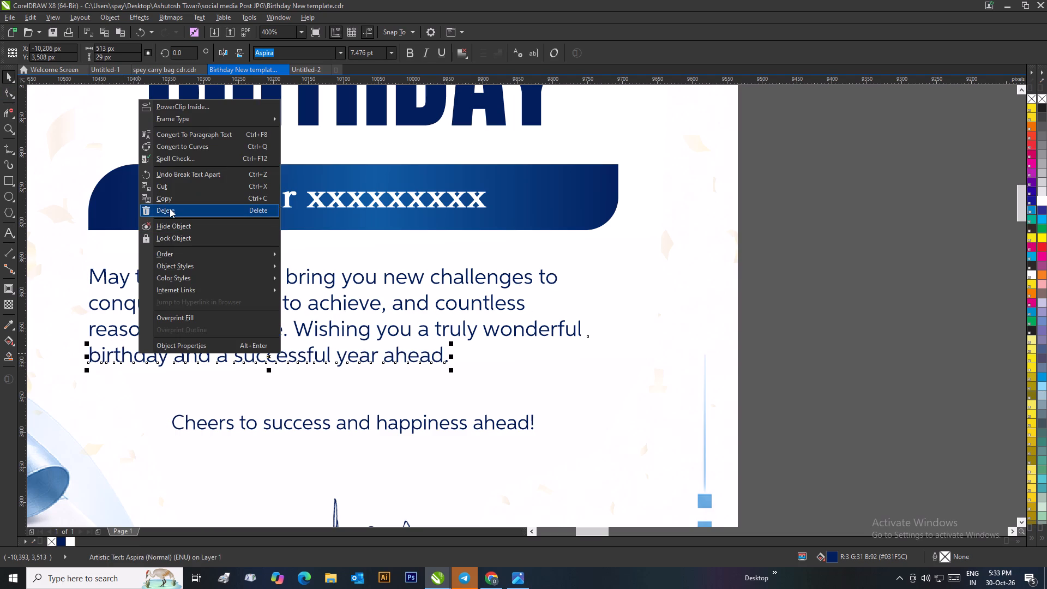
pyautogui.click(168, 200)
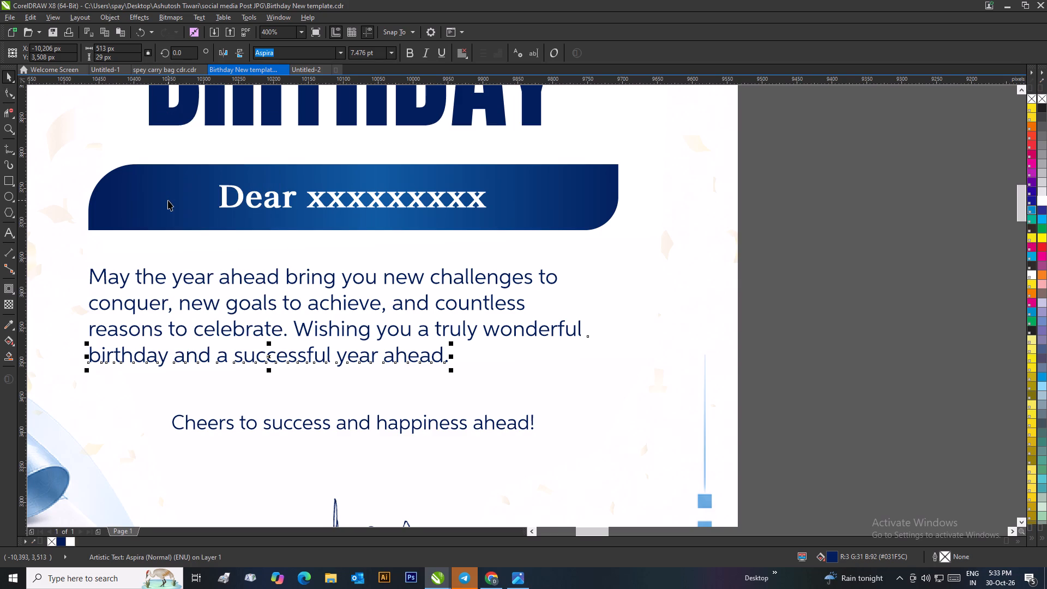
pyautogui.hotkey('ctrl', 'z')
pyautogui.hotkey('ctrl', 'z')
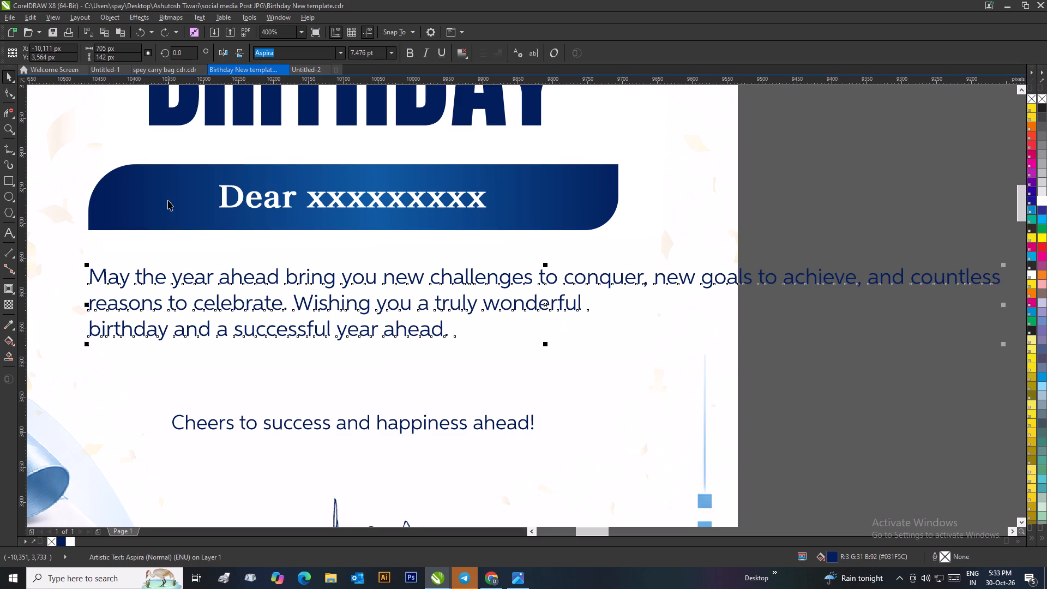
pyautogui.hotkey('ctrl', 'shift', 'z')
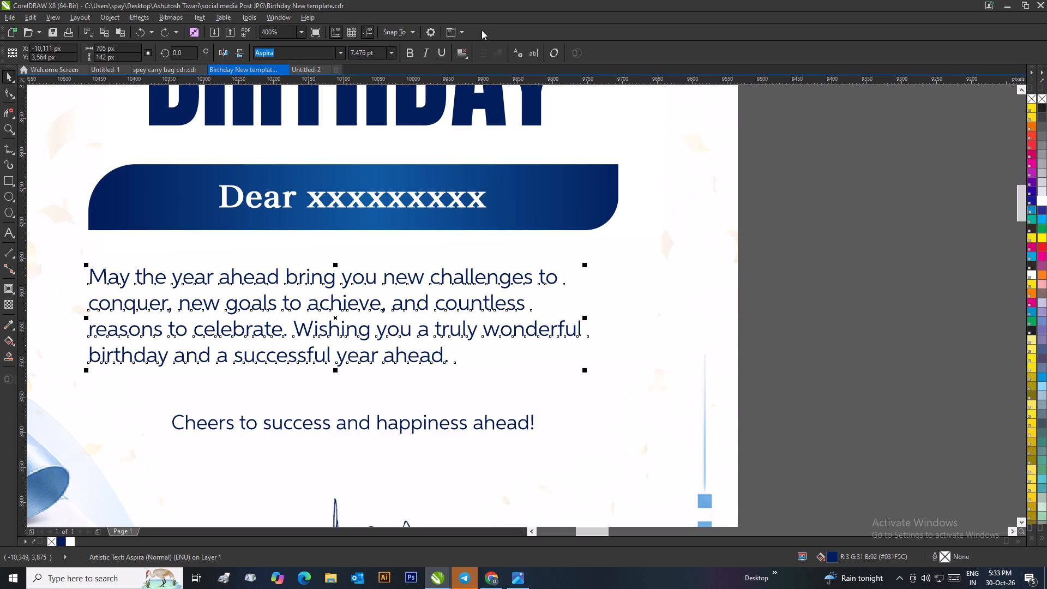
# Apply force justification to the blue card's four-line birthday message so every line fills the full width.
pyautogui.click(462, 58)
pyautogui.click(482, 121)
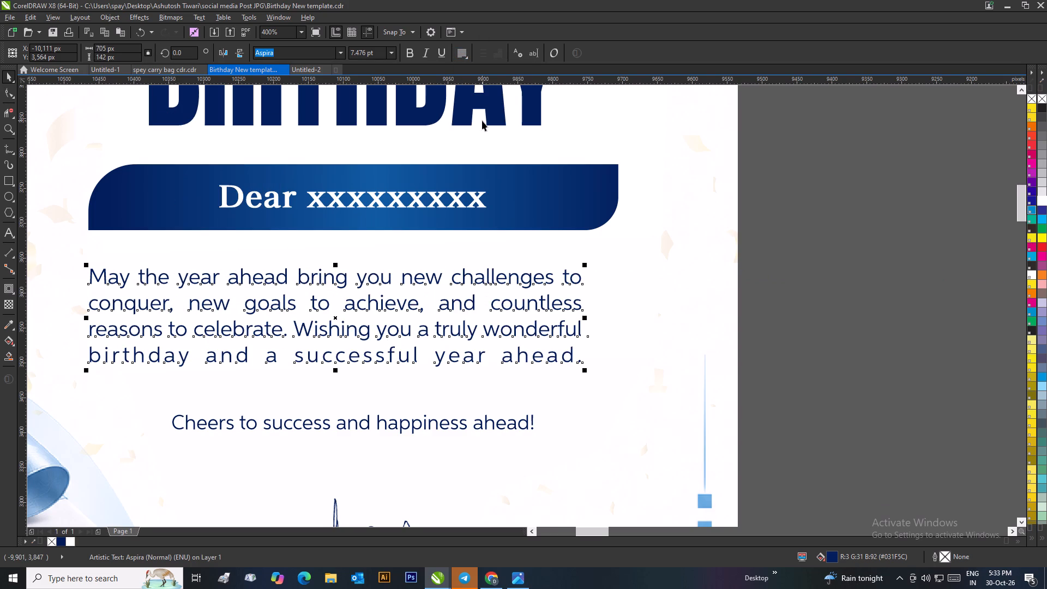
pyautogui.scroll(-1, 504, 306)
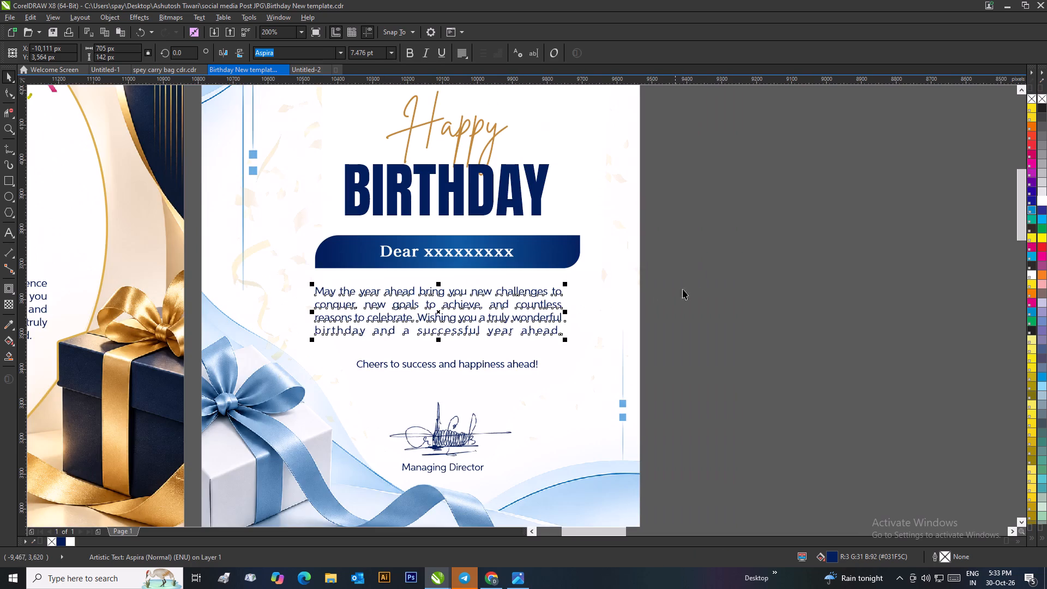
pyautogui.click(697, 285)
# Delete the stretched last line from the blue card's message and paste the copied "birthday and a successful year ahead." as separate text.
pyautogui.scroll(1, 502, 333)
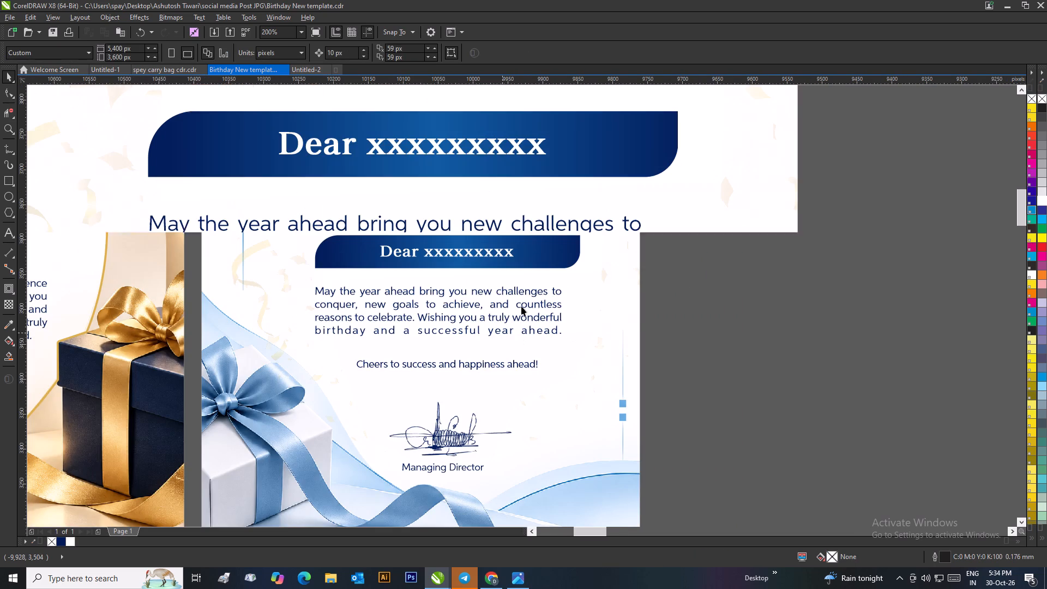
pyautogui.click(517, 304)
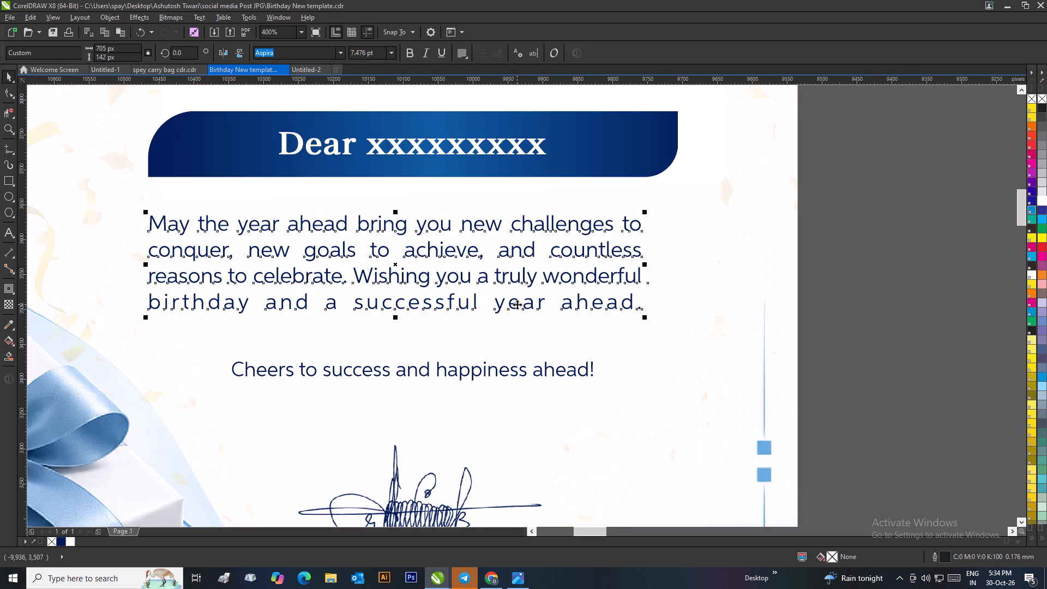
pyautogui.click(5, 235)
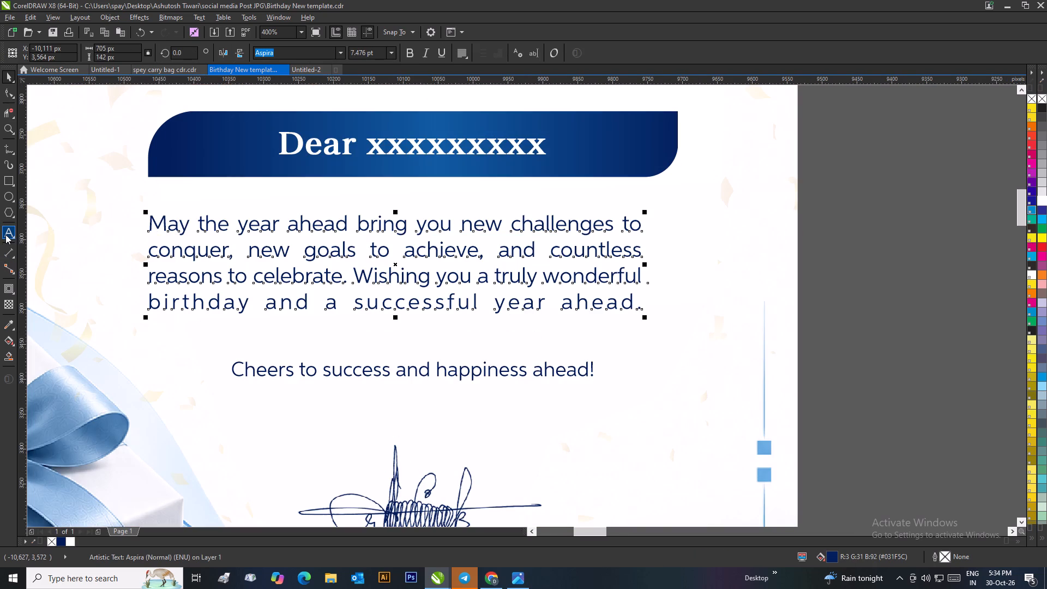
pyautogui.moveTo(151, 299); pyautogui.dragTo(644, 300)
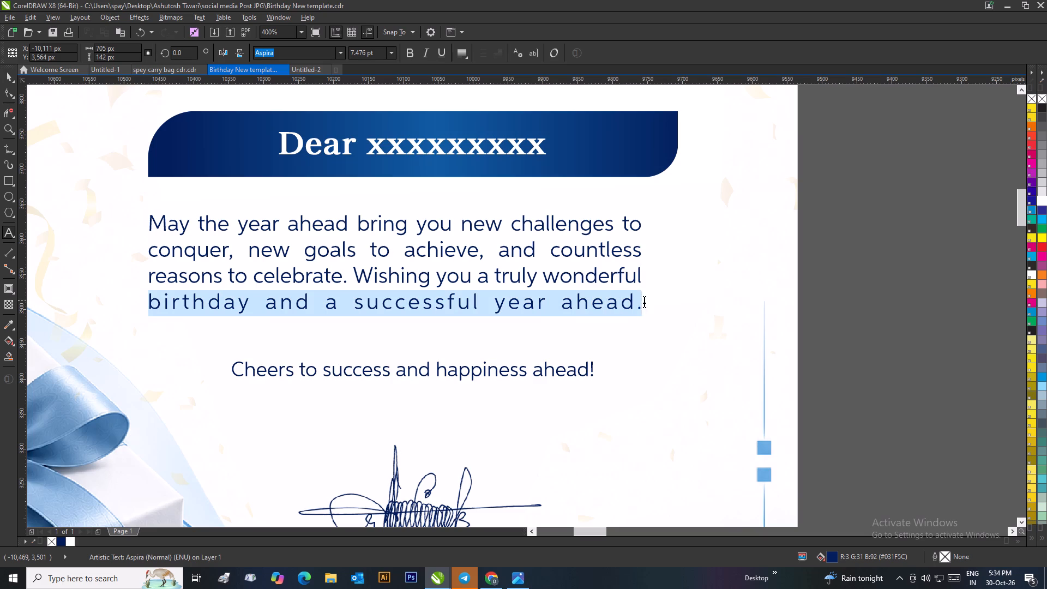
pyautogui.moveTo(644, 300); pyautogui.dragTo(645, 300)
pyautogui.press('BackSpace')
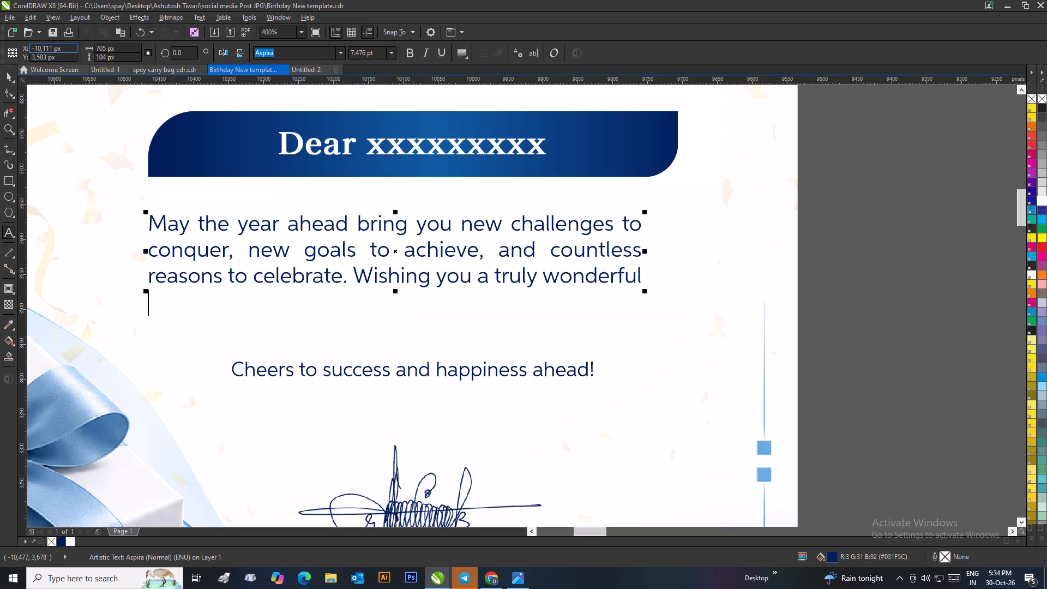
pyautogui.click(14, 73)
pyautogui.hotkey('ctrl', 'v')
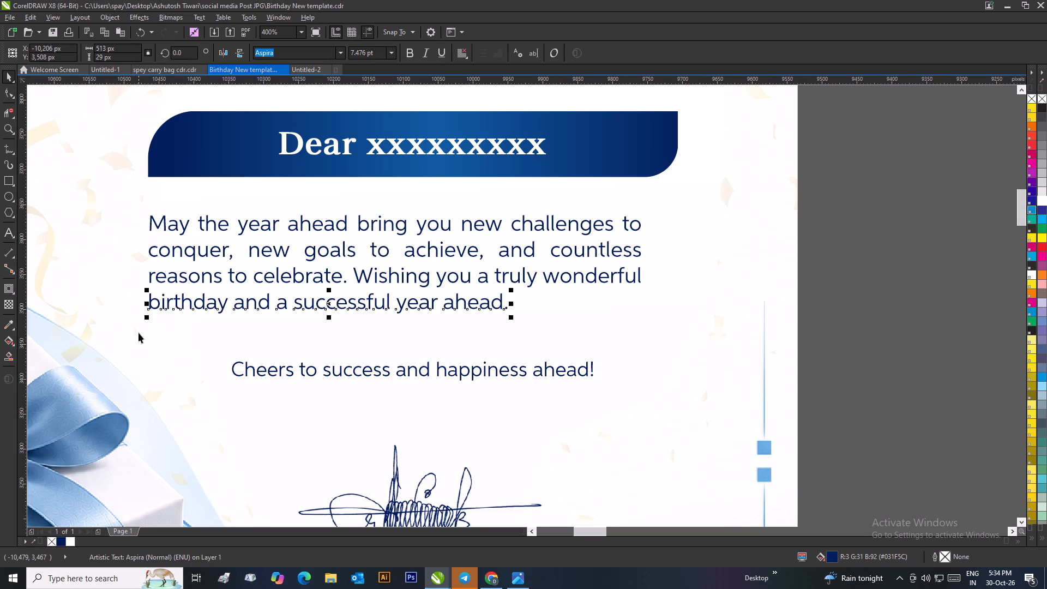
# Centre the separate line "birthday and a successful year ahead." horizontally under the three justified message lines.
pyautogui.keyDown('shift'); pyautogui.click(233, 280); pyautogui.keyUp('shift')
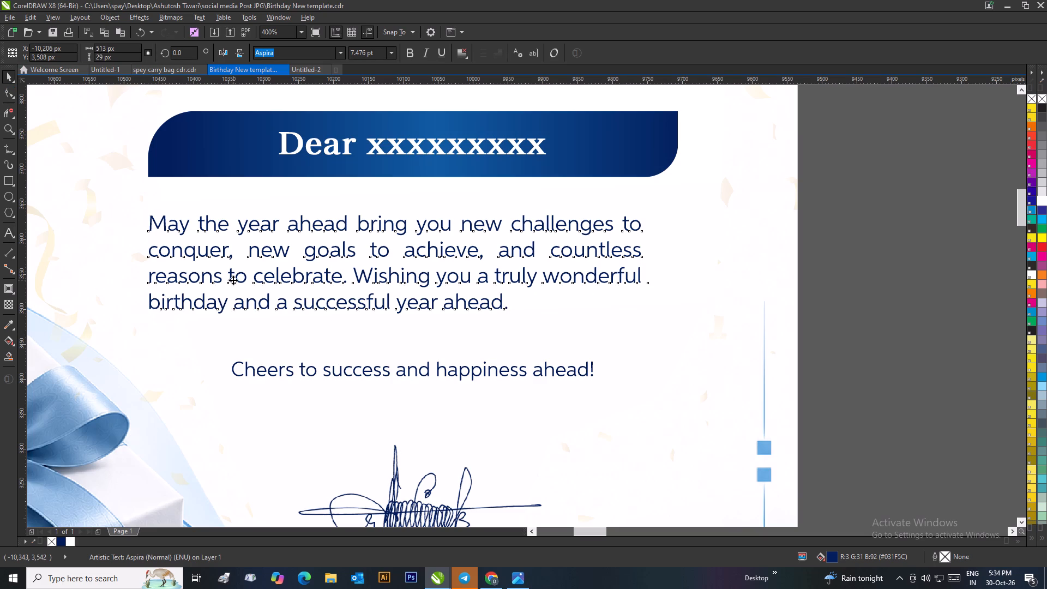
pyautogui.press('c')
pyautogui.click(817, 309)
pyautogui.scroll(-2, 677, 304)
pyautogui.scroll(1, 521, 306)
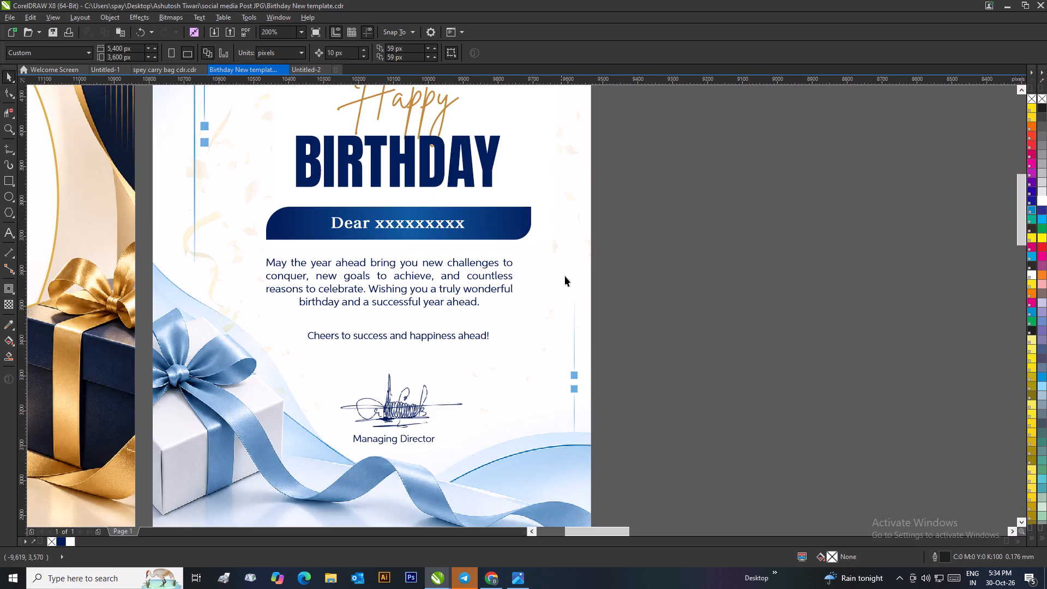
# Nudge the message block and its separate last line down 10 px together and group them.
pyautogui.moveTo(622, 260); pyautogui.dragTo(240, 309)
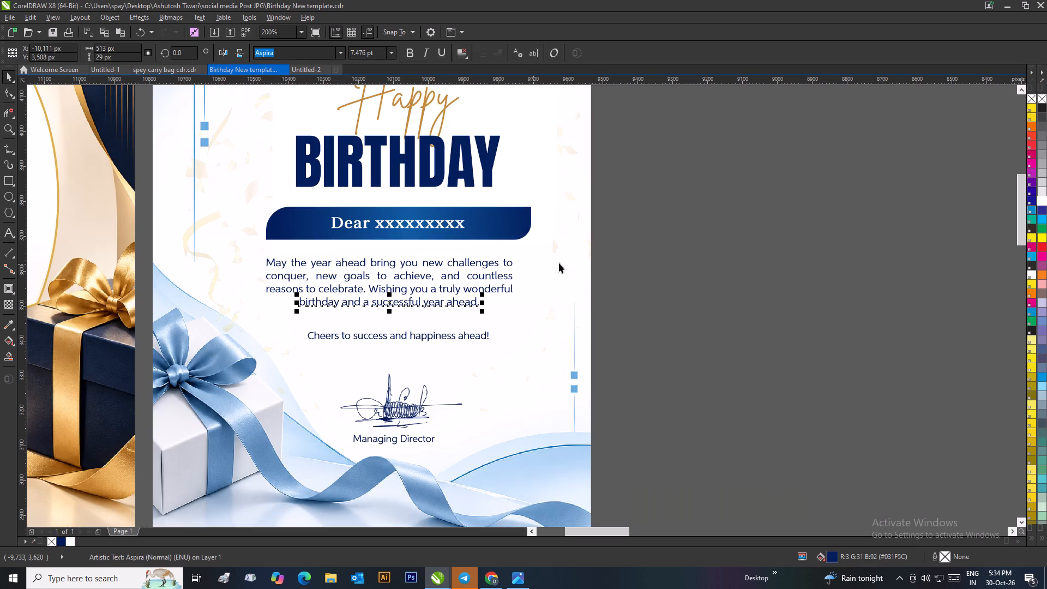
pyautogui.moveTo(605, 247); pyautogui.dragTo(209, 313)
pyautogui.press('Down')
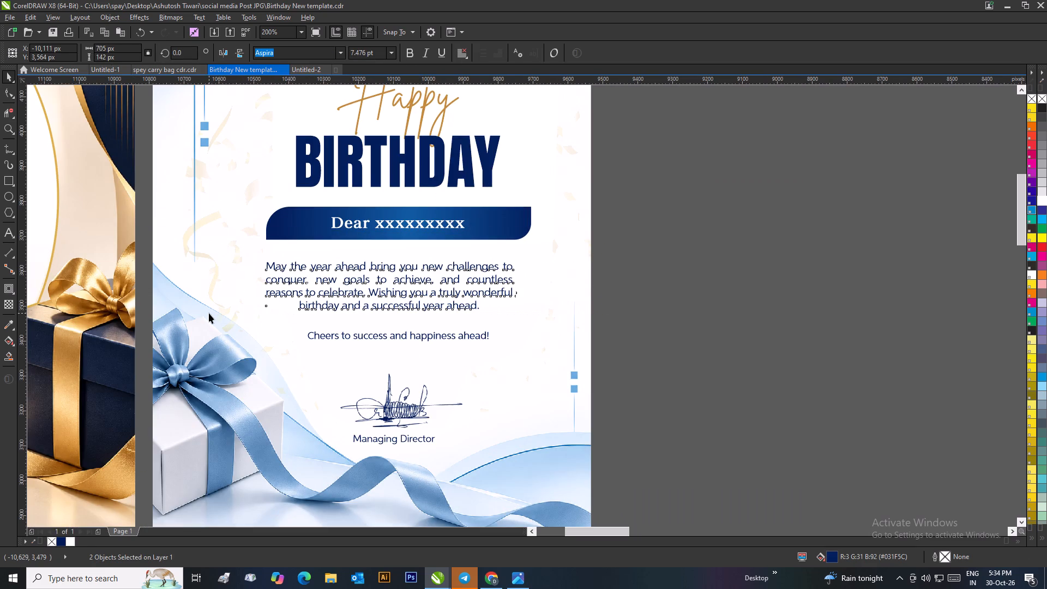
pyautogui.hotkey('ctrl', 'g')
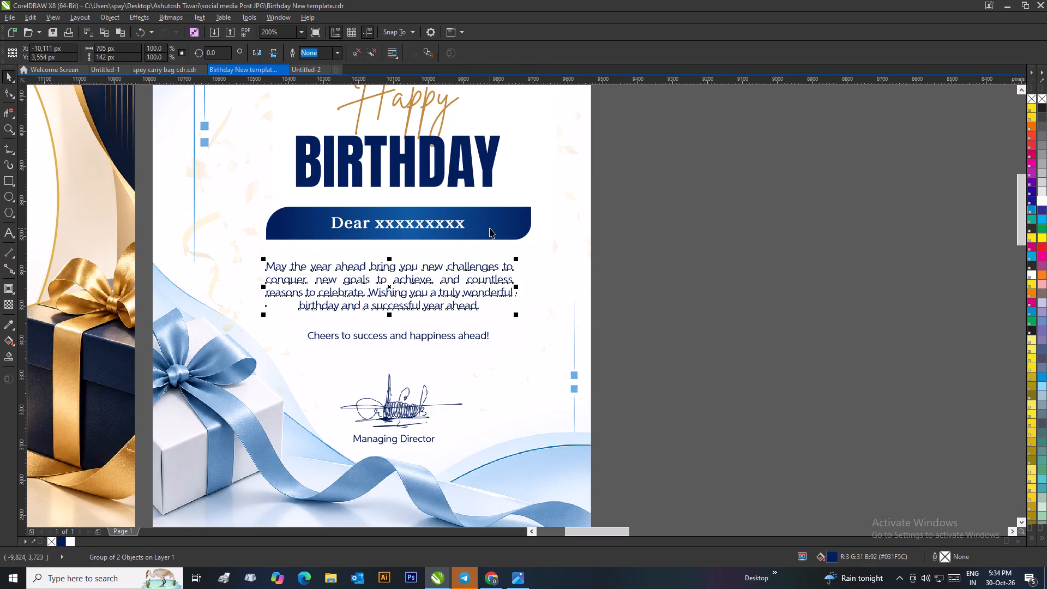
# Centre the message group horizontally on the blue "Dear xxxxxxxxx" banner and align it with the "Cheers to success" line.
pyautogui.keyDown('shift'); pyautogui.click(490, 228); pyautogui.keyUp('shift')
pyautogui.press('c')
pyautogui.click(650, 266)
pyautogui.click(428, 337)
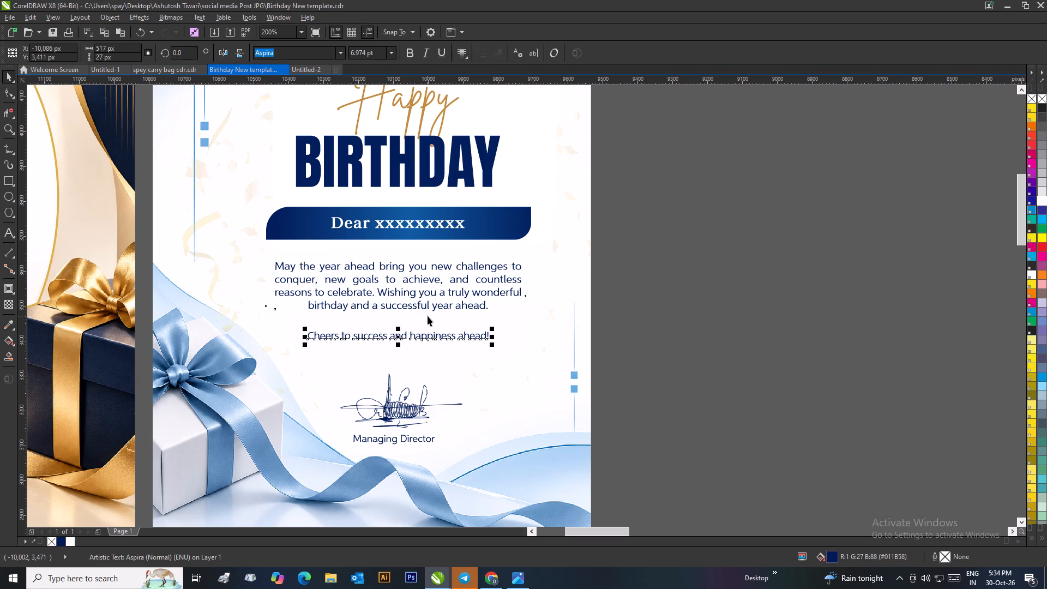
pyautogui.keyDown('shift'); pyautogui.click(426, 309); pyautogui.keyUp('shift')
pyautogui.press('c')
pyautogui.click(673, 340)
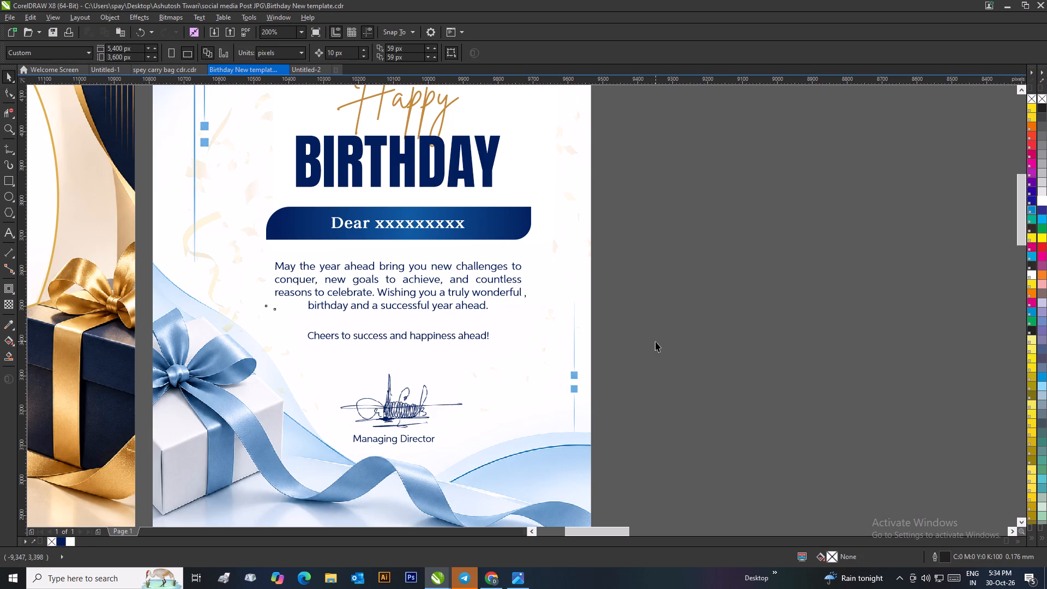
# Nudge the blue banner and its "Dear xxxxxxxxx" text down 10 px together.
pyautogui.scroll(-1, 633, 316)
pyautogui.scroll(1, 440, 323)
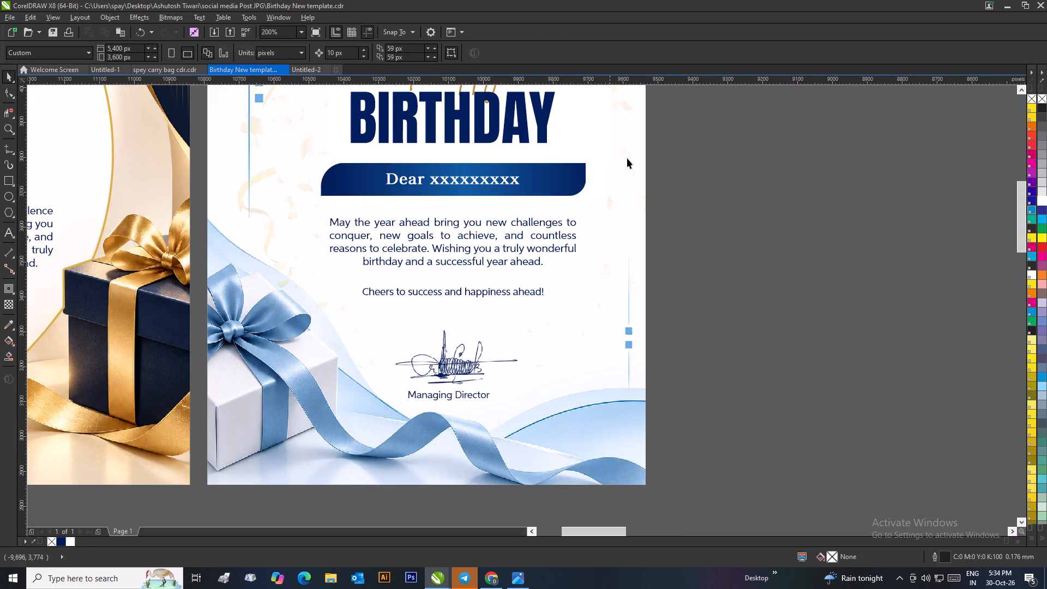
pyautogui.moveTo(682, 156); pyautogui.dragTo(271, 214)
pyautogui.press('Down')
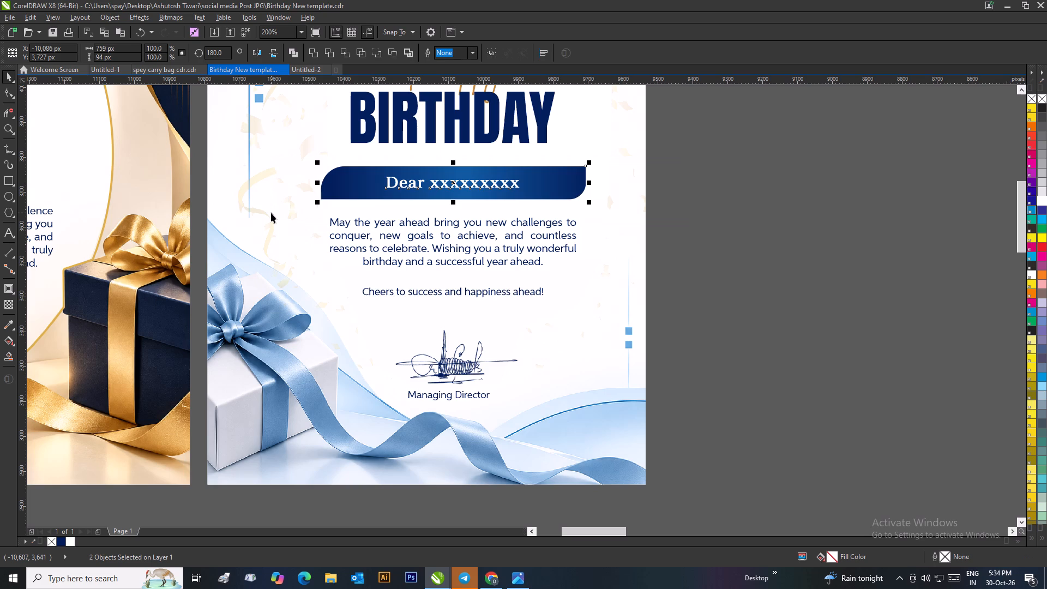
pyautogui.click(683, 281)
# Nudge the "Cheers to success and happiness ahead!" line up 10 px, closer to the message.
pyautogui.click(503, 289)
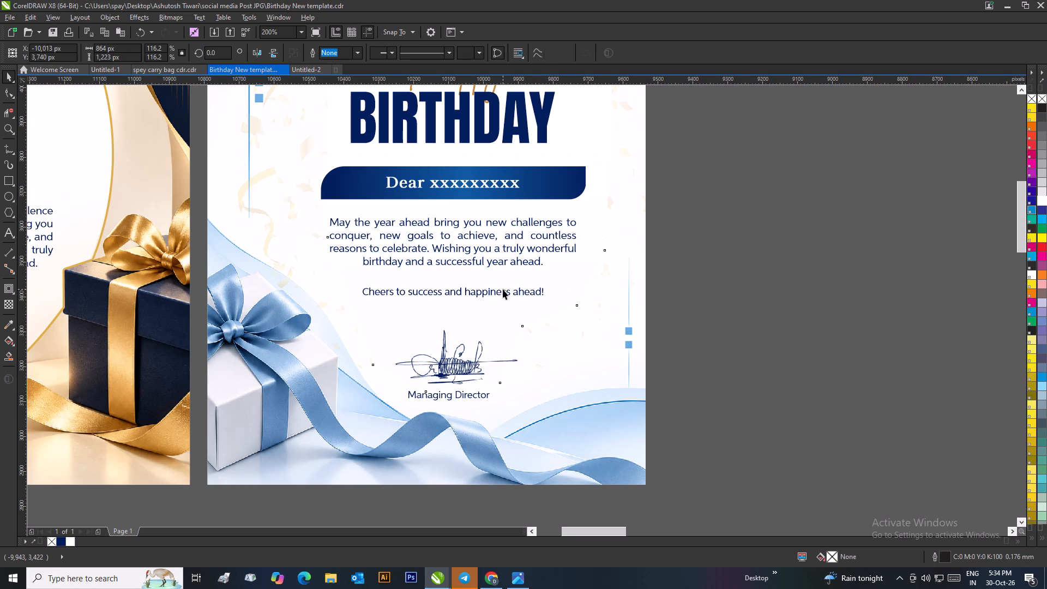
pyautogui.click(469, 292)
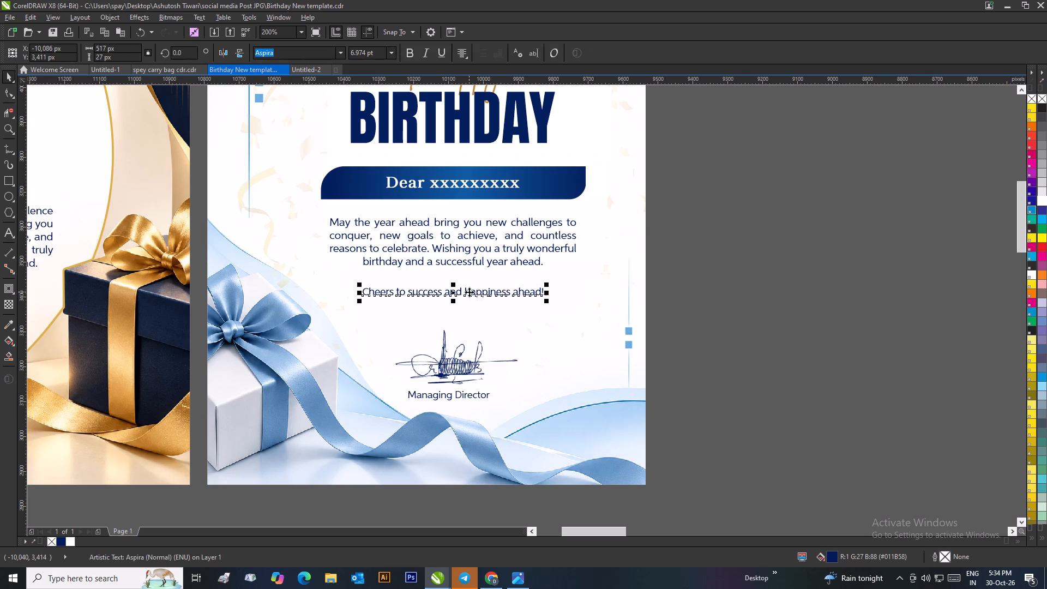
pyautogui.press('Up')
pyautogui.press('Up')
pyautogui.press('Down')
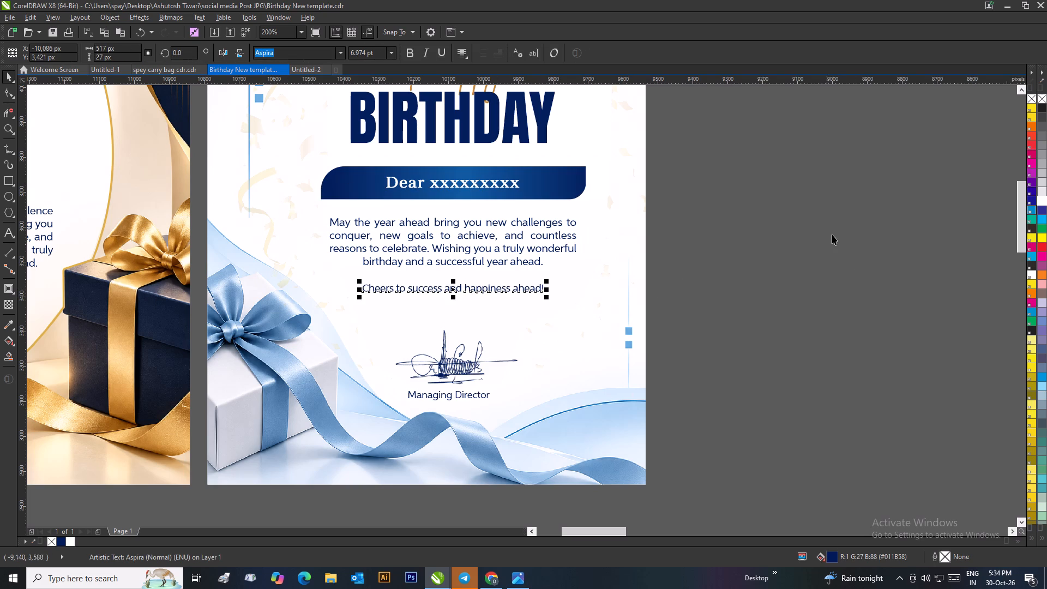
pyautogui.click(808, 254)
# Group all objects of the blue birthday card.
pyautogui.scroll(-1, 748, 281)
pyautogui.click(528, 299)
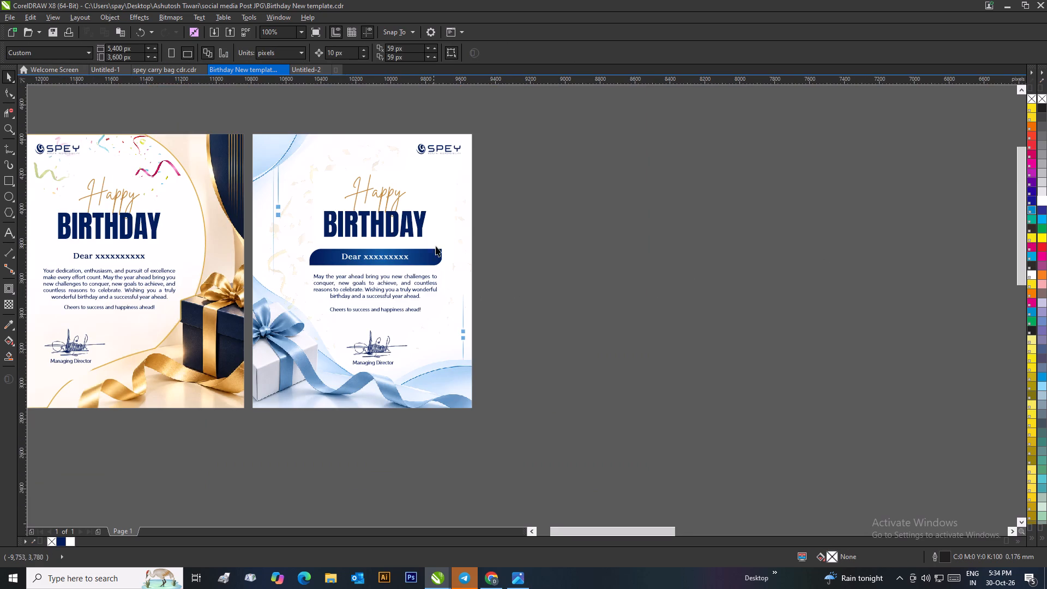
pyautogui.moveTo(494, 127); pyautogui.dragTo(249, 424)
pyautogui.hotkey('ctrl', 'g')
pyautogui.click(497, 346)
# Copy the grouped blue card into the Untitled-2 document and centre it on the page.
pyautogui.click(396, 277)
pyautogui.rightClick(396, 277)
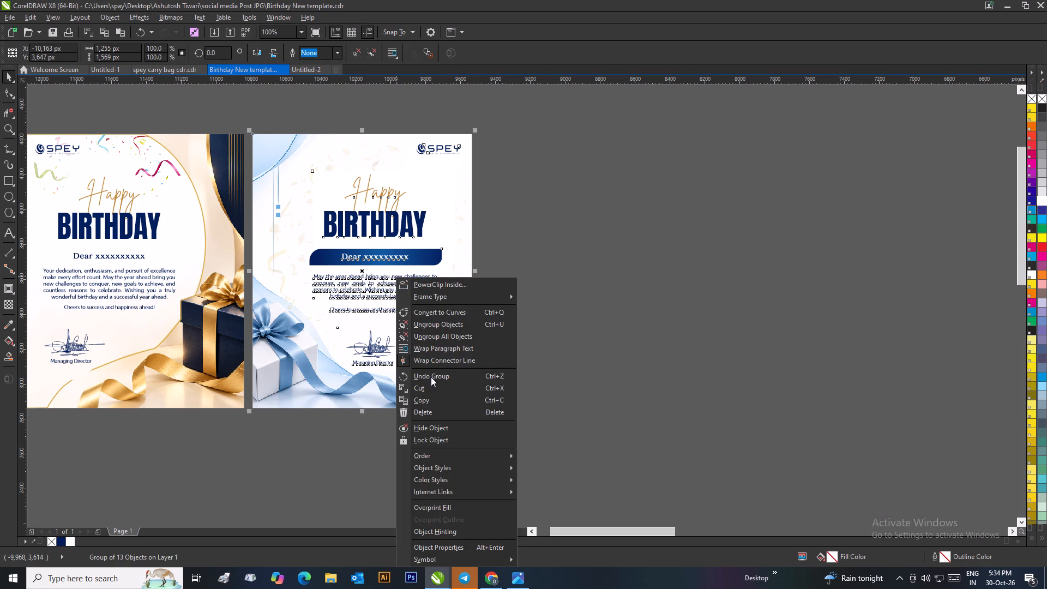
pyautogui.click(425, 399)
pyautogui.click(332, 117)
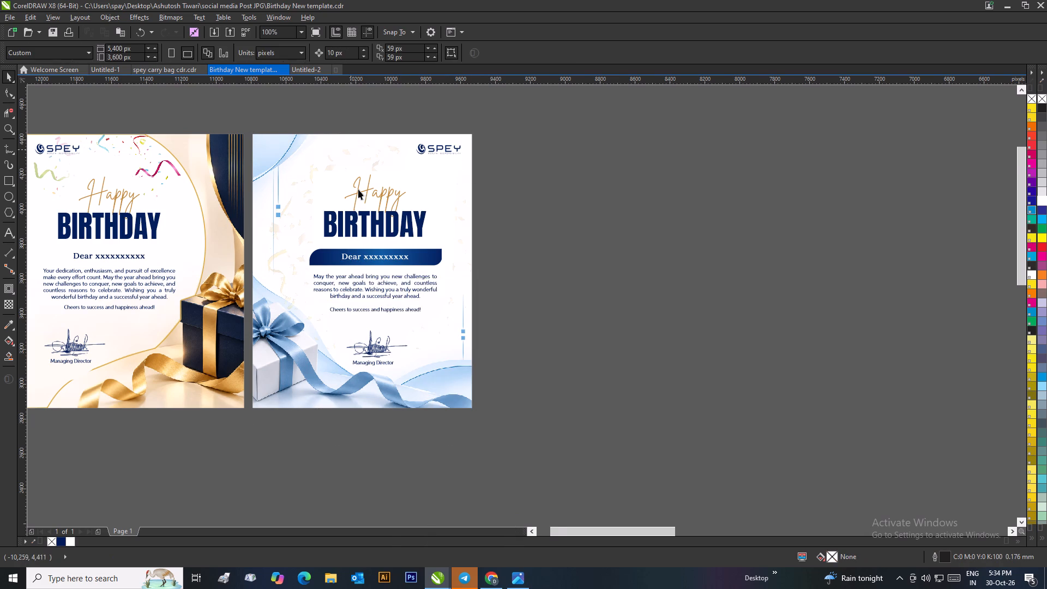
pyautogui.scroll(1, 378, 279)
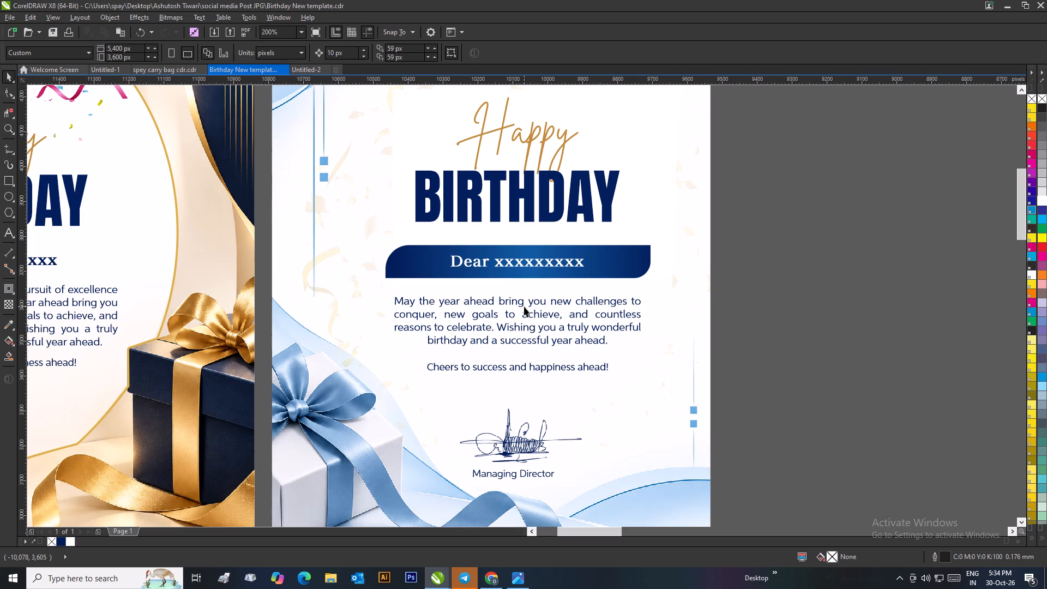
pyautogui.scroll(-1, 524, 306)
pyautogui.click(305, 69)
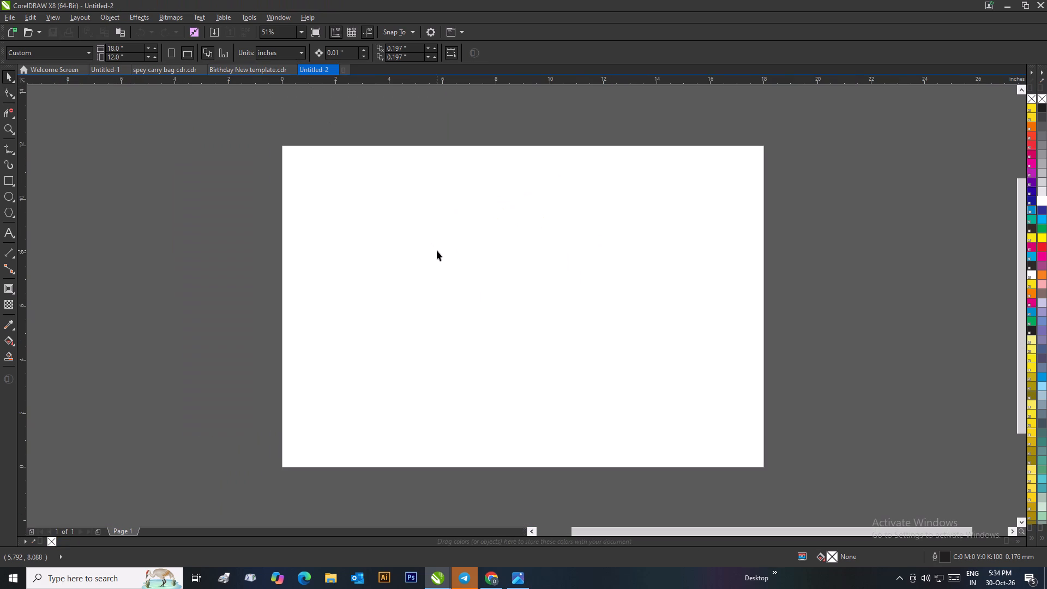
pyautogui.hotkey('ctrl', 'v')
pyautogui.press('p')
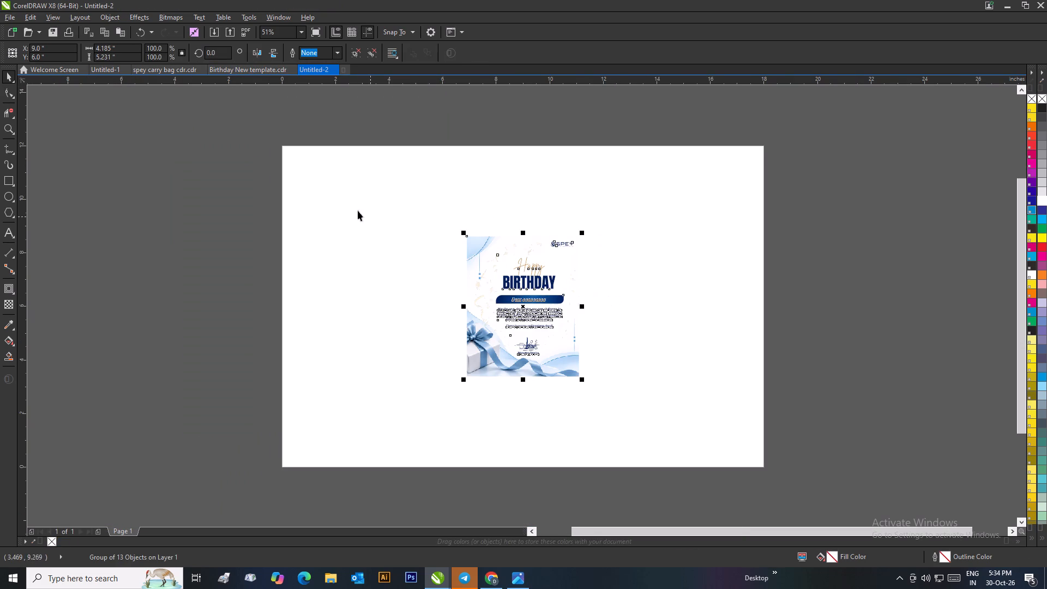
pyautogui.click(193, 158)
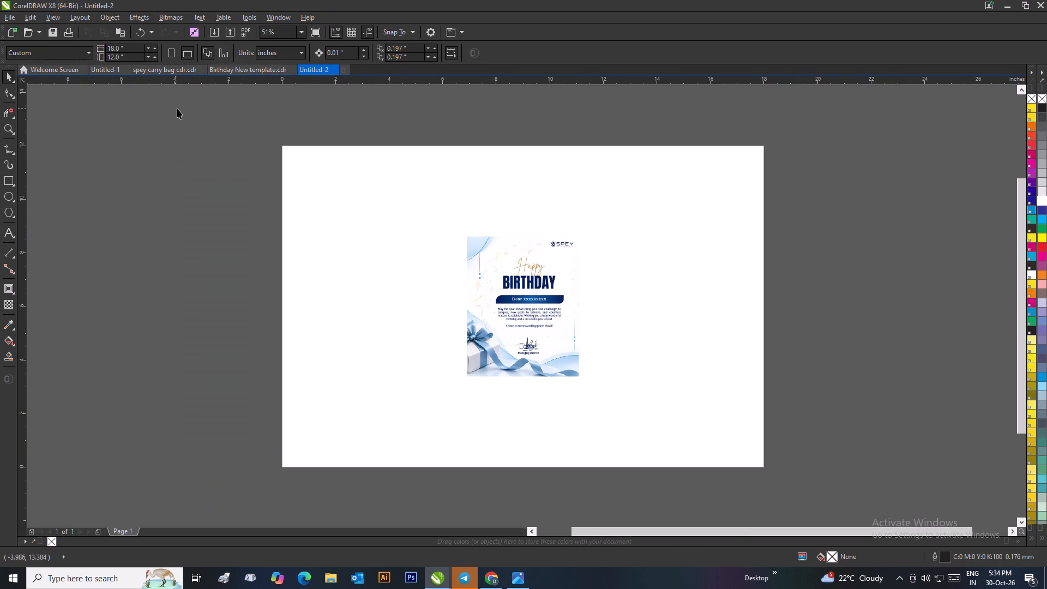
# Set the Untitled-2 document's units to pixels.
pyautogui.click(291, 52)
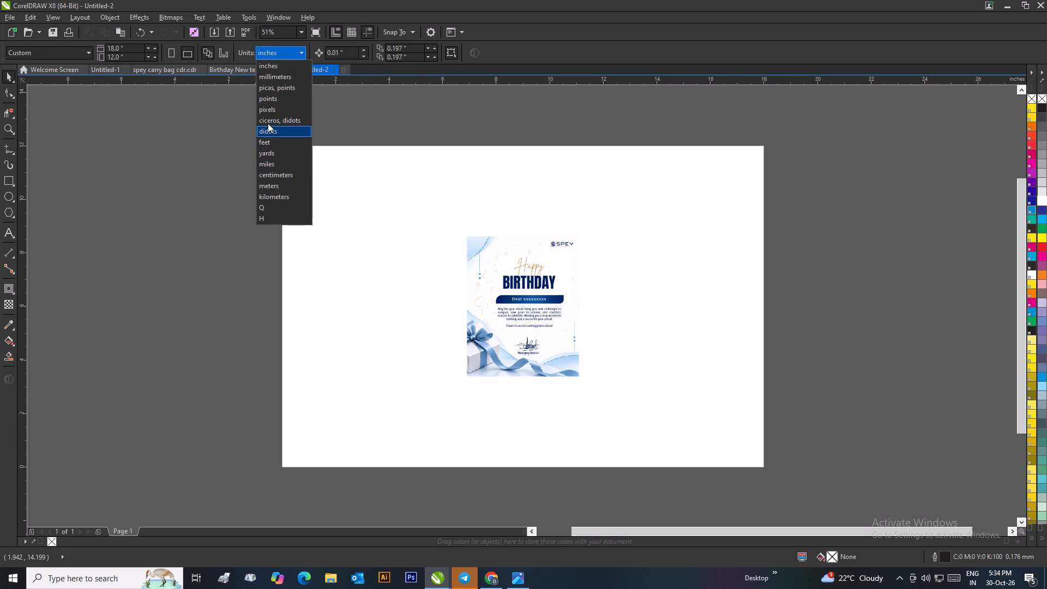
pyautogui.doubleClick(269, 110)
# Enlarge the pasted blue card proportionally to about 1,774 by 2,217 px.
pyautogui.click(468, 263)
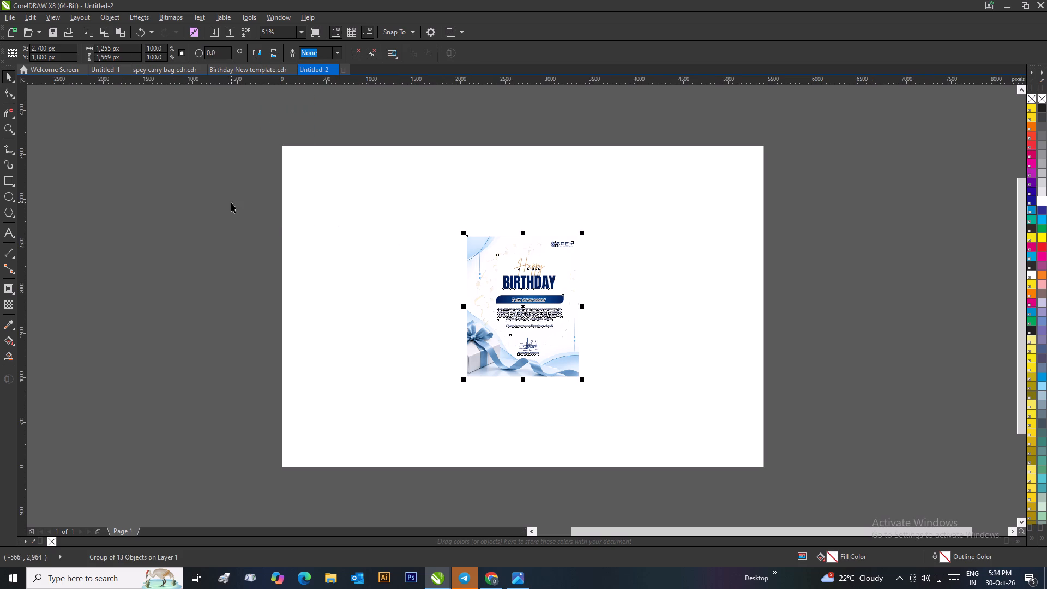
pyautogui.click(231, 202)
pyautogui.click(507, 277)
pyautogui.moveTo(583, 381); pyautogui.dragTo(592, 401)
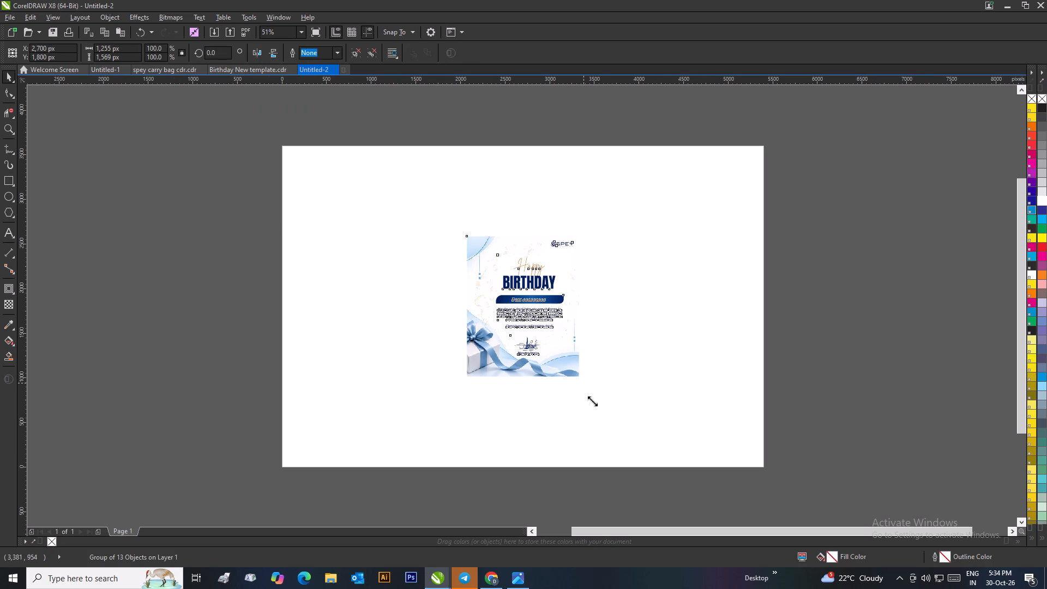
pyautogui.moveTo(592, 401); pyautogui.dragTo(605, 425)
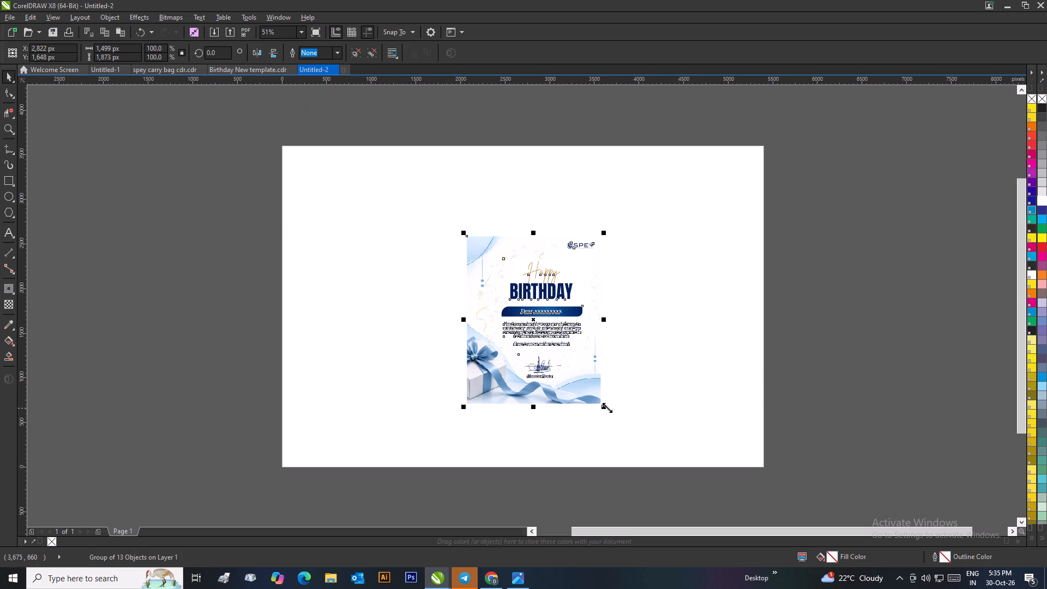
pyautogui.moveTo(606, 407); pyautogui.dragTo(630, 445)
# Set the Untitled-2 page size to 1,774 by 2,217 px to match the blue card.
pyautogui.moveTo(125, 50); pyautogui.dragTo(87, 52)
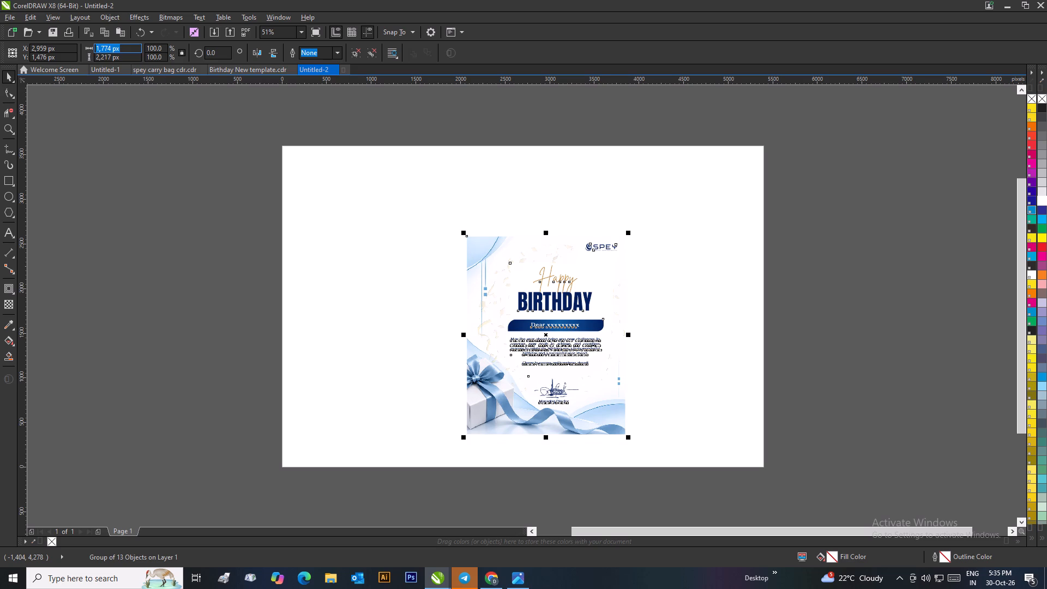
pyautogui.moveTo(87, 52); pyautogui.dragTo(87, 52)
pyautogui.hotkey('ctrl', 'c')
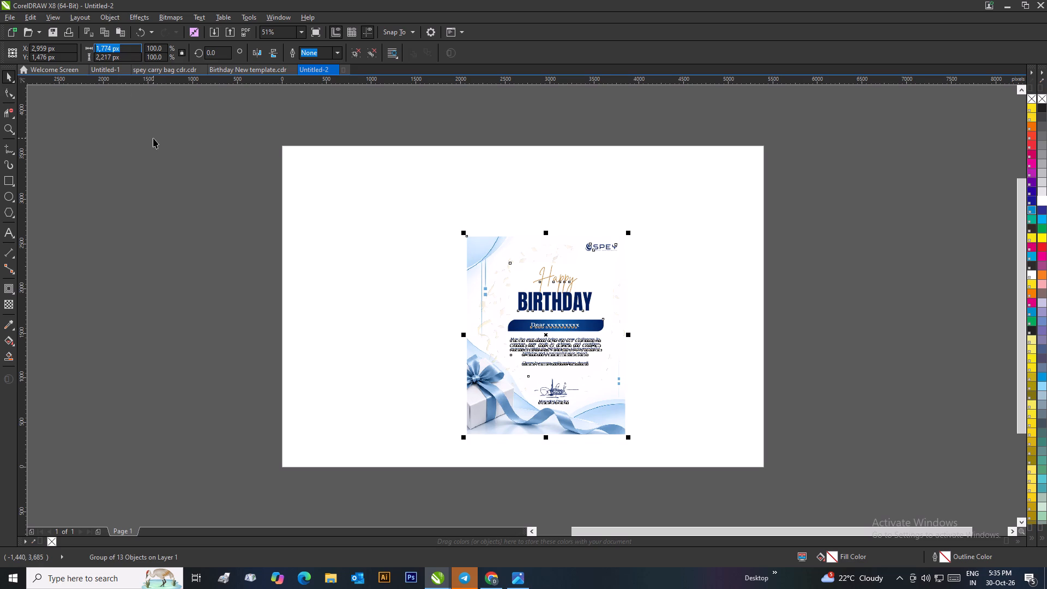
pyautogui.click(153, 138)
pyautogui.moveTo(140, 48); pyautogui.dragTo(100, 50)
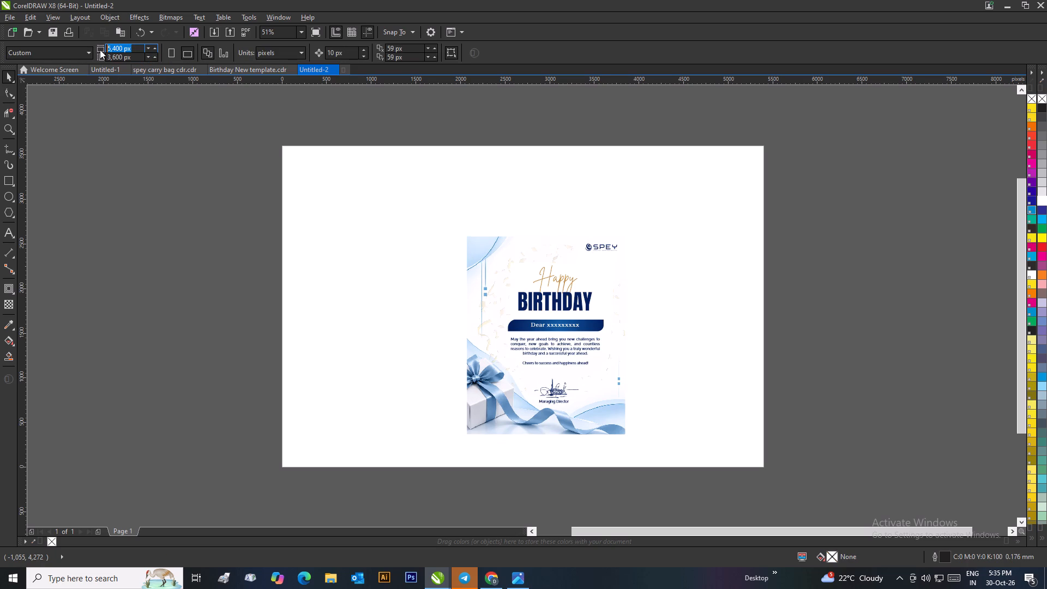
pyautogui.press('BackSpace')
pyautogui.hotkey('ctrl', 'v')
pyautogui.press('Tab')
pyautogui.press('BackSpace')
pyautogui.write('22')
pyautogui.write('17')
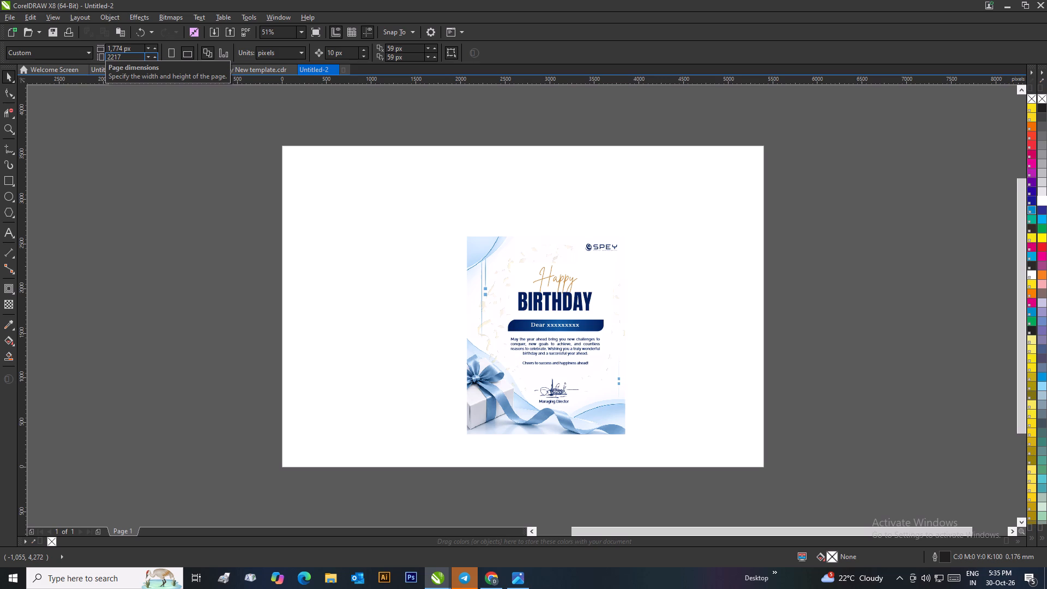
pyautogui.press('Return')
# Centre the blue birthday card group on the resized page.
pyautogui.click(533, 320)
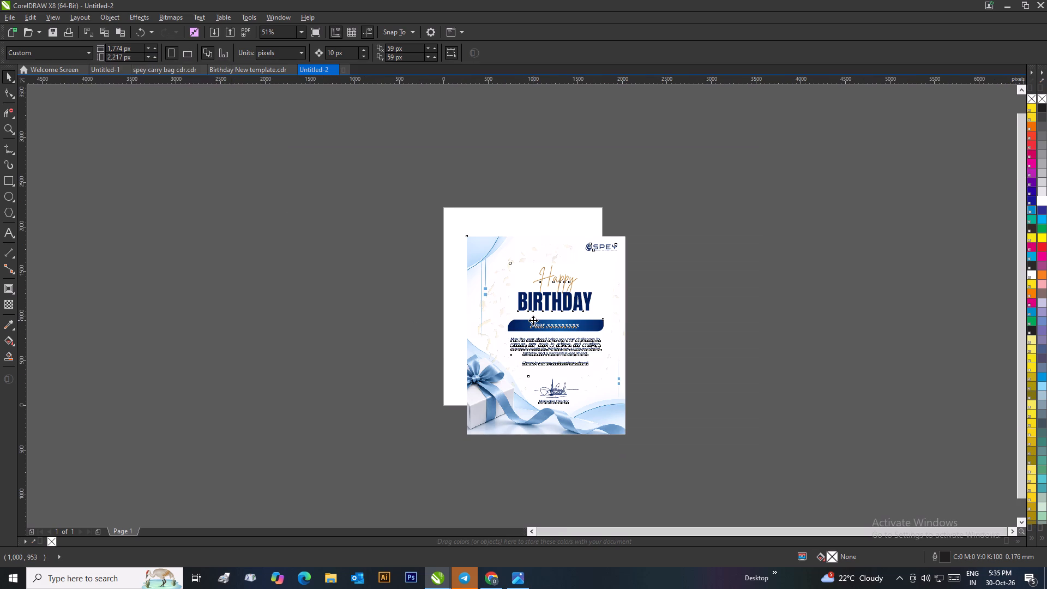
pyautogui.press('p')
pyautogui.click(606, 296)
pyautogui.scroll(1, 550, 303)
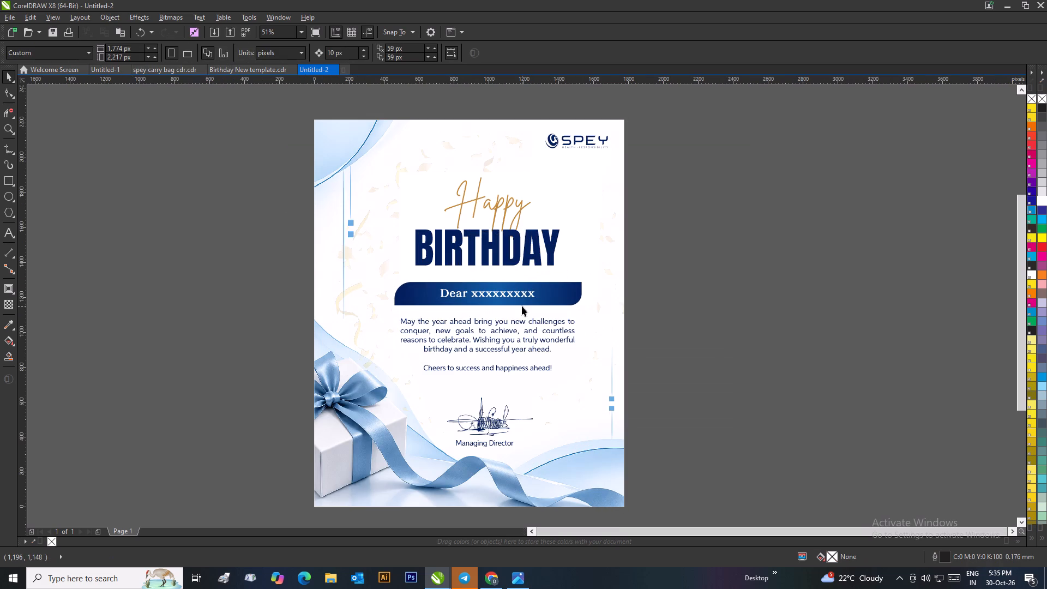
pyautogui.scroll(-1, 522, 306)
pyautogui.scroll(1, 522, 316)
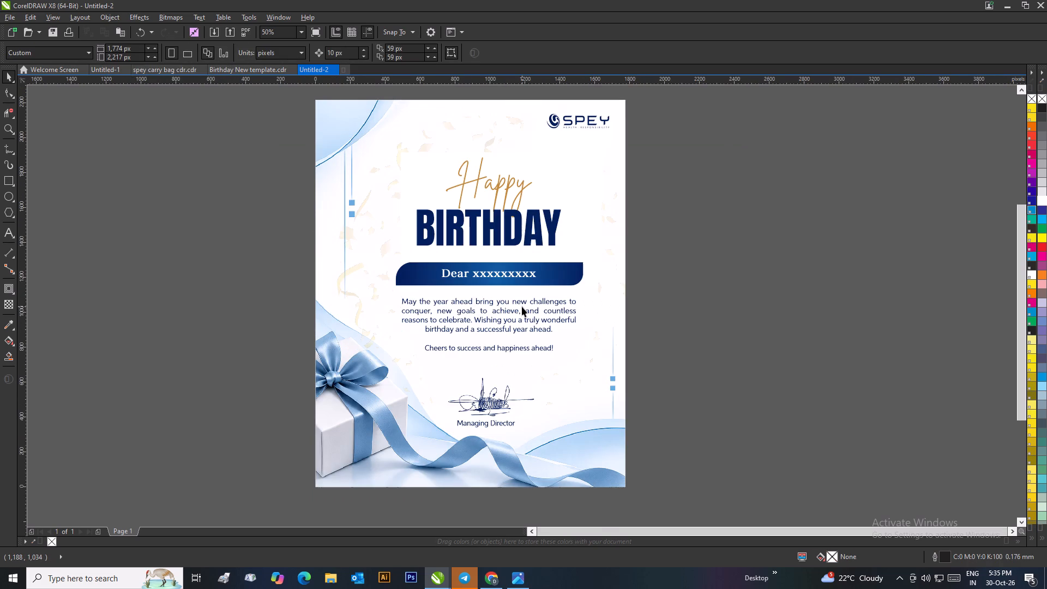
# Start a JPEG export of the blue card, replacing the existing file Birthday RSM,ZSM,HO.jpg.
pyautogui.click(11, 21)
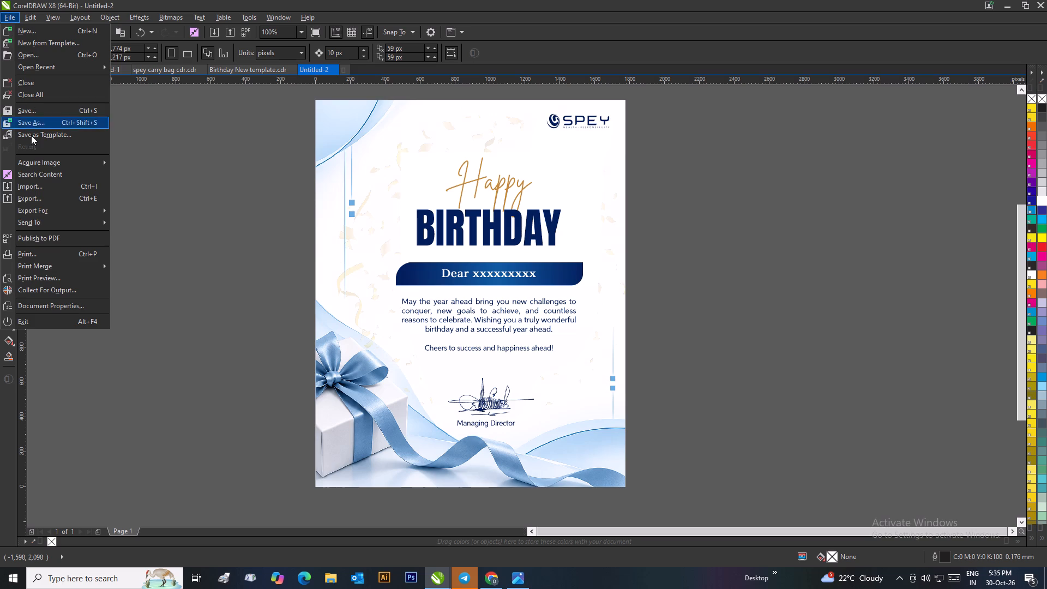
pyautogui.click(25, 195)
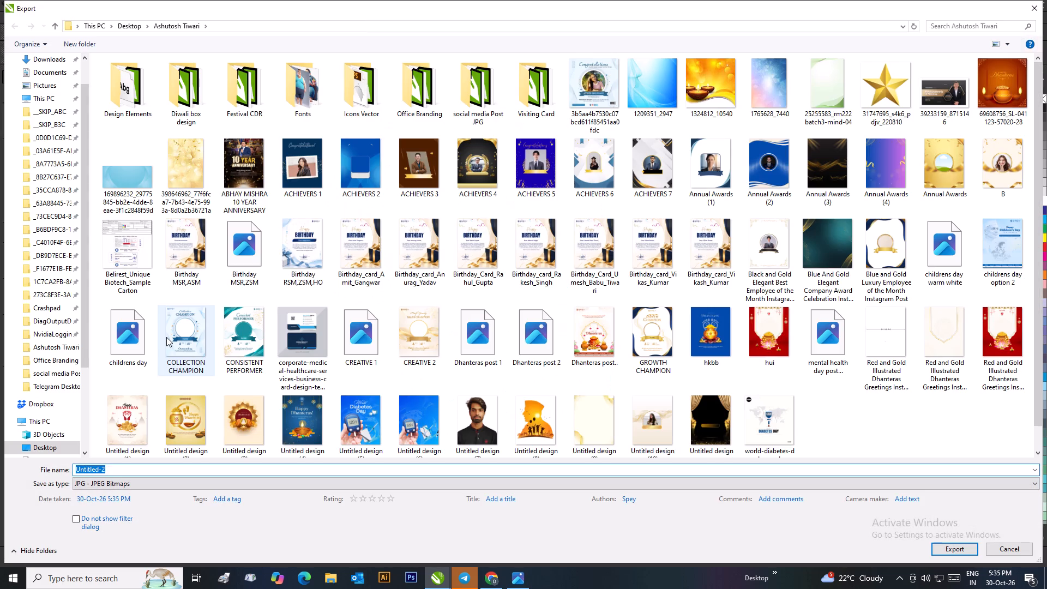
pyautogui.press('BackSpace')
pyautogui.write('rsm')
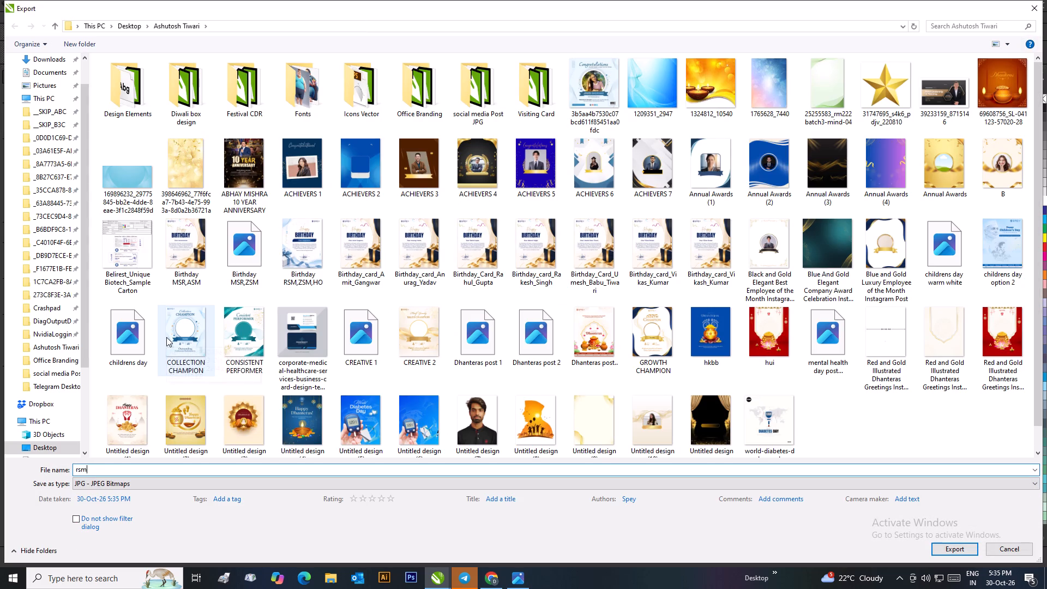
pyautogui.press('BackSpace')
pyautogui.press('BackSpace')
pyautogui.press('BackSpace')
pyautogui.write('BIRTH')
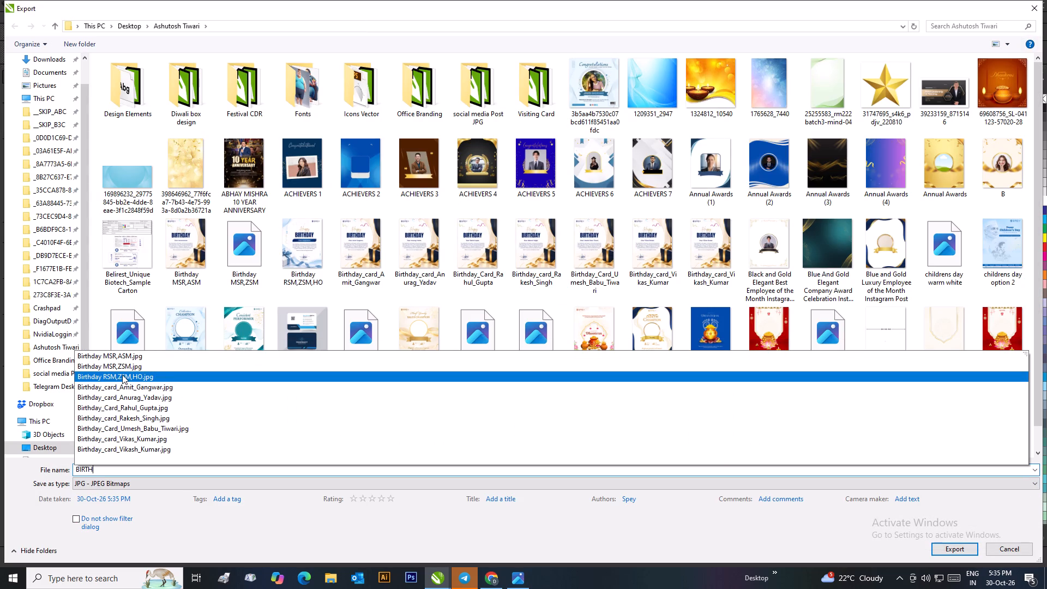
pyautogui.click(117, 377)
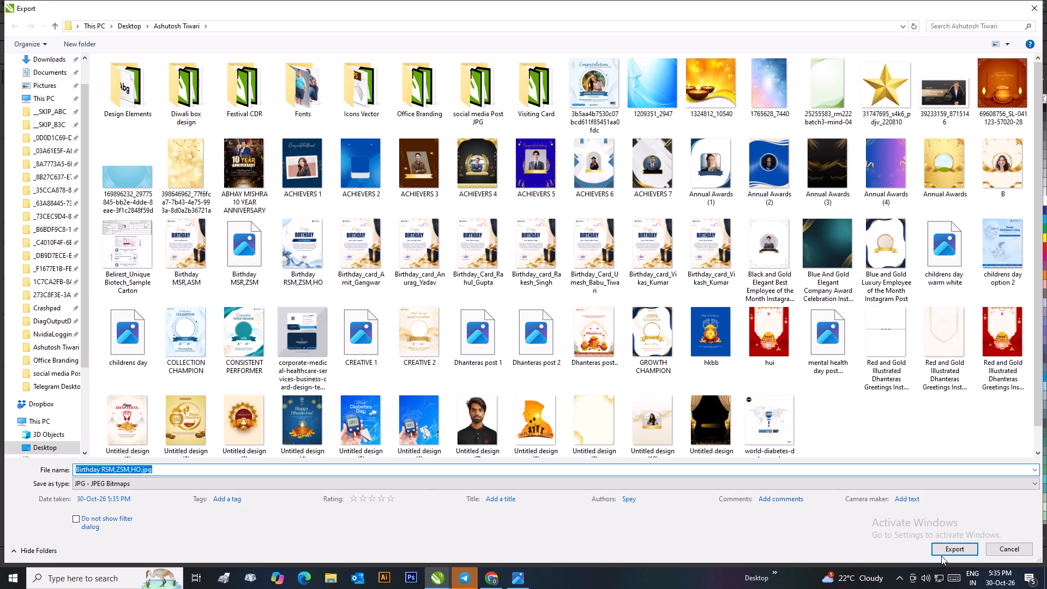
pyautogui.click(943, 549)
pyautogui.click(547, 289)
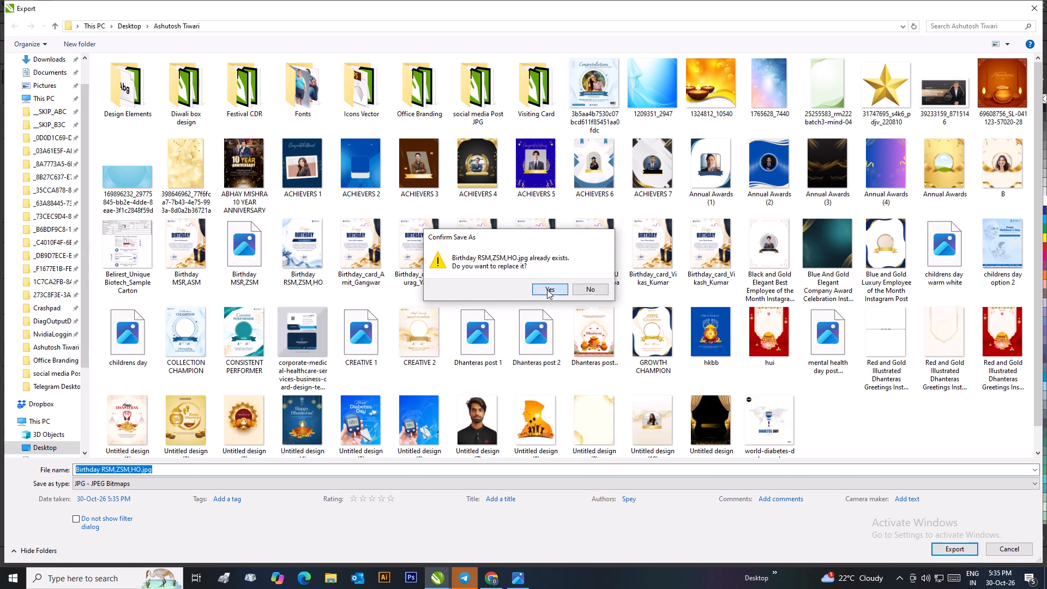
# Set the JPEG colour mode to RGB Color (24-bit) and complete the export.
pyautogui.click(697, 236)
pyautogui.click(689, 255)
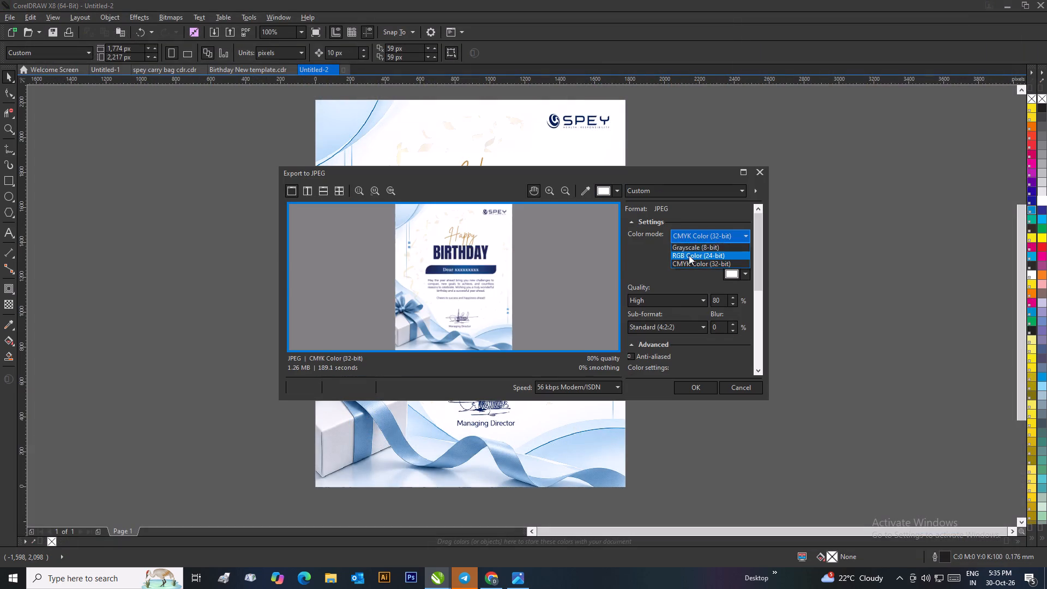
pyautogui.click(695, 384)
pyautogui.click(692, 387)
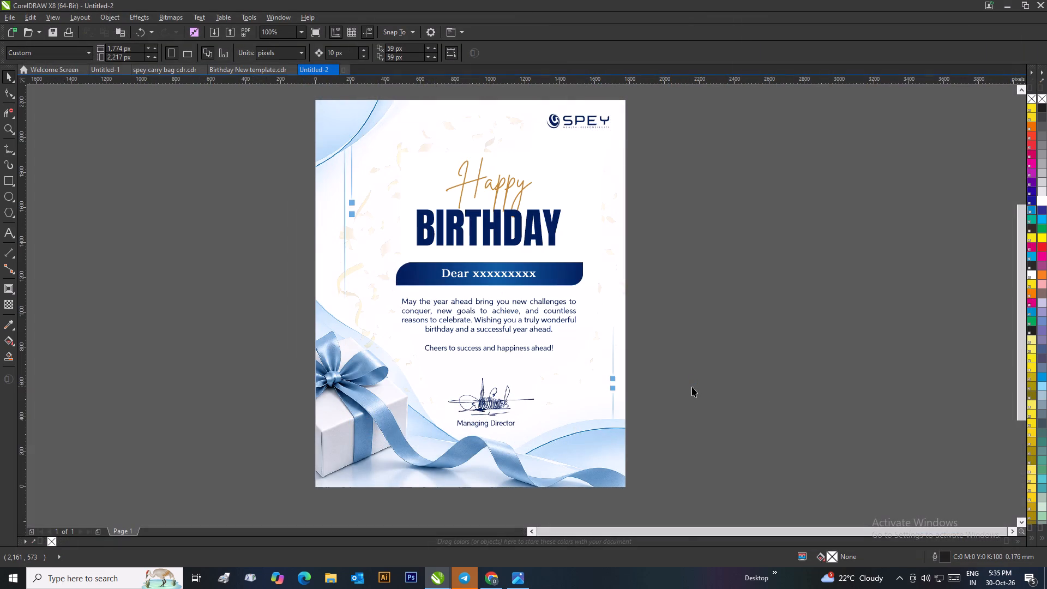
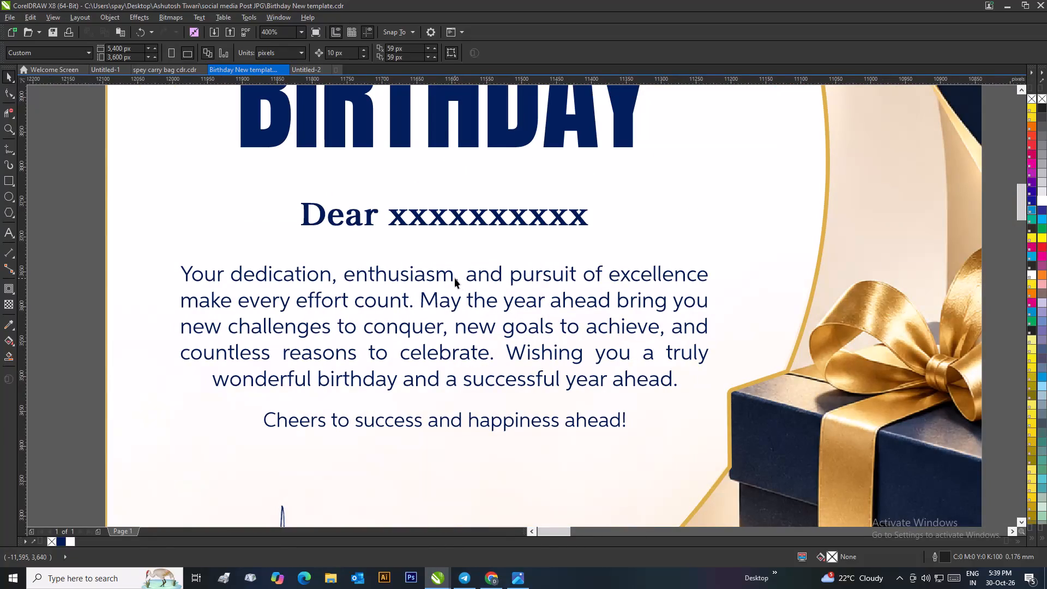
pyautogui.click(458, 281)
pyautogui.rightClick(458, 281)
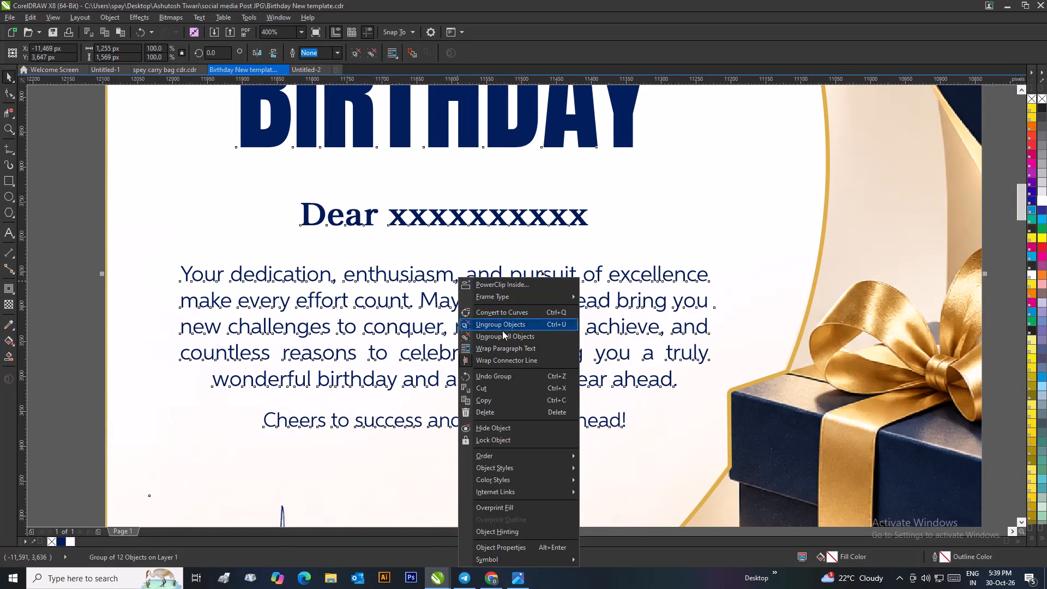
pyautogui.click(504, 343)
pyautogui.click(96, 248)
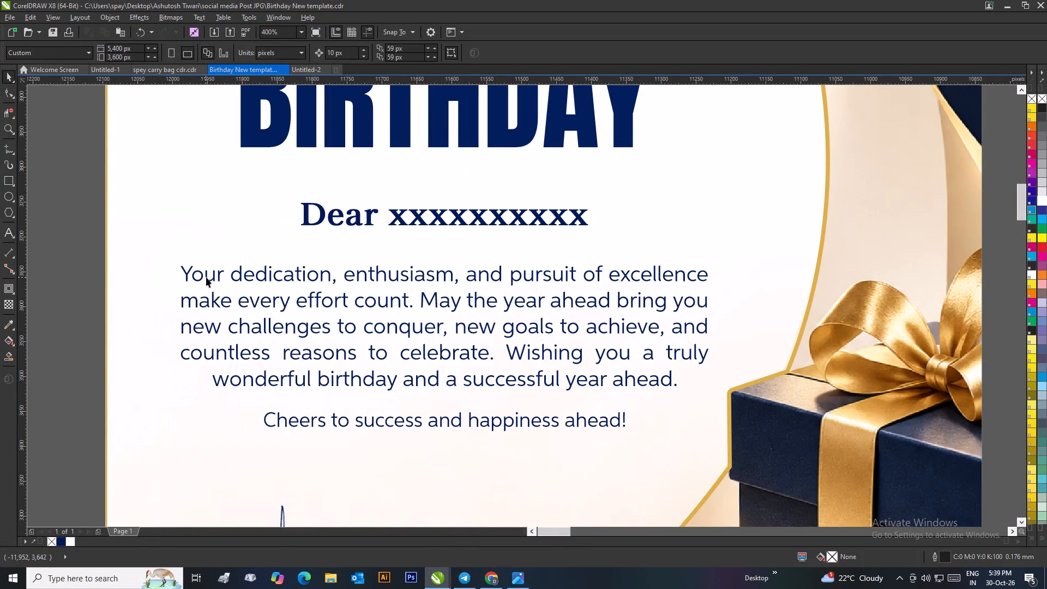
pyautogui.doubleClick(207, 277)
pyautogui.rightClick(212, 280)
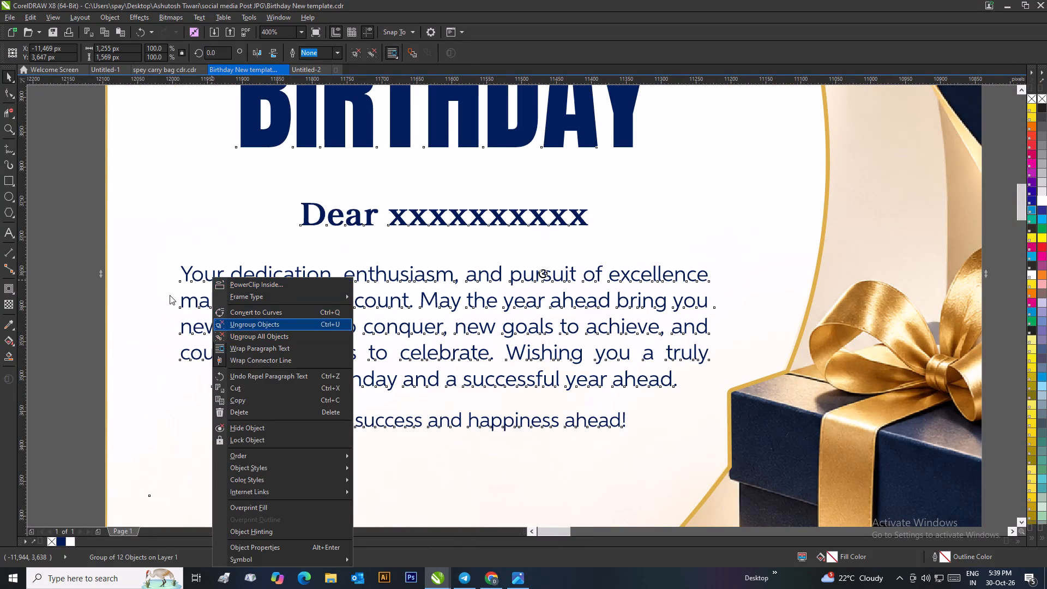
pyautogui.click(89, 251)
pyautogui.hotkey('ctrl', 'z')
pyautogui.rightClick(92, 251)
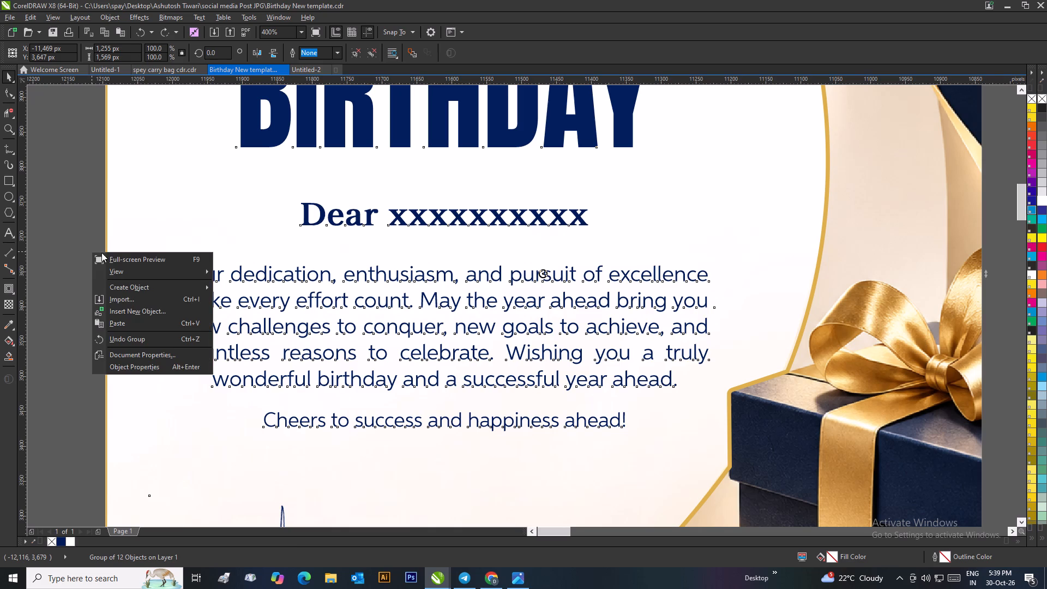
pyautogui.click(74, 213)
# Ungroup all objects of the gold birthday card.
pyautogui.rightClick(249, 274)
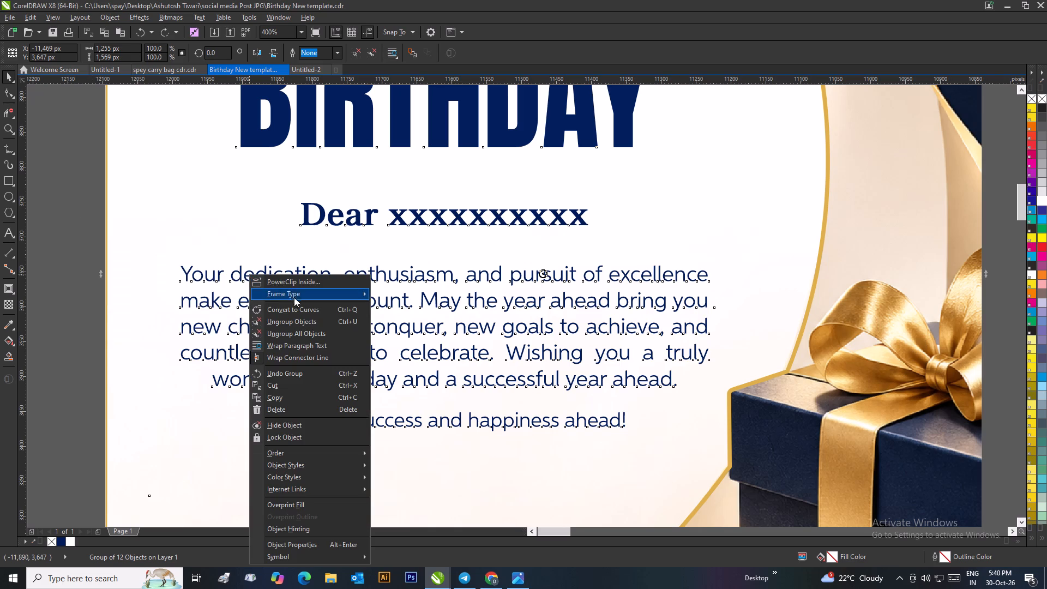
pyautogui.click(294, 330)
pyautogui.click(71, 267)
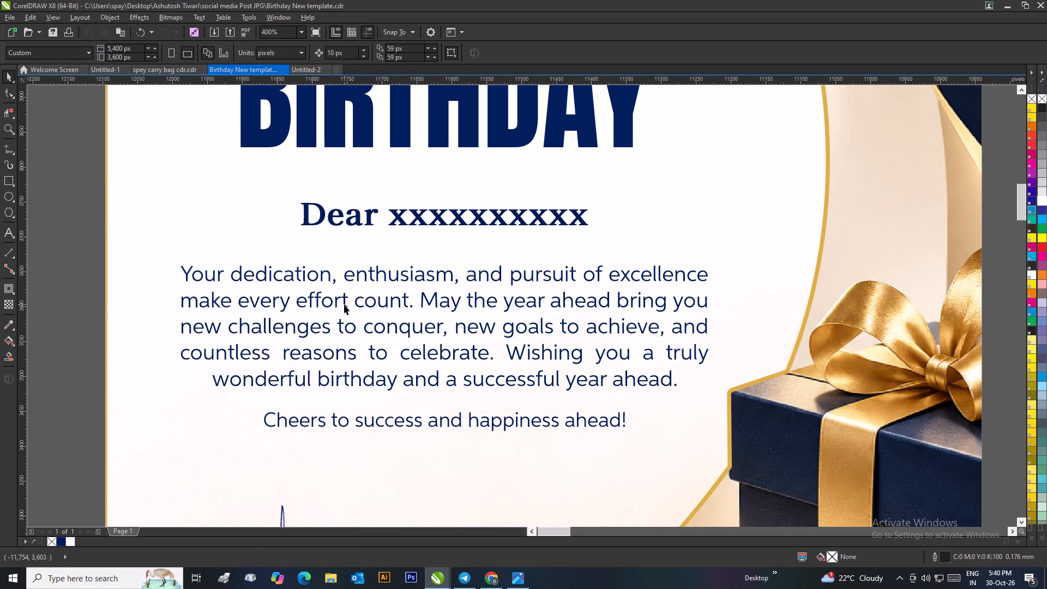
# Ungroup all objects of the blue birthday card.
pyautogui.scroll(-2, 344, 304)
pyautogui.moveTo(924, 298); pyautogui.dragTo(797, 342)
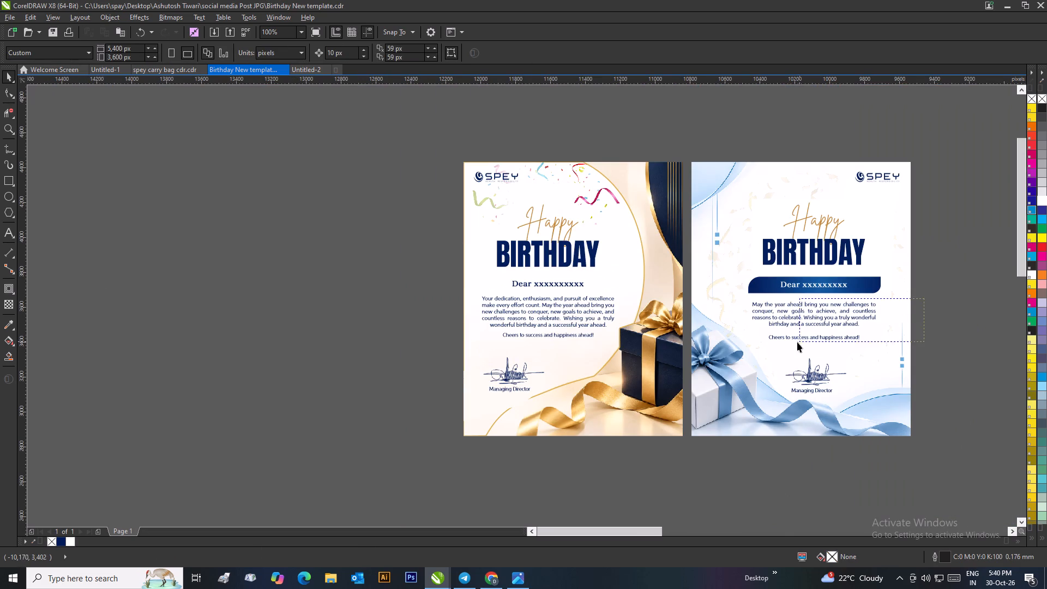
pyautogui.moveTo(797, 342); pyautogui.dragTo(739, 350)
pyautogui.click(798, 317)
pyautogui.rightClick(798, 317)
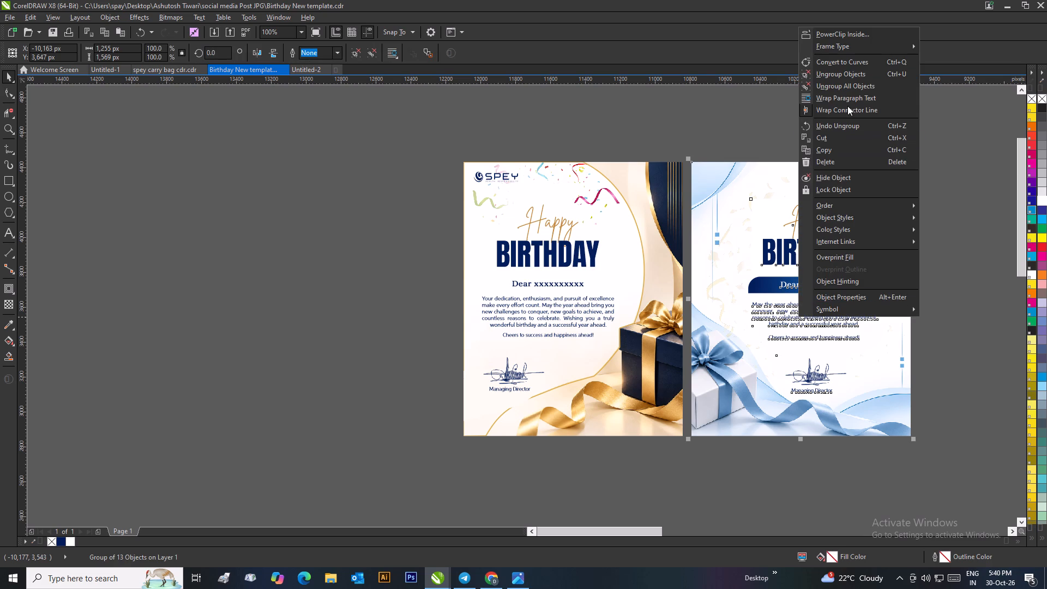
pyautogui.click(849, 88)
pyautogui.click(845, 104)
# Group the message paragraph and the closing "Cheers to success" line on the blue card.
pyautogui.moveTo(916, 300); pyautogui.dragTo(746, 347)
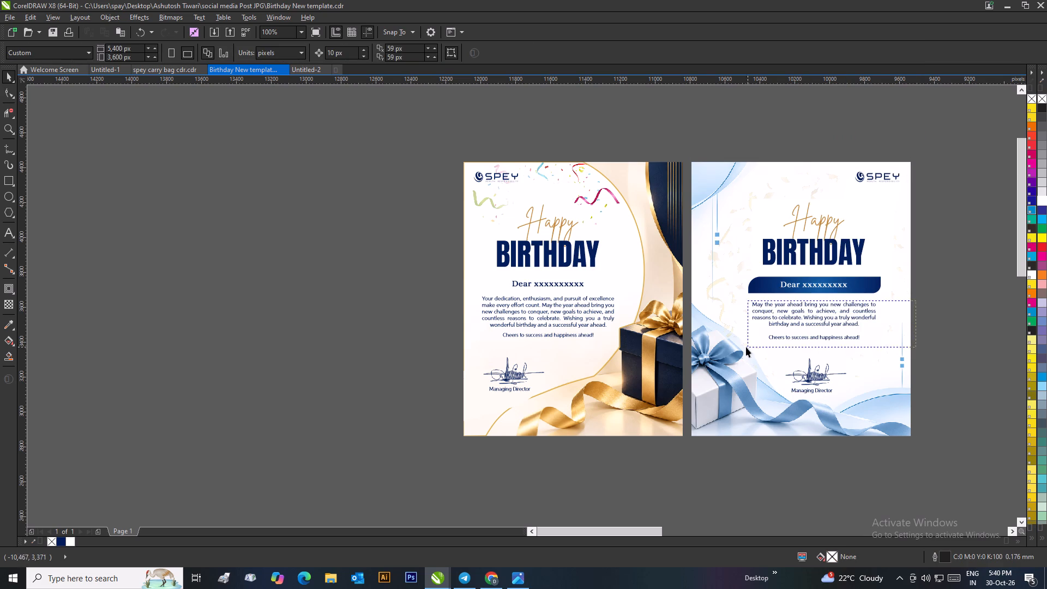
pyautogui.moveTo(746, 347); pyautogui.dragTo(737, 347)
pyautogui.hotkey('ctrl', 'g')
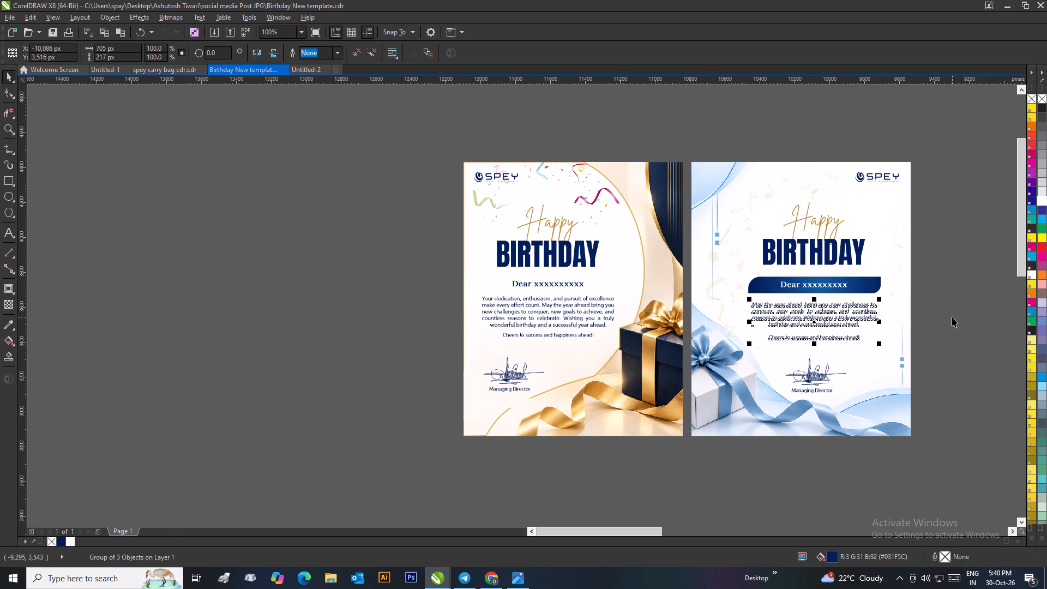
pyautogui.click(952, 317)
# Duplicate the blue card's grouped message and place the copy beside the gold card's outer edge, partly off the card.
pyautogui.click(853, 312)
pyautogui.rightClick(853, 312)
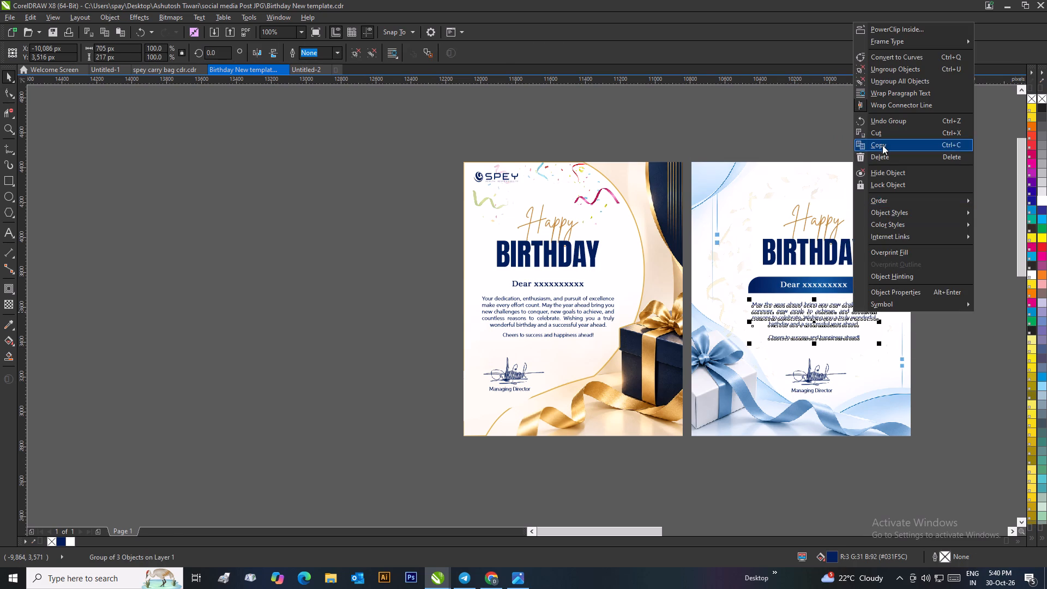
pyautogui.click(882, 145)
pyautogui.click(937, 262)
pyautogui.moveTo(849, 304); pyautogui.dragTo(718, 317)
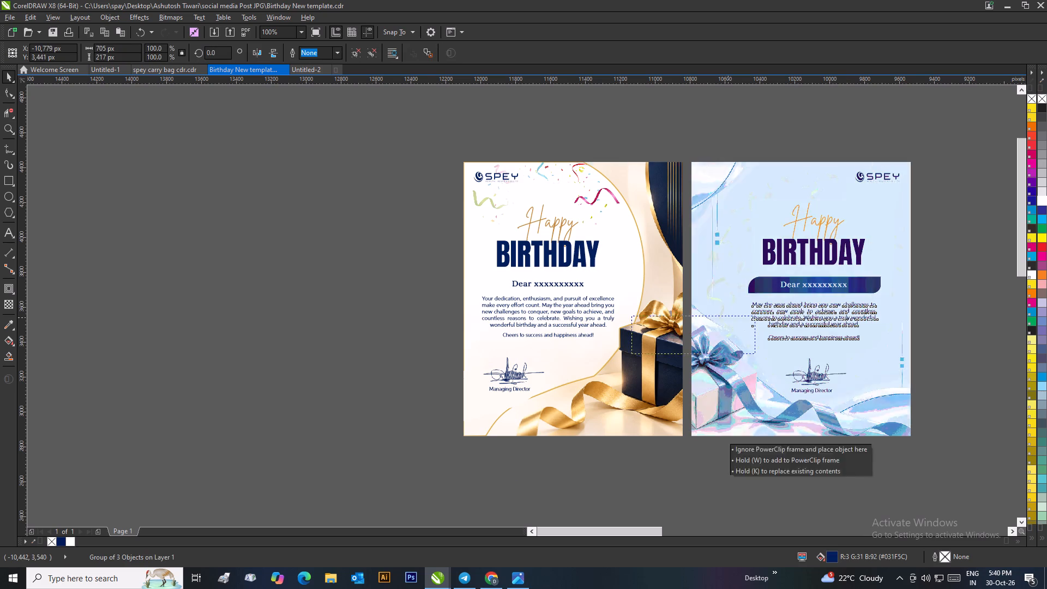
pyautogui.moveTo(718, 317); pyautogui.dragTo(435, 305)
pyautogui.moveTo(435, 305); pyautogui.dragTo(440, 304, button='right')
# Delete the gold card's old message paragraph, including its last line and the closing line.
pyautogui.click(541, 299)
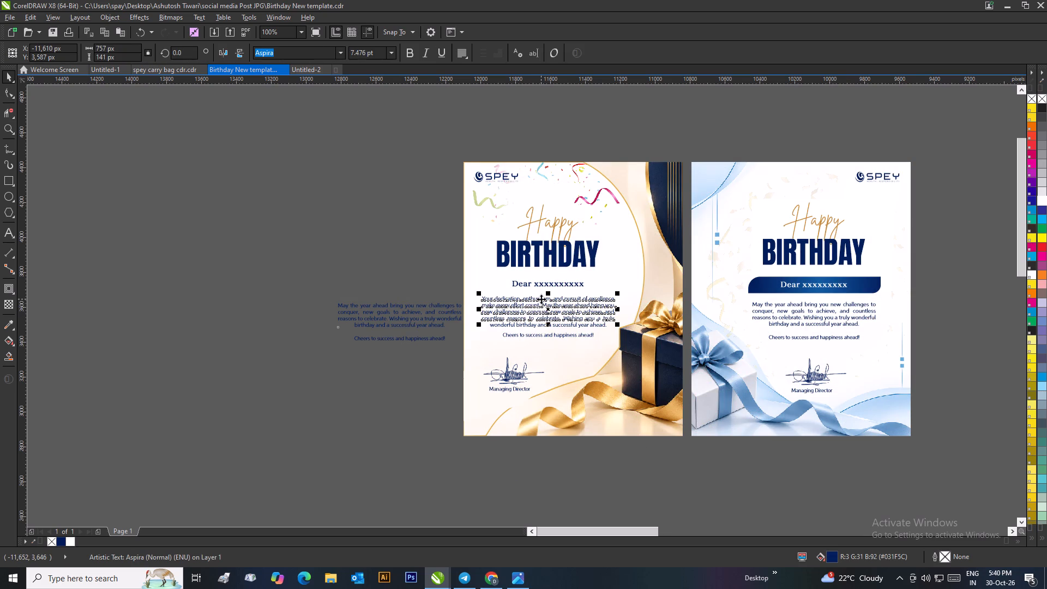
pyautogui.press('Delete')
pyautogui.moveTo(447, 287); pyautogui.dragTo(483, 354)
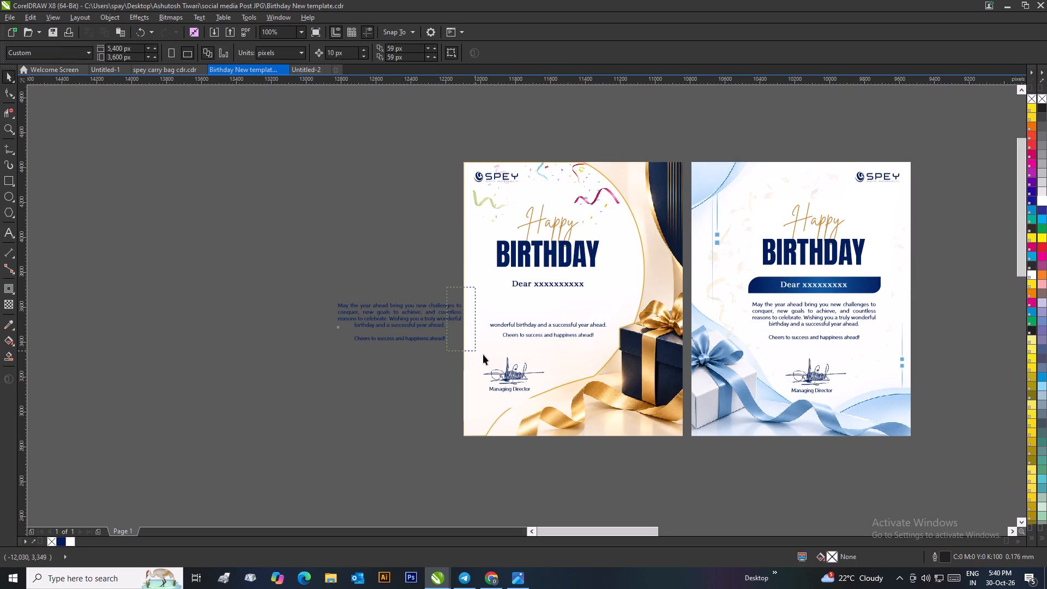
pyautogui.moveTo(483, 354); pyautogui.dragTo(619, 351)
pyautogui.press('Delete')
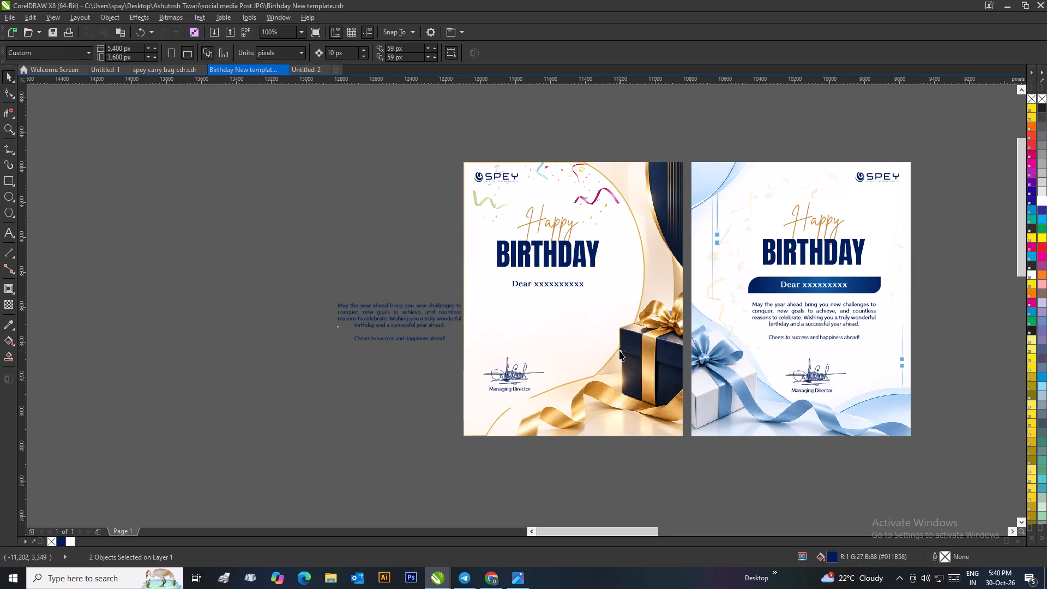
# Centre the copied message horizontally on the gold card's "Dear xxxxxxxxxx" line.
pyautogui.click(448, 320)
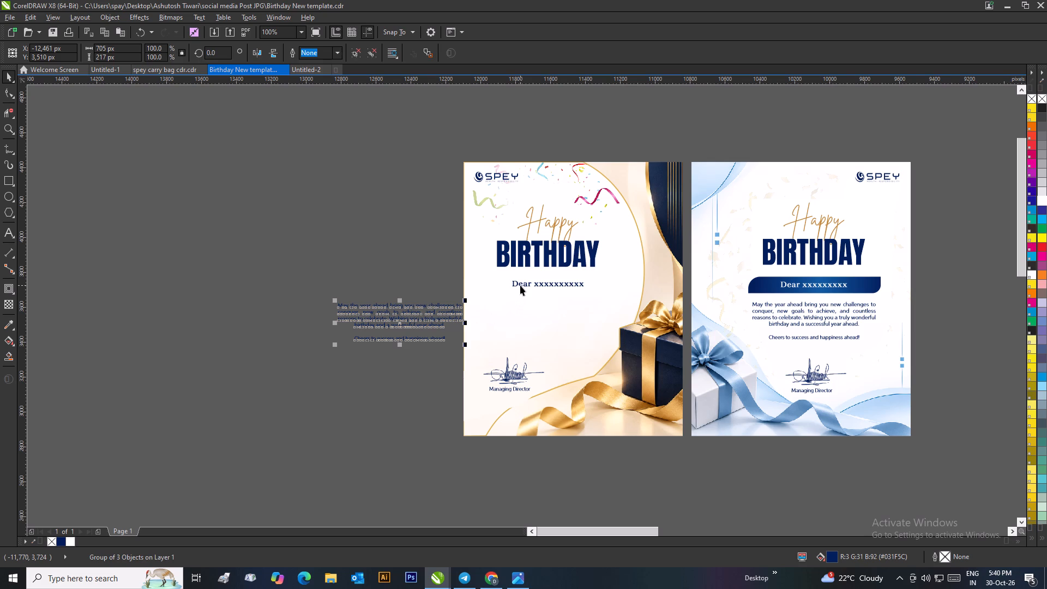
pyautogui.keyDown('shift'); pyautogui.click(520, 285); pyautogui.keyUp('shift')
pyautogui.press('c')
pyautogui.click(359, 298)
# Align the gold card's message to the top of the blue card's message.
pyautogui.scroll(1, 567, 316)
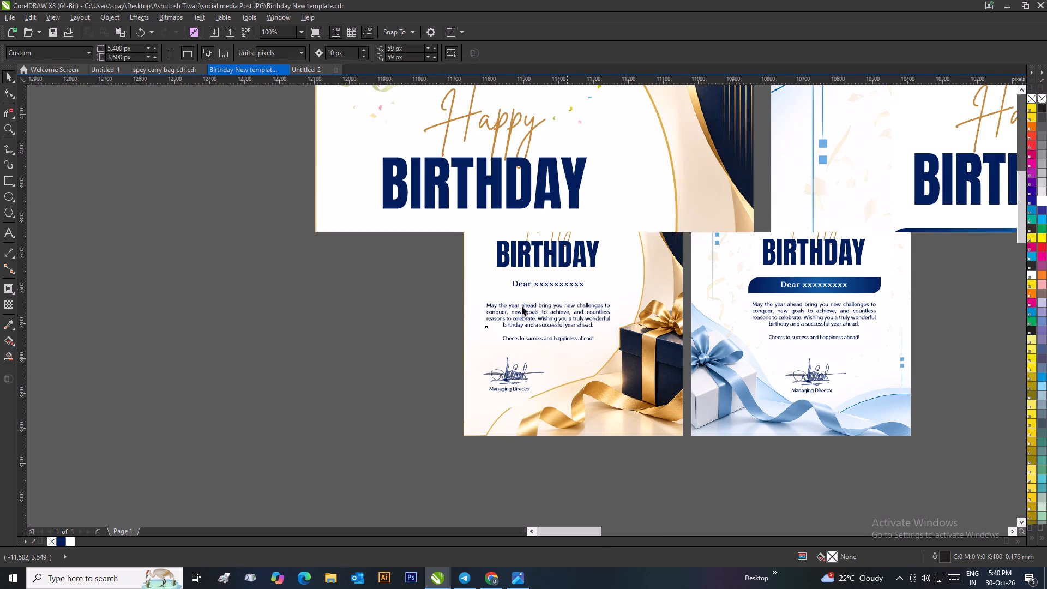
pyautogui.scroll(-1, 532, 305)
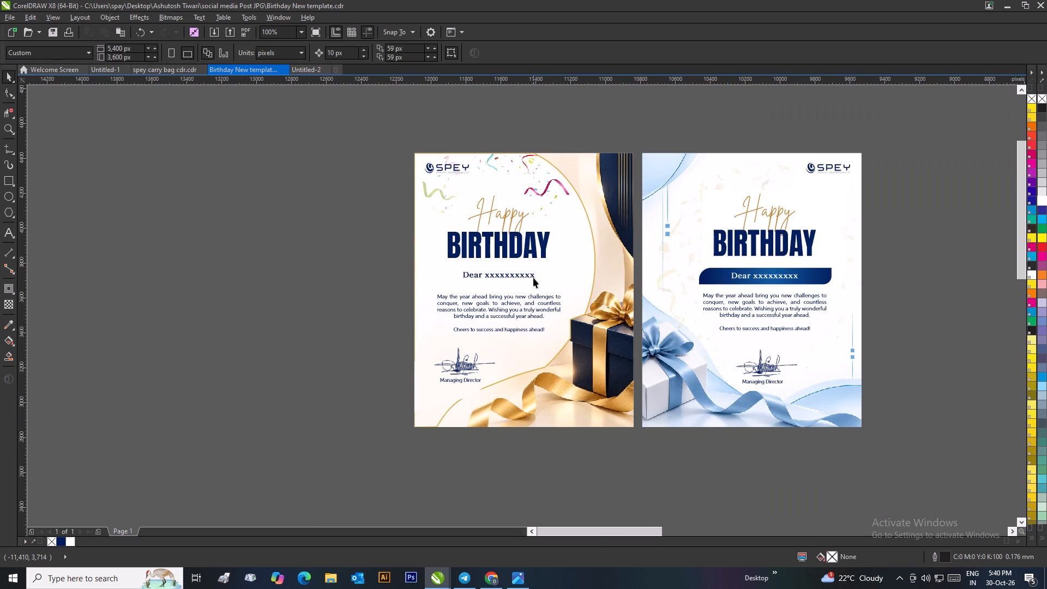
pyautogui.click(532, 298)
pyautogui.keyDown('shift'); pyautogui.click(726, 294); pyautogui.keyUp('shift')
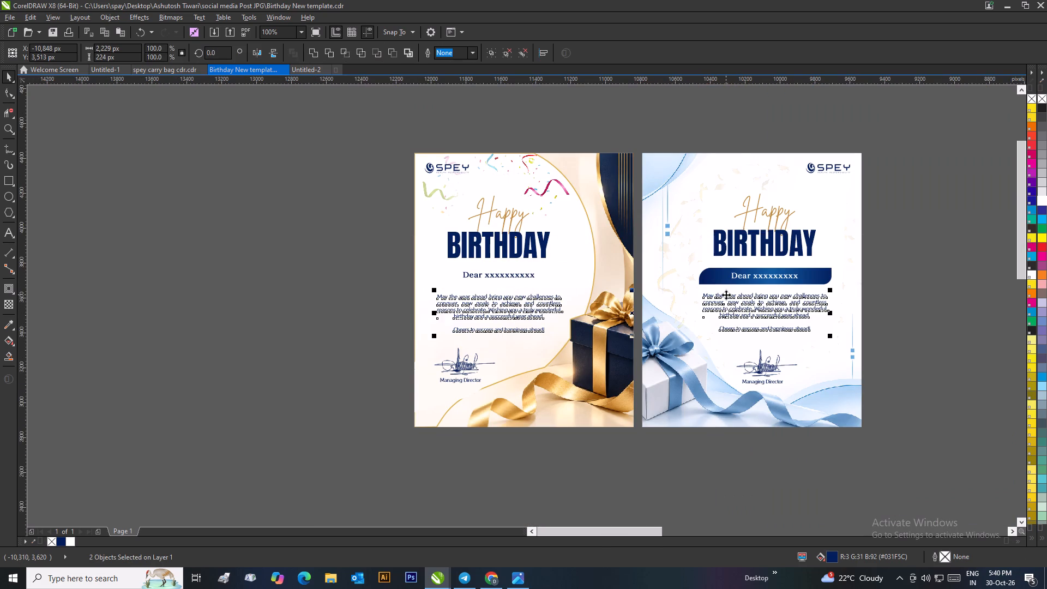
pyautogui.press('t')
pyautogui.click(343, 302)
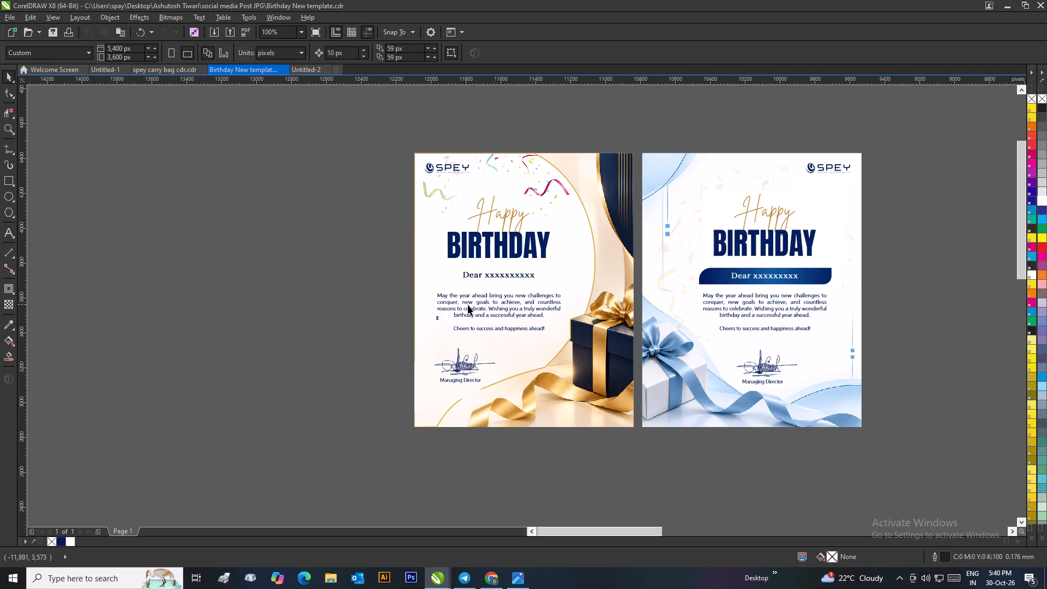
# Centre the gold card's message horizontally on its BIRTHDAY heading.
pyautogui.click(495, 300)
pyautogui.keyDown('shift'); pyautogui.click(486, 255); pyautogui.keyUp('shift')
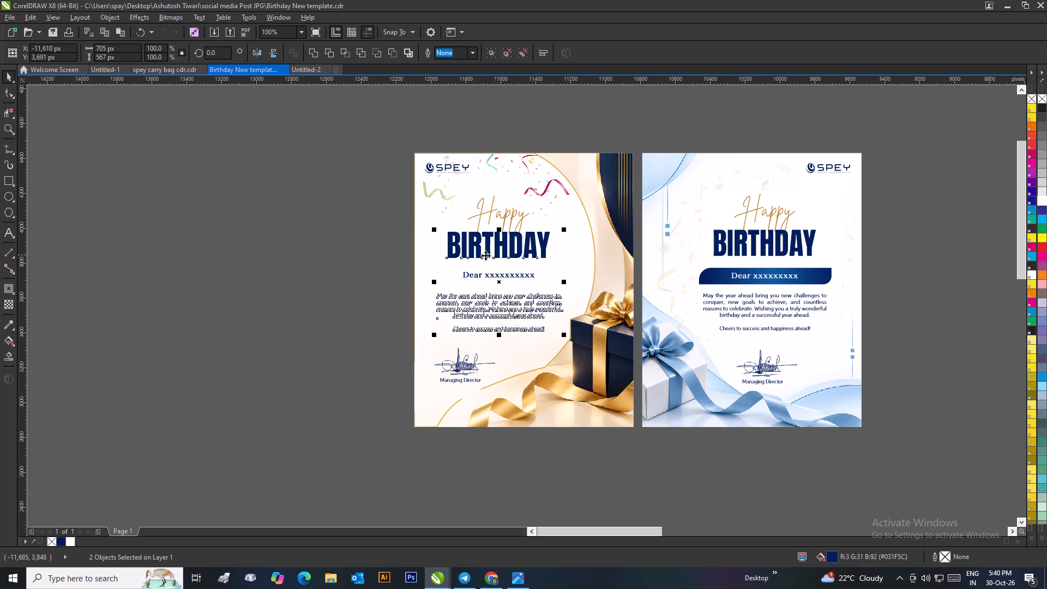
pyautogui.press('c')
pyautogui.moveTo(280, 286); pyautogui.dragTo(280, 291)
# Group all objects of the gold card, including the new message.
pyautogui.scroll(2, 449, 330)
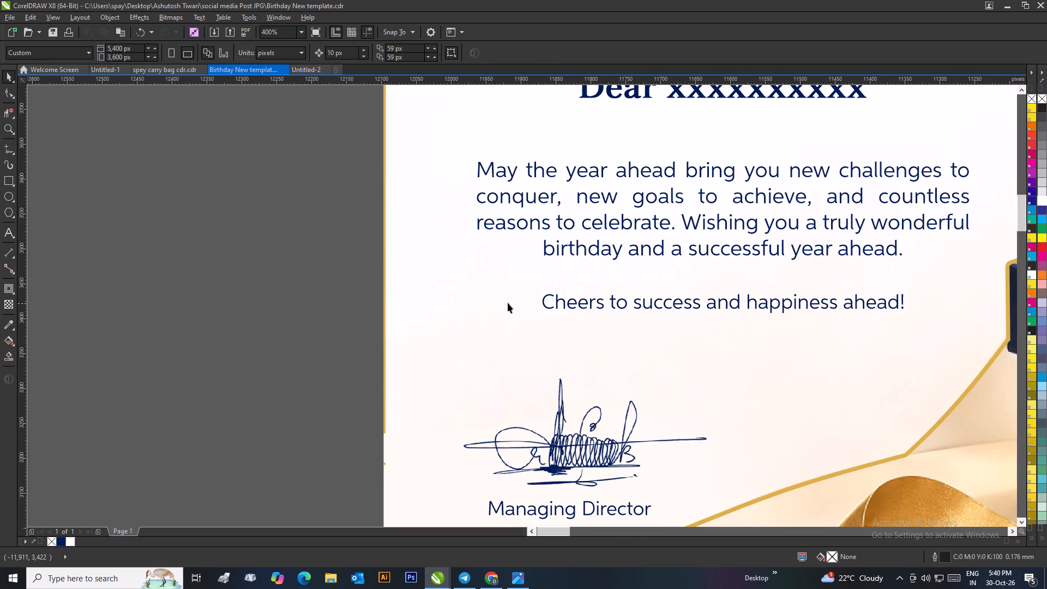
pyautogui.scroll(-3, 490, 293)
pyautogui.click(400, 253)
pyautogui.moveTo(471, 126); pyautogui.dragTo(722, 431)
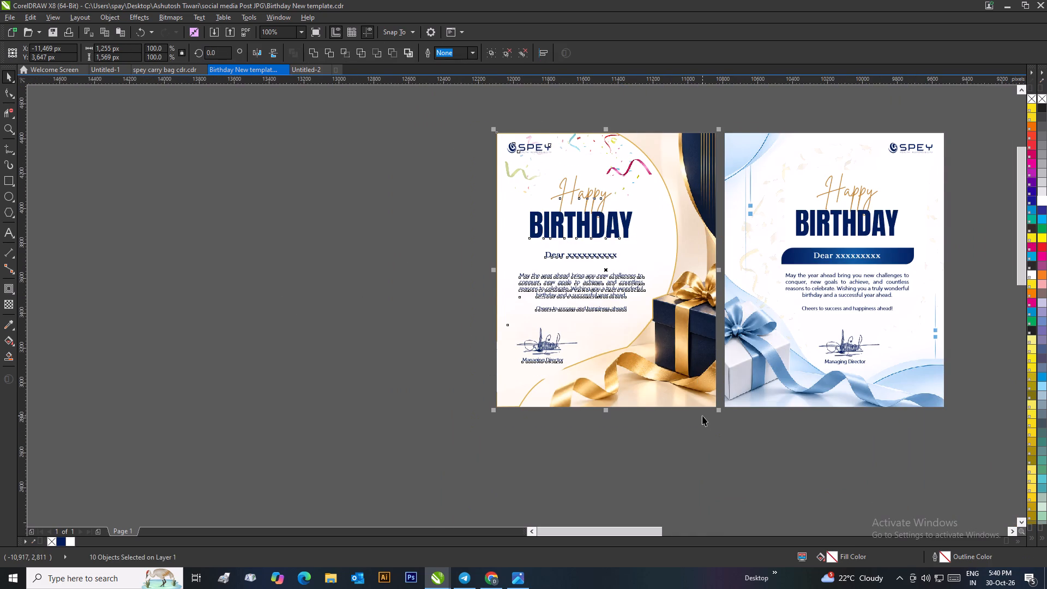
pyautogui.hotkey('ctrl', 'g')
pyautogui.click(694, 442)
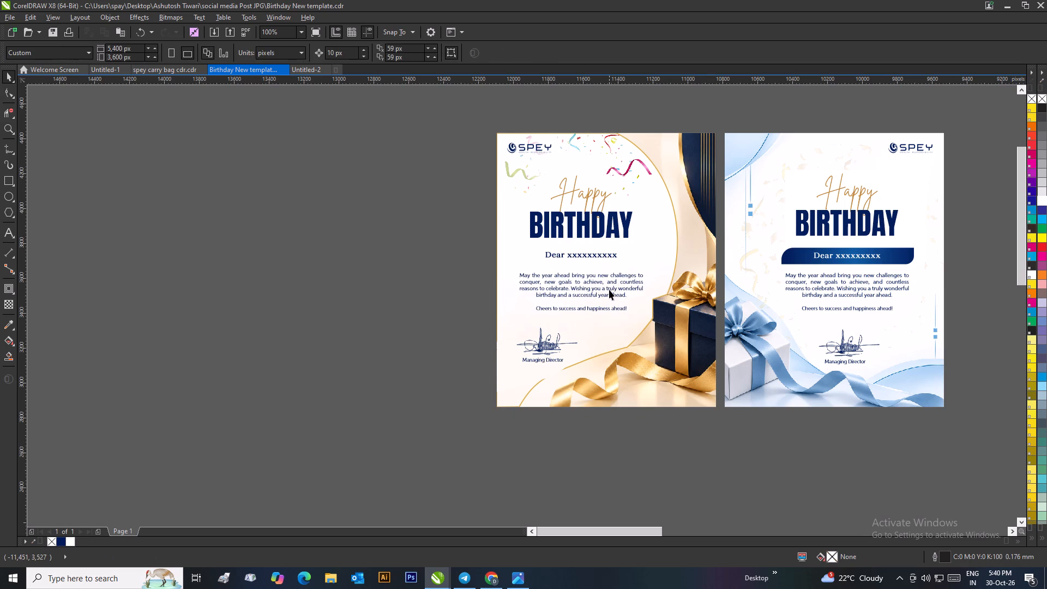
# Replace the blue card in the Untitled-2 document with a copy of the gold card group, centred on the page.
pyautogui.click(609, 290)
pyautogui.rightClick(609, 290)
pyautogui.click(640, 399)
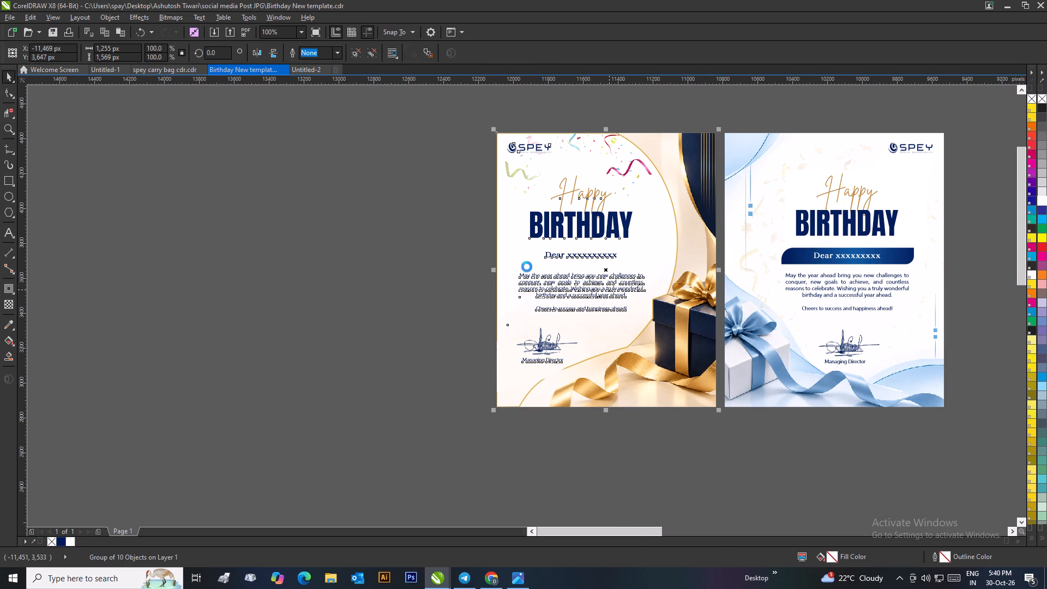
pyautogui.click(314, 73)
pyautogui.scroll(-1, 474, 181)
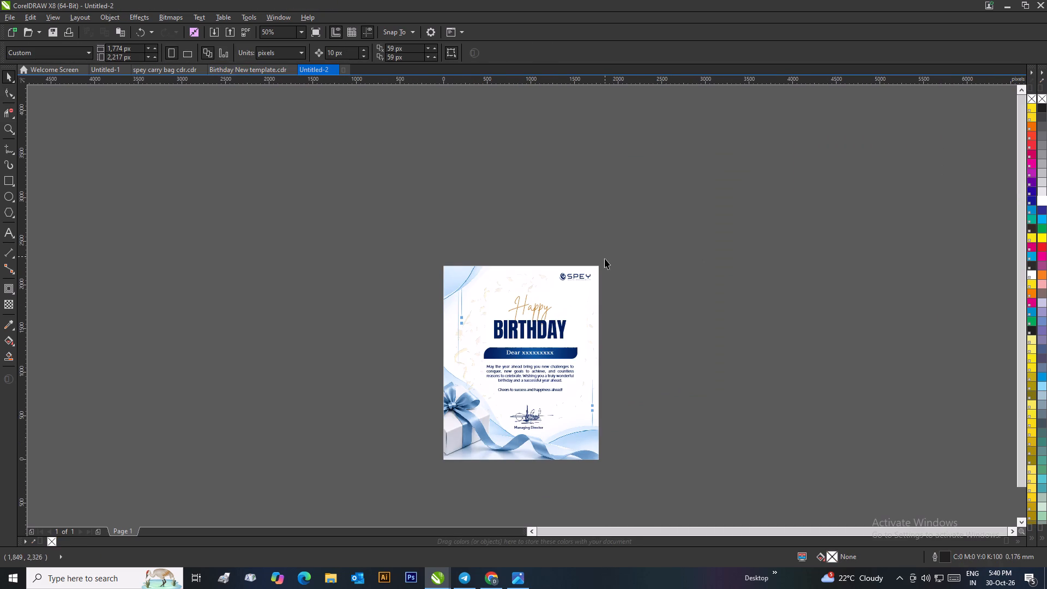
pyautogui.moveTo(605, 259); pyautogui.dragTo(395, 457)
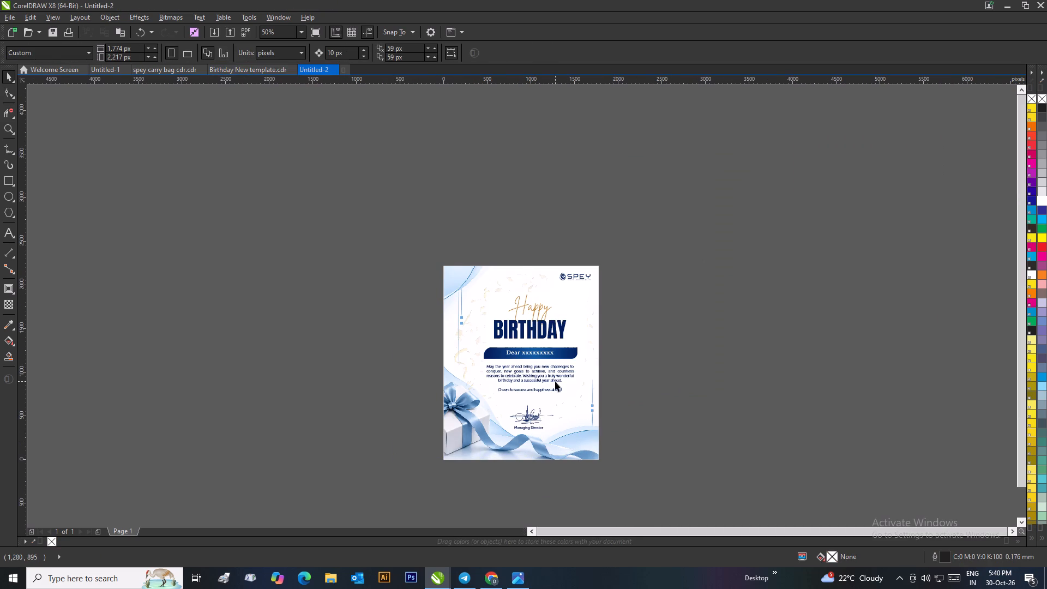
pyautogui.click(555, 381)
pyautogui.press('Delete')
pyautogui.hotkey('ctrl', 'v')
pyautogui.press('p')
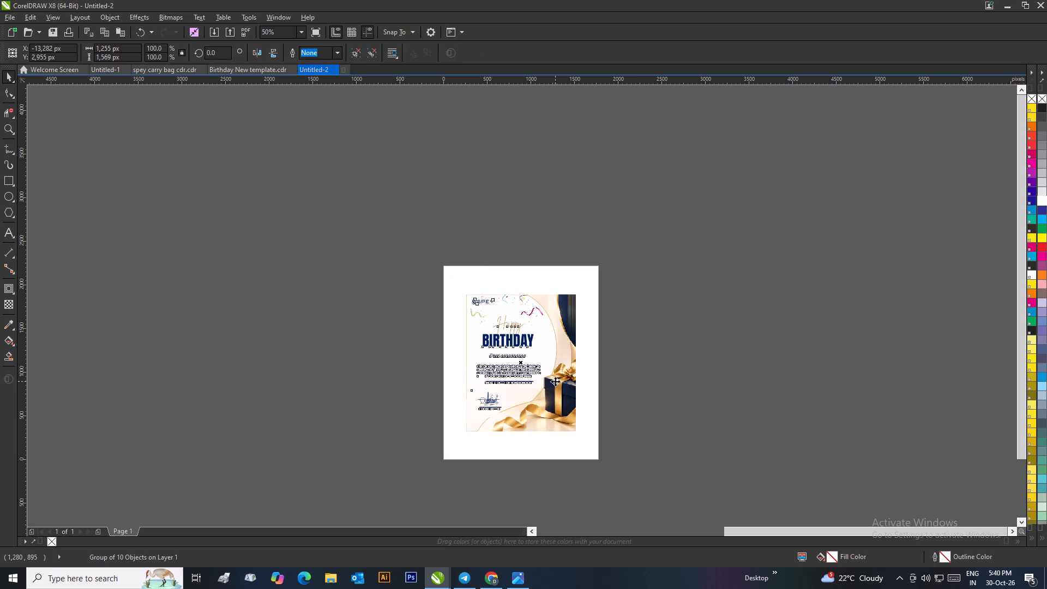
pyautogui.click(228, 199)
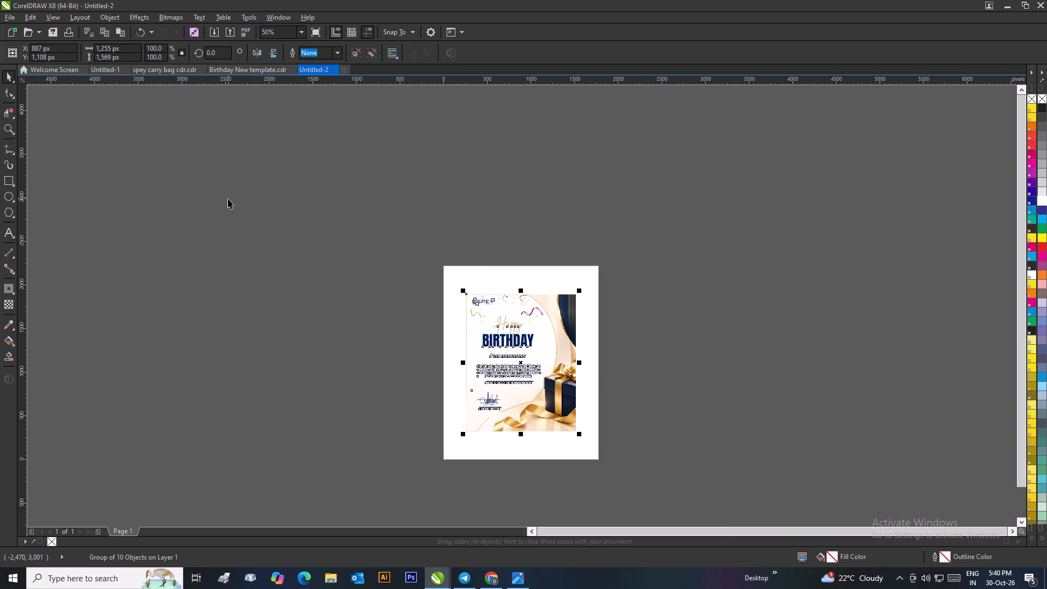
# Scale the gold card group proportionally to the page width of 1,774 px.
pyautogui.moveTo(138, 50); pyautogui.dragTo(105, 52)
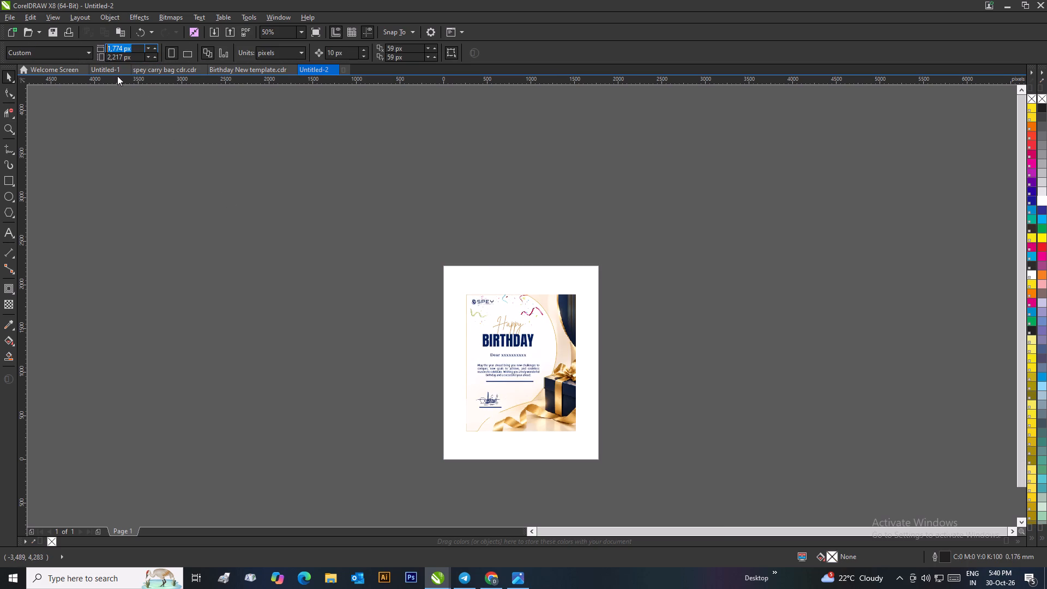
pyautogui.hotkey('ctrl', 'c')
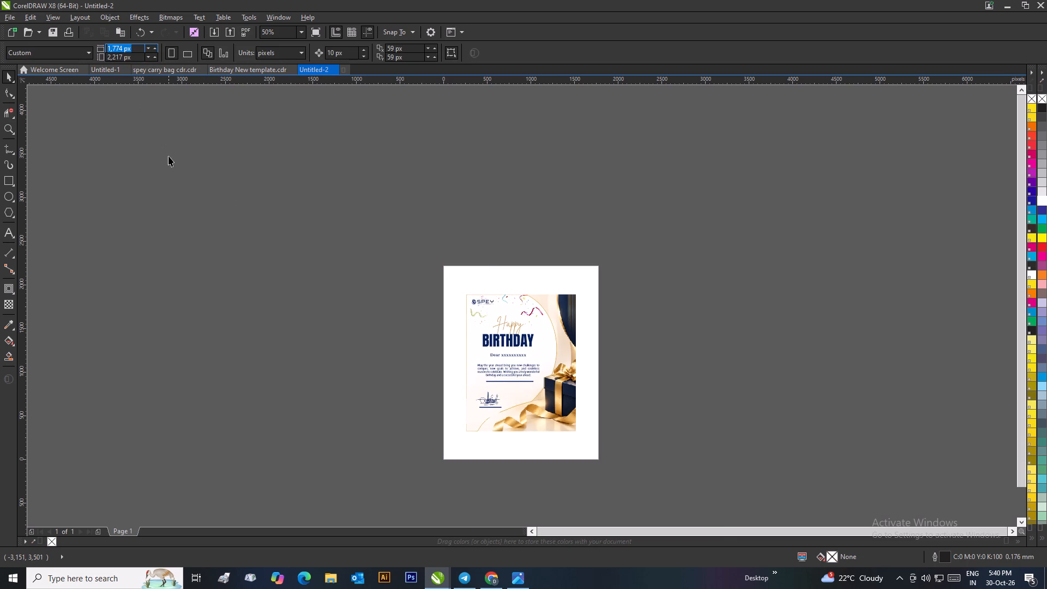
pyautogui.click(169, 156)
pyautogui.click(514, 333)
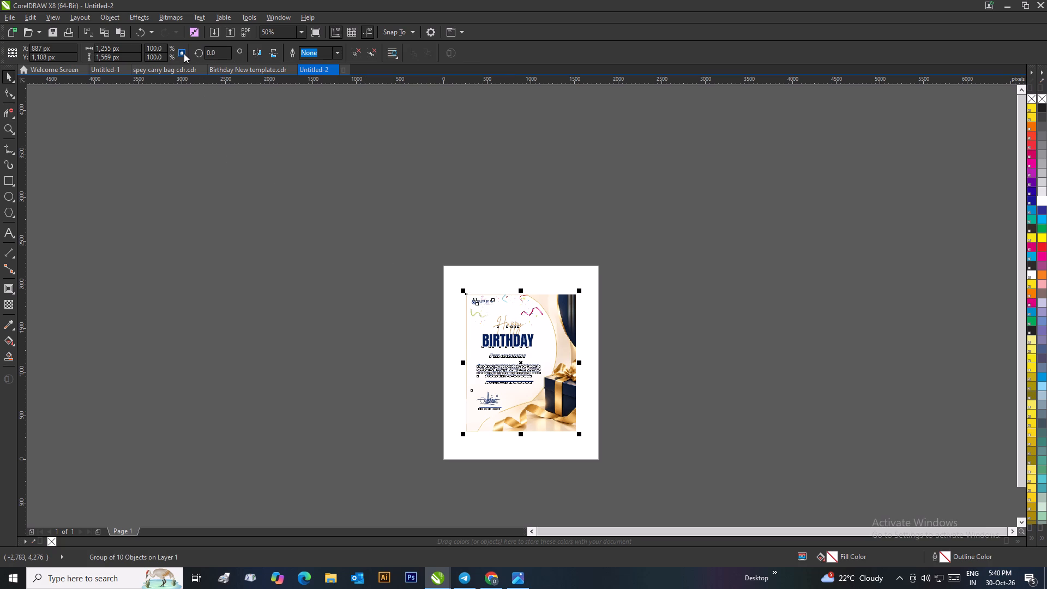
pyautogui.click(183, 52)
pyautogui.click(182, 54)
pyautogui.moveTo(135, 51); pyautogui.dragTo(104, 52)
pyautogui.moveTo(104, 52); pyautogui.dragTo(83, 52)
pyautogui.press('BackSpace')
pyautogui.hotkey('ctrl', 'v')
pyautogui.press('Return')
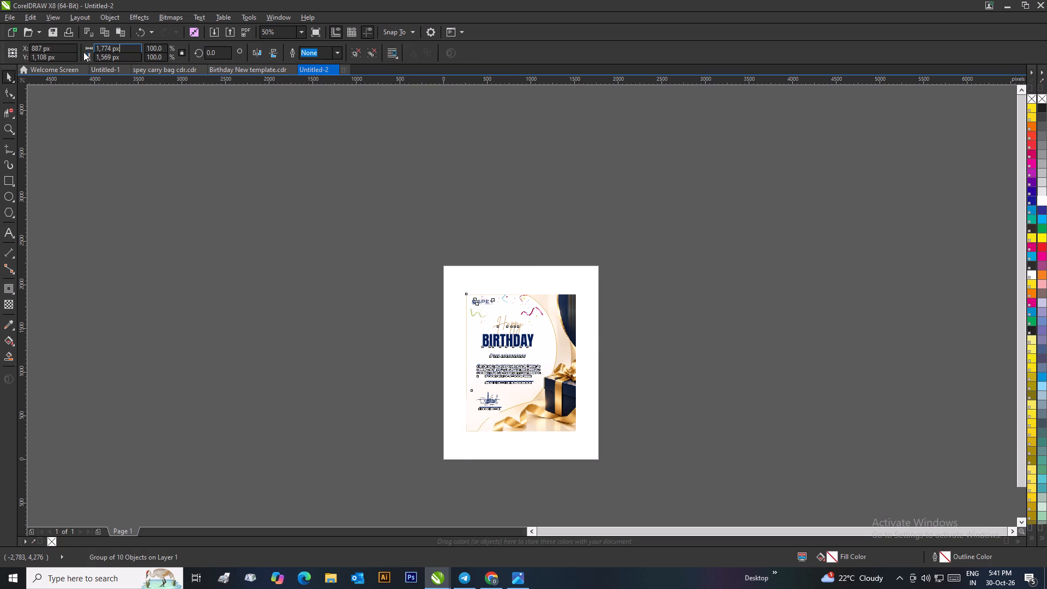
pyautogui.click(213, 249)
pyautogui.click(446, 296)
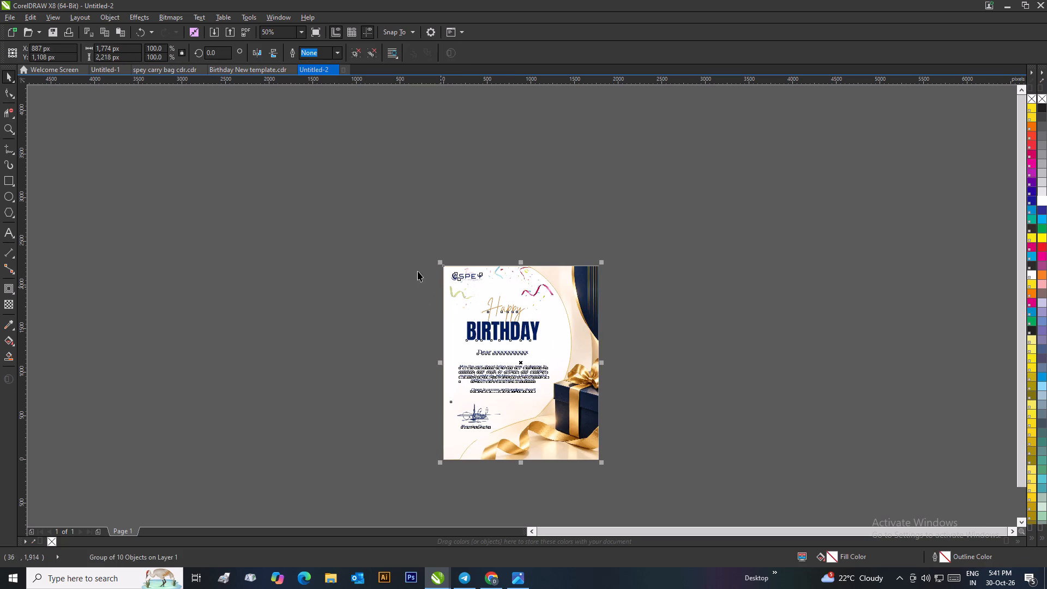
# Set the gold card group's height to 2,217 px with the size ratio unlocked, so its width is kept.
pyautogui.click(227, 171)
pyautogui.click(469, 298)
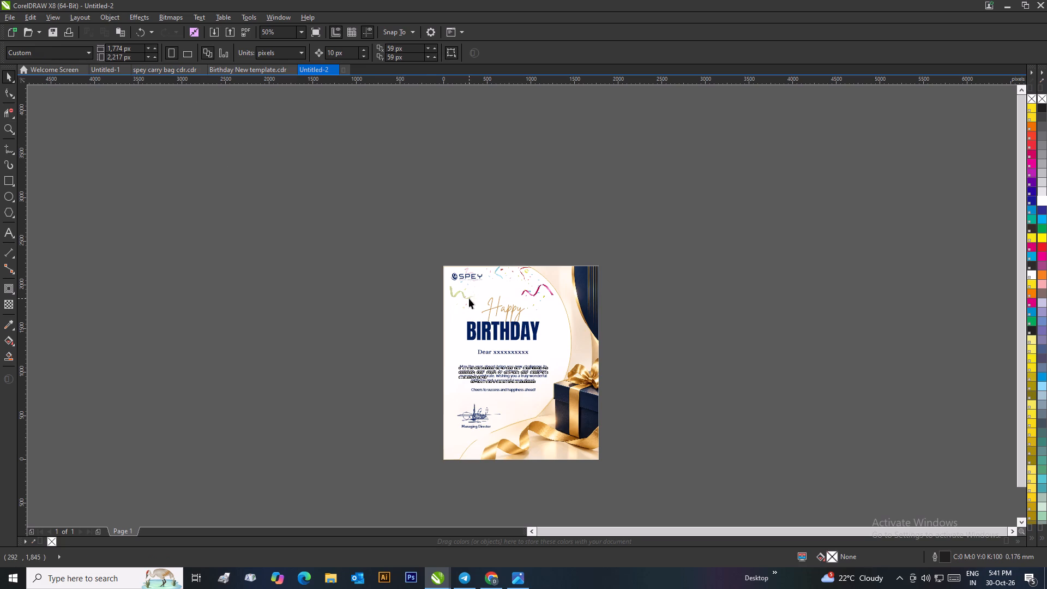
pyautogui.click(182, 50)
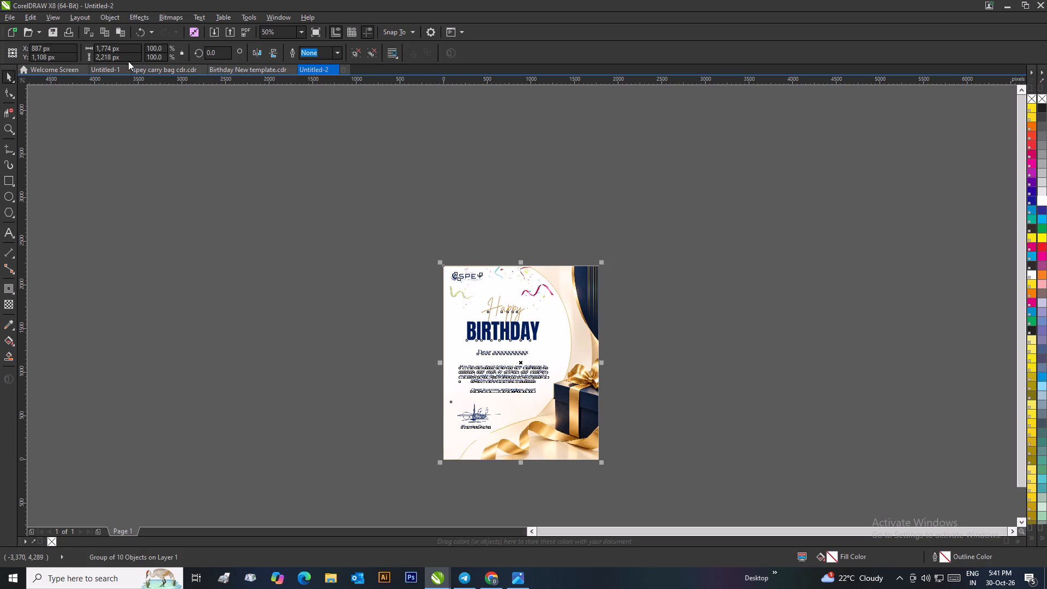
pyautogui.click(128, 56)
pyautogui.press('BackSpace')
pyautogui.press('BackSpace')
pyautogui.press('BackSpace')
pyautogui.press('BackSpace')
pyautogui.press('BackSpace')
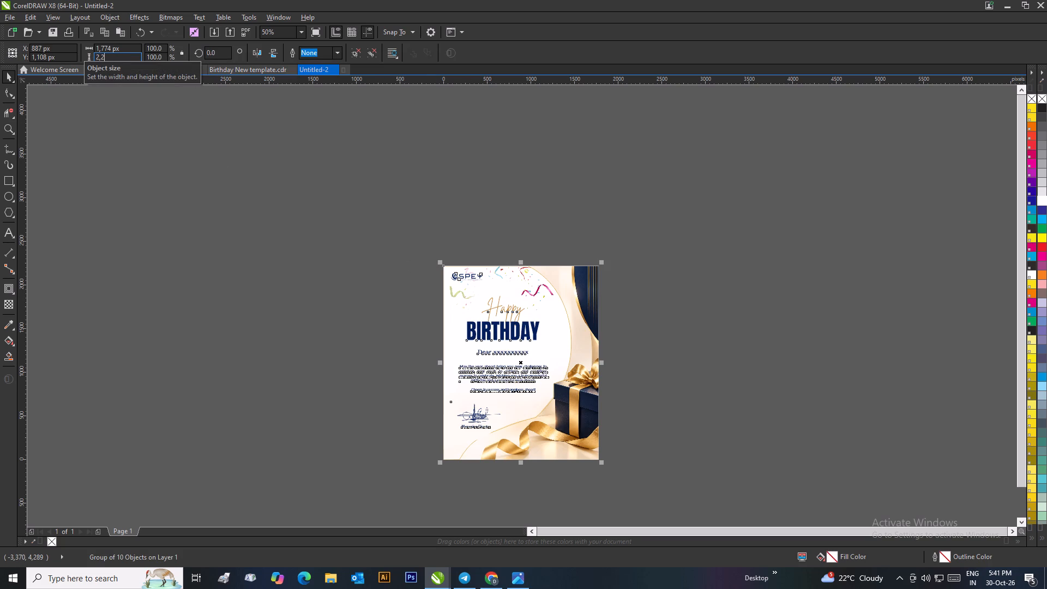
pyautogui.write('17')
pyautogui.press('Return')
# Centre the resized gold card group on the page.
pyautogui.click(262, 219)
pyautogui.click(506, 308)
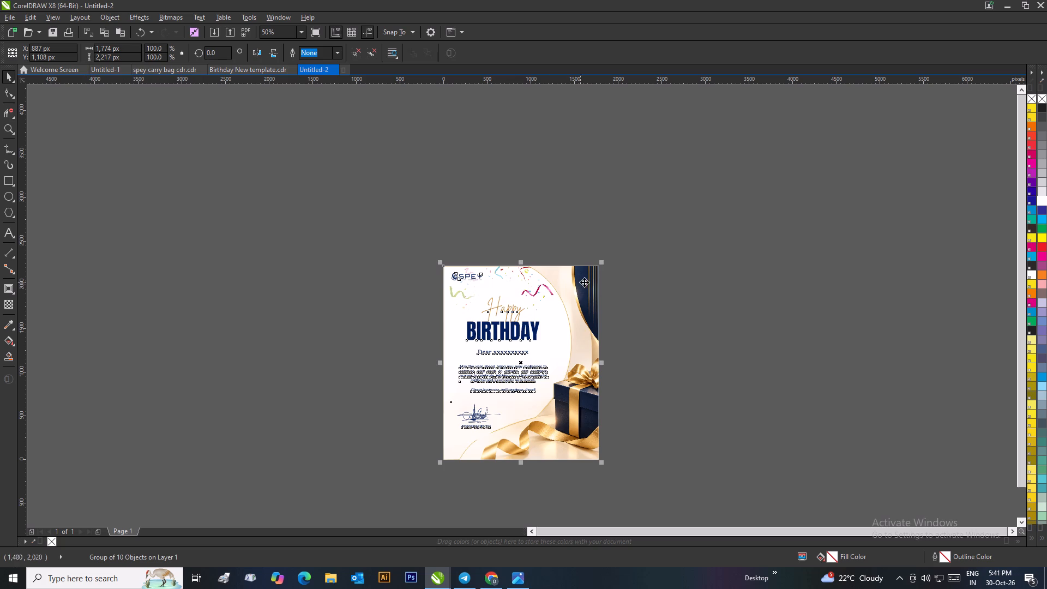
pyautogui.click(639, 275)
pyautogui.click(532, 327)
pyautogui.press('p')
pyautogui.click(654, 323)
pyautogui.scroll(1, 506, 444)
pyautogui.scroll(-1, 528, 285)
pyautogui.scroll(1, 545, 254)
pyautogui.scroll(-1, 522, 306)
# Export the gold card as a JPEG over the existing Birthday MSR,ASM.jpg, using RGB Color (24-bit) mode.
pyautogui.click(15, 13)
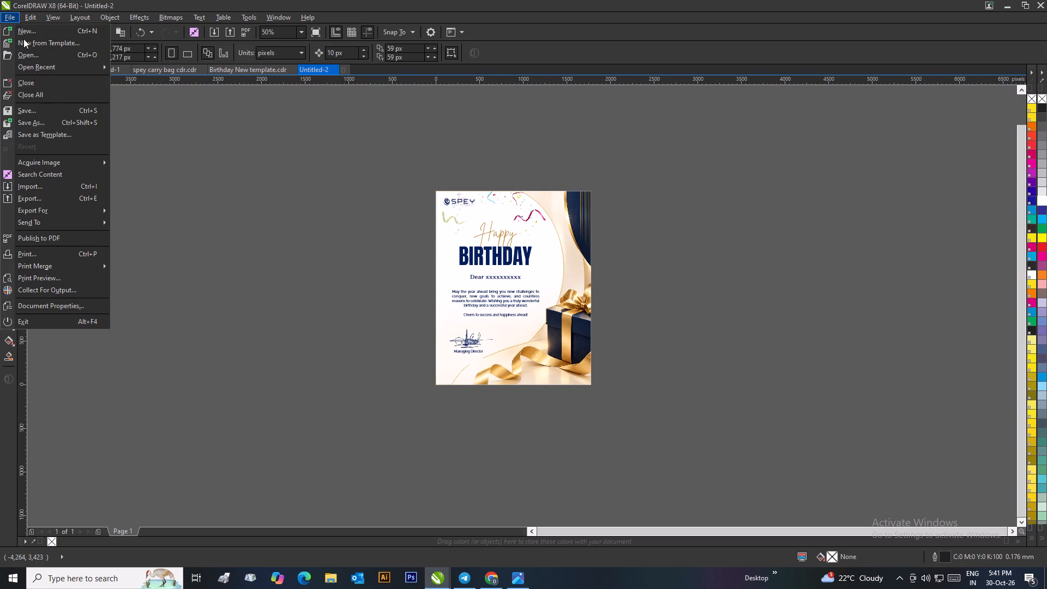
pyautogui.click(41, 193)
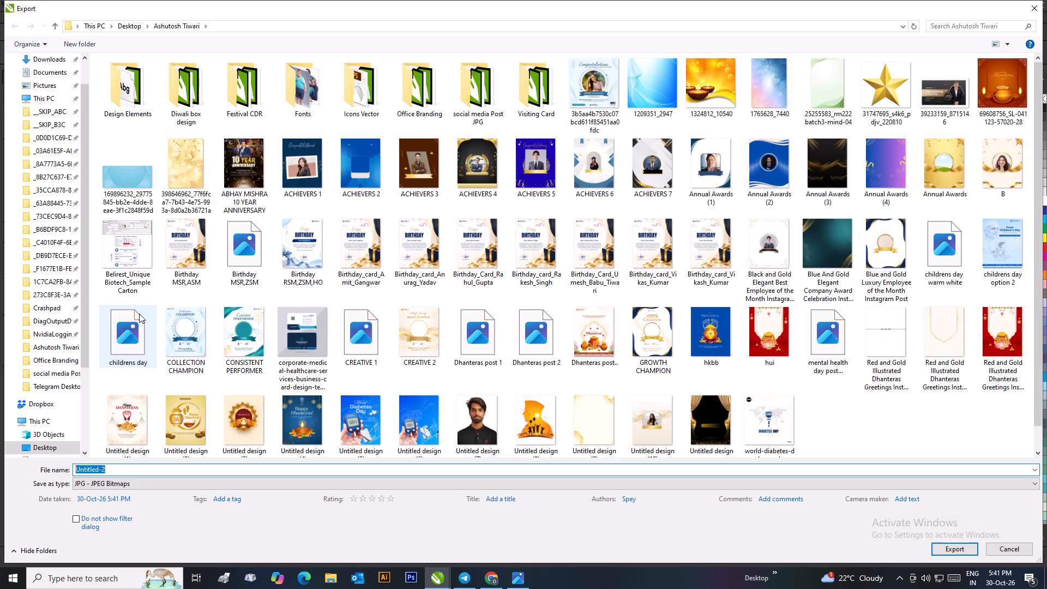
pyautogui.press('BackSpace')
pyautogui.write('bir')
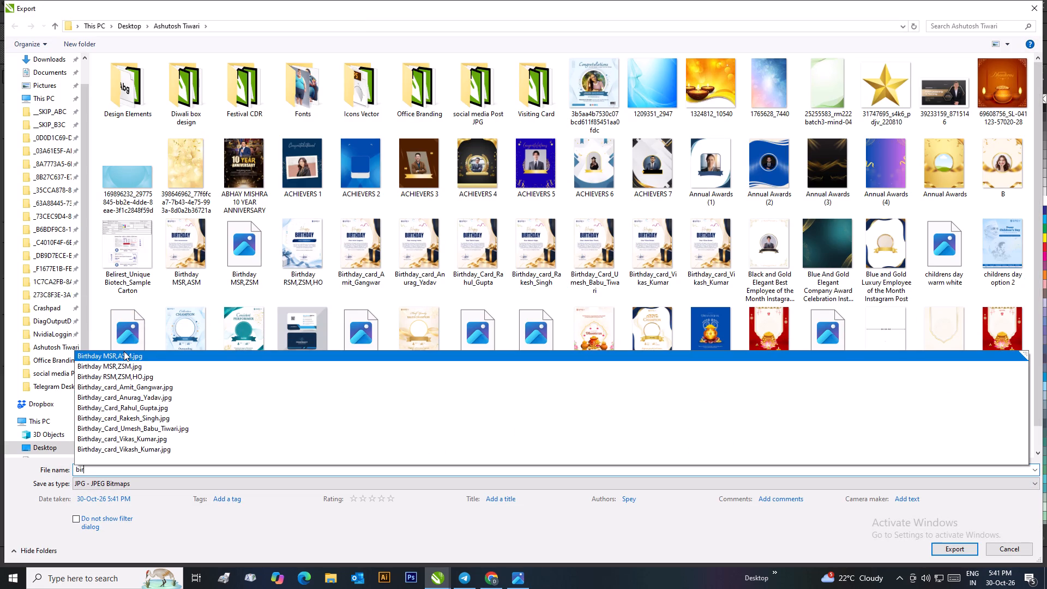
pyautogui.click(124, 352)
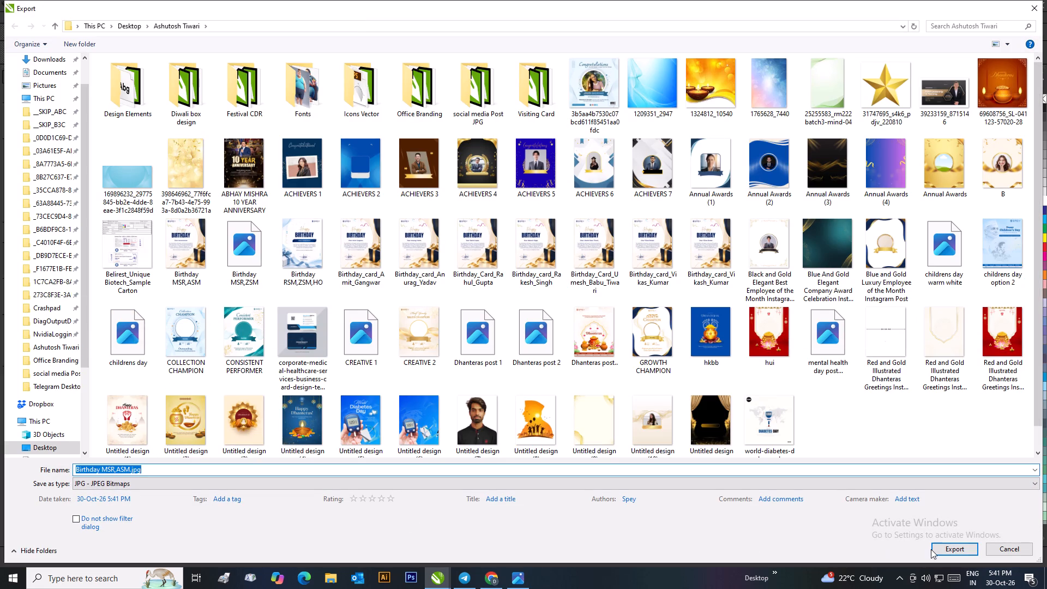
pyautogui.click(941, 548)
pyautogui.click(550, 289)
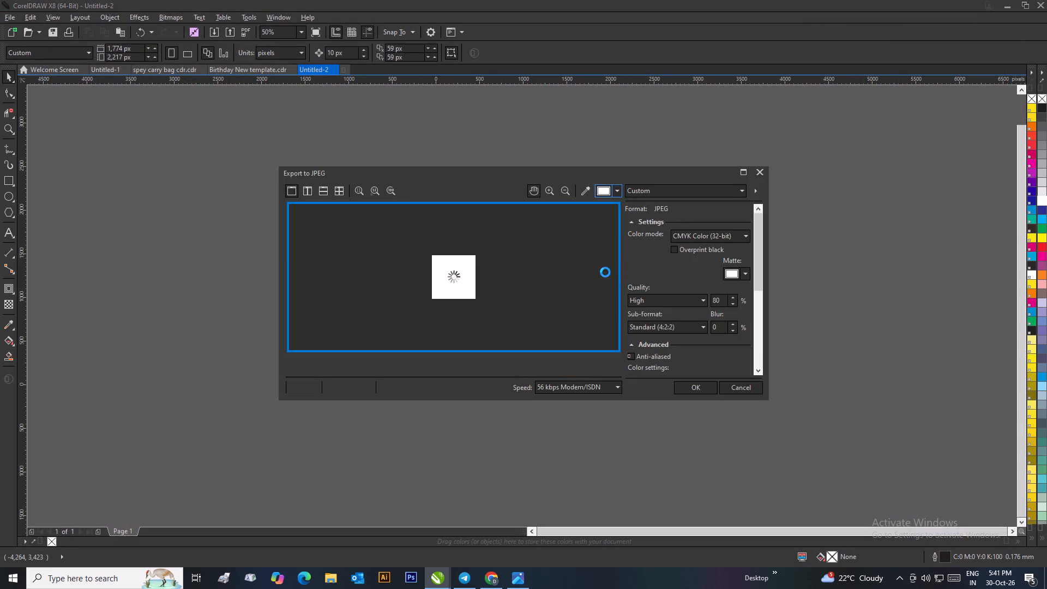
pyautogui.click(698, 230)
pyautogui.click(685, 256)
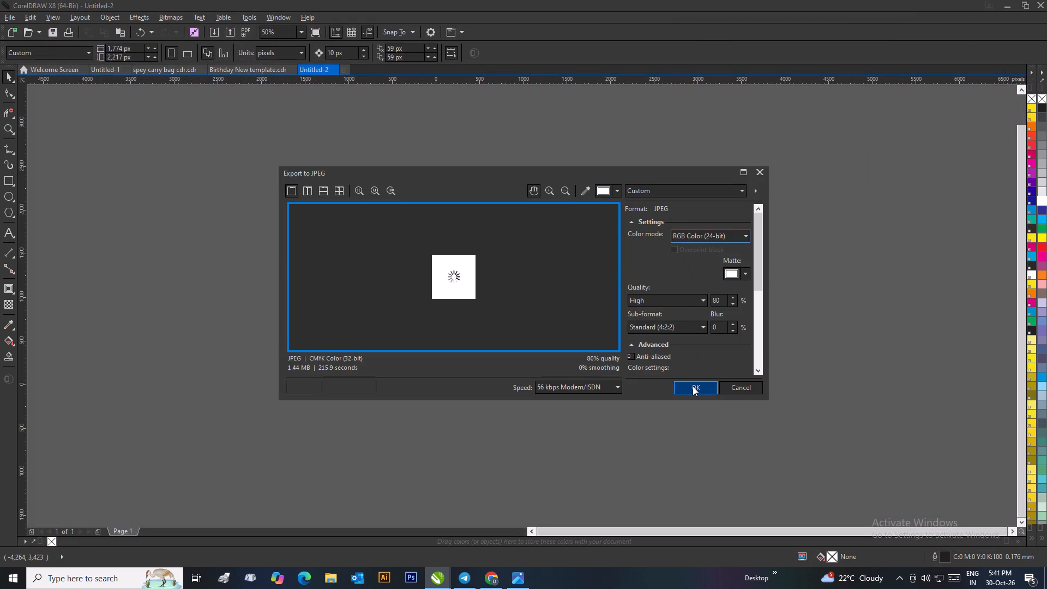
pyautogui.click(692, 386)
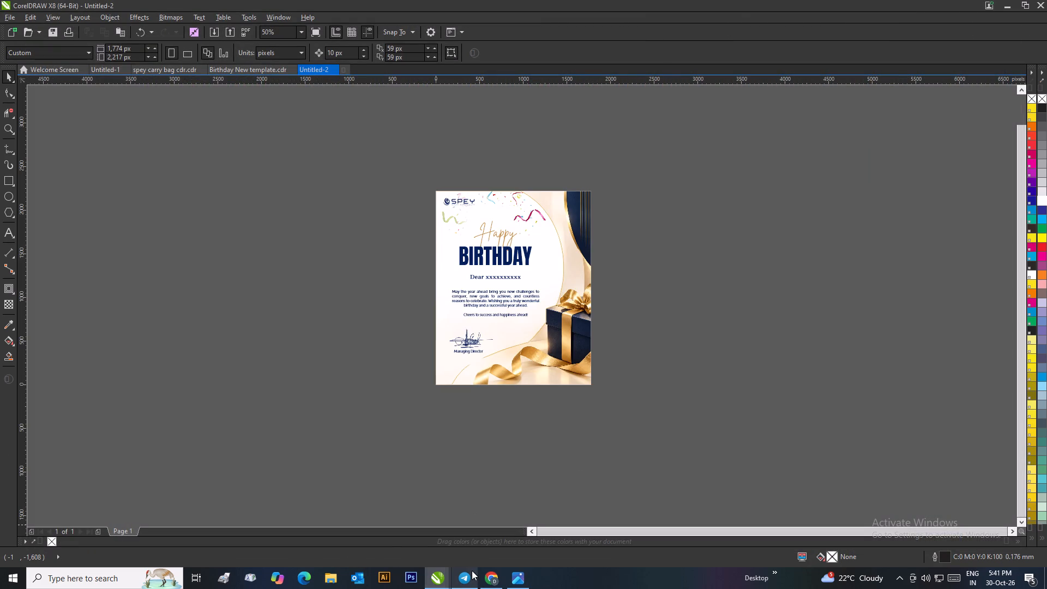
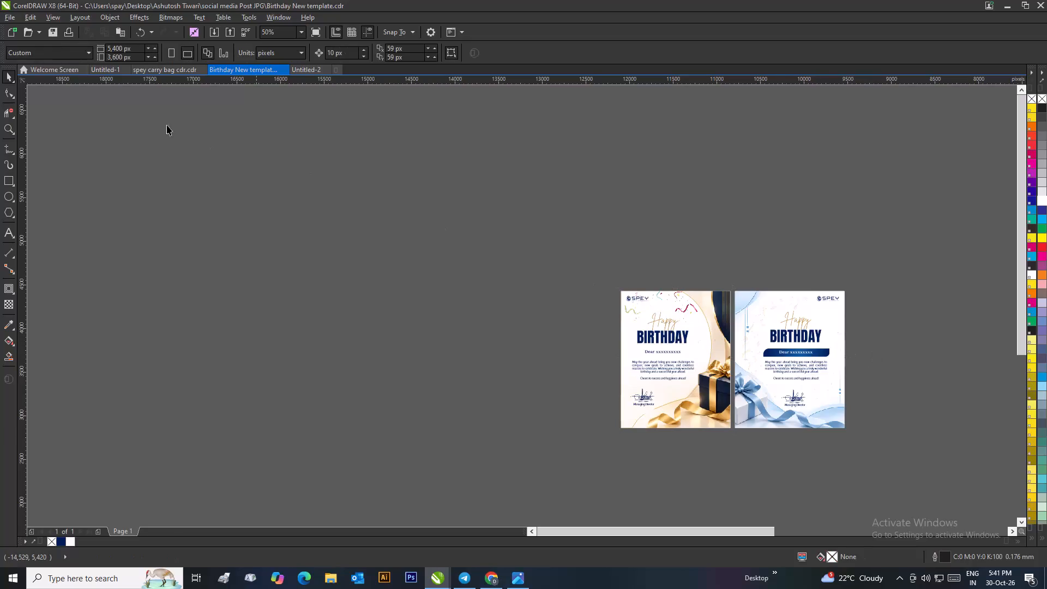
# Save the birthday cards drawing as a CDR file over the existing Birthday New template in the social media Post JPG folder.
pyautogui.click(2, 16)
pyautogui.click(32, 122)
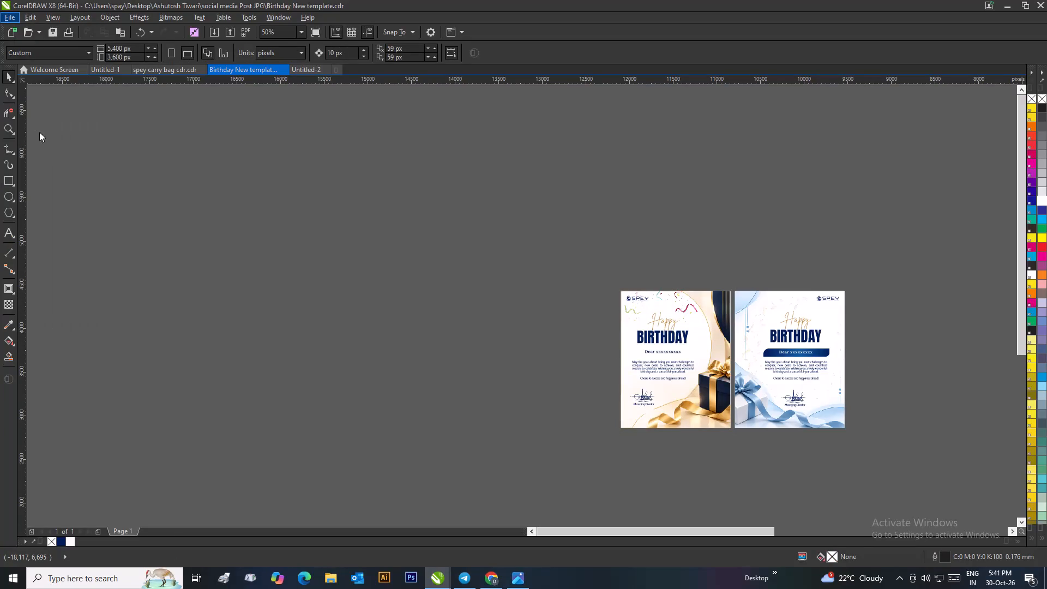
pyautogui.click(949, 546)
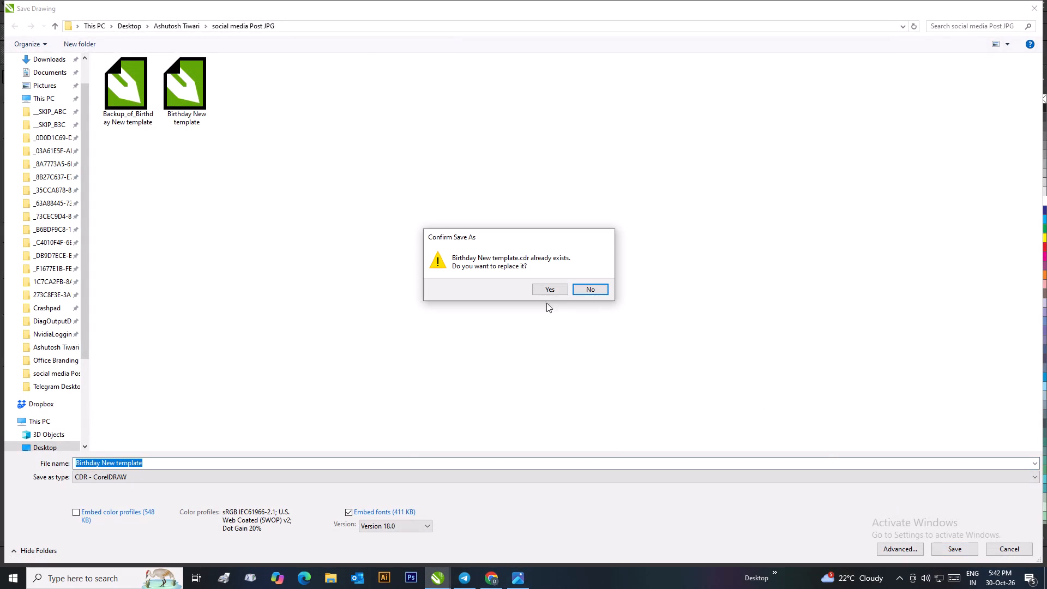
pyautogui.click(552, 288)
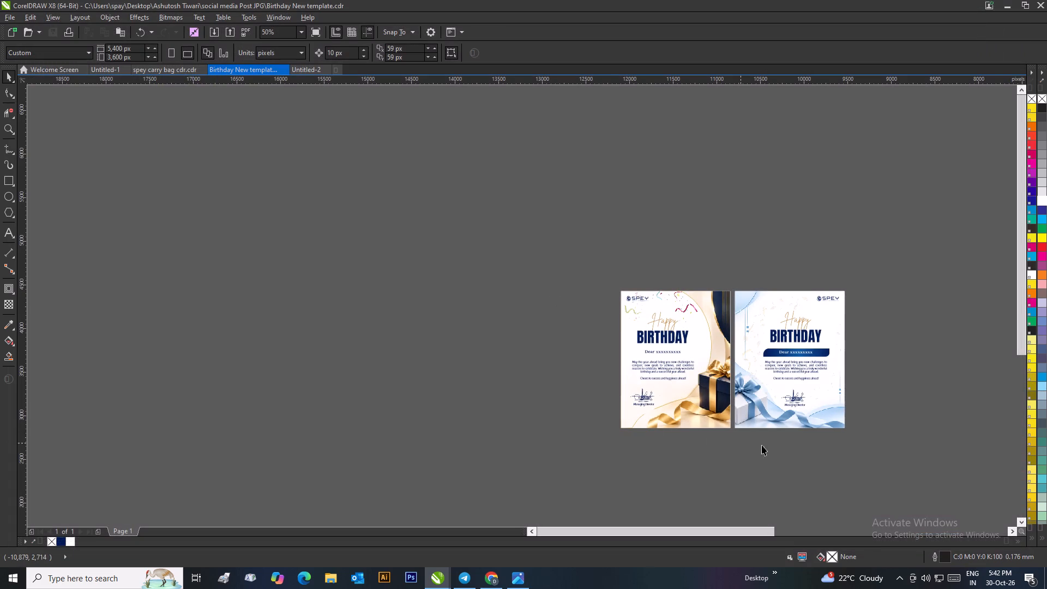
pyautogui.moveTo(824, 448); pyautogui.dragTo(821, 443)
# Save the birthday cards drawing once more under the same name, replacing the existing Birthday New template.cdr.
pyautogui.click(8, 19)
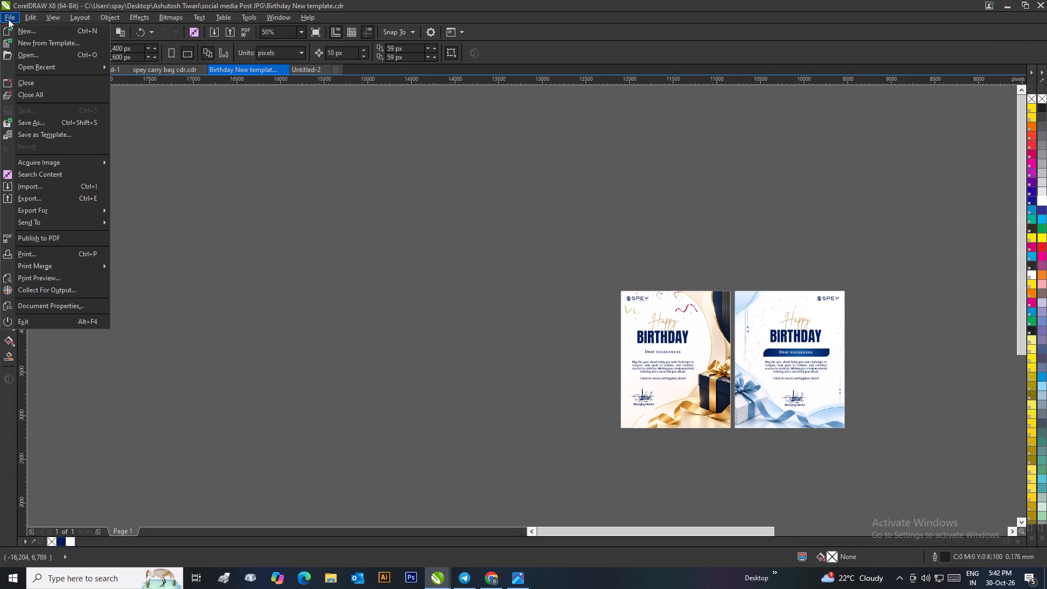
pyautogui.click(32, 124)
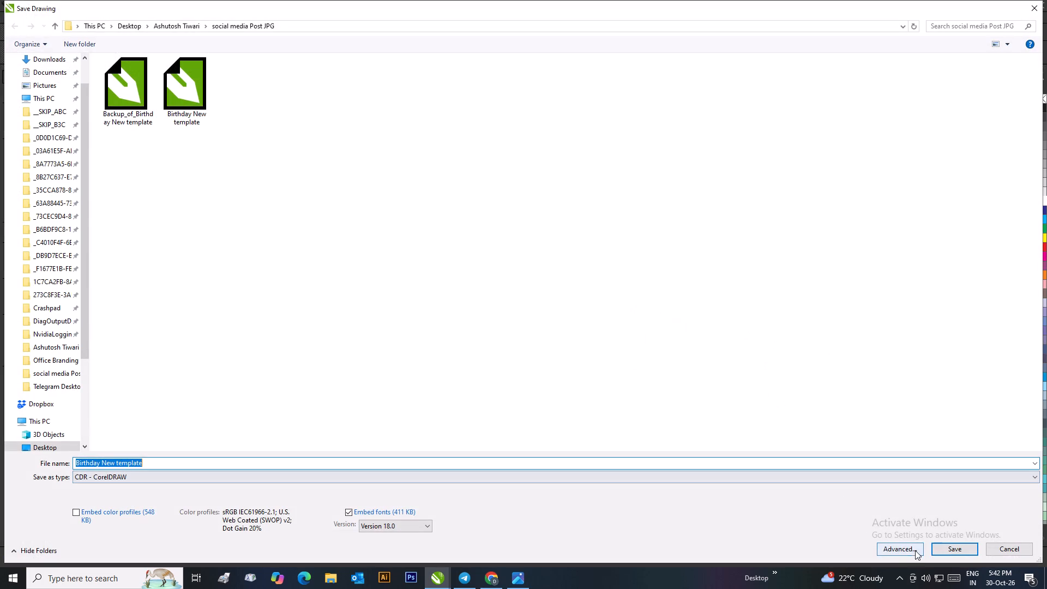
pyautogui.click(948, 547)
pyautogui.click(539, 286)
pyautogui.click(540, 286)
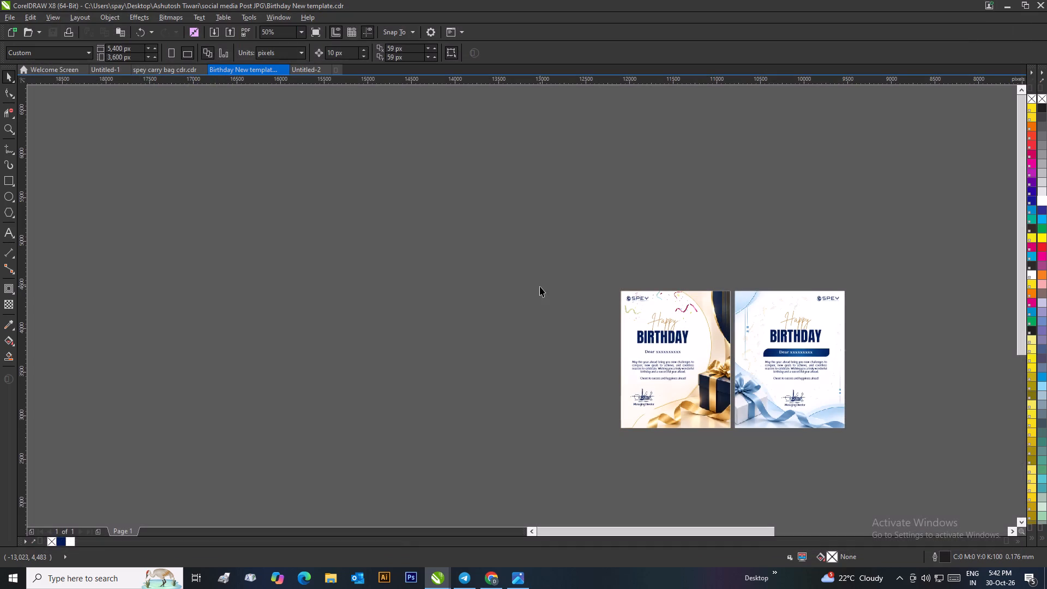
# Close the Untitled-2 document holding the resized gold card without saving it.
pyautogui.click(298, 67)
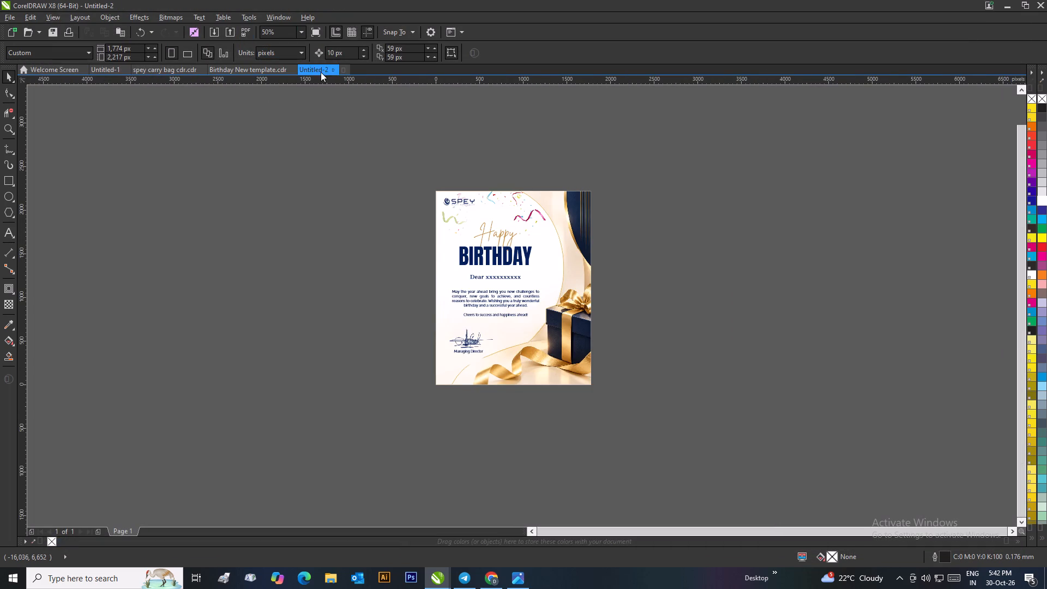
pyautogui.click(332, 65)
pyautogui.click(334, 71)
pyautogui.click(527, 315)
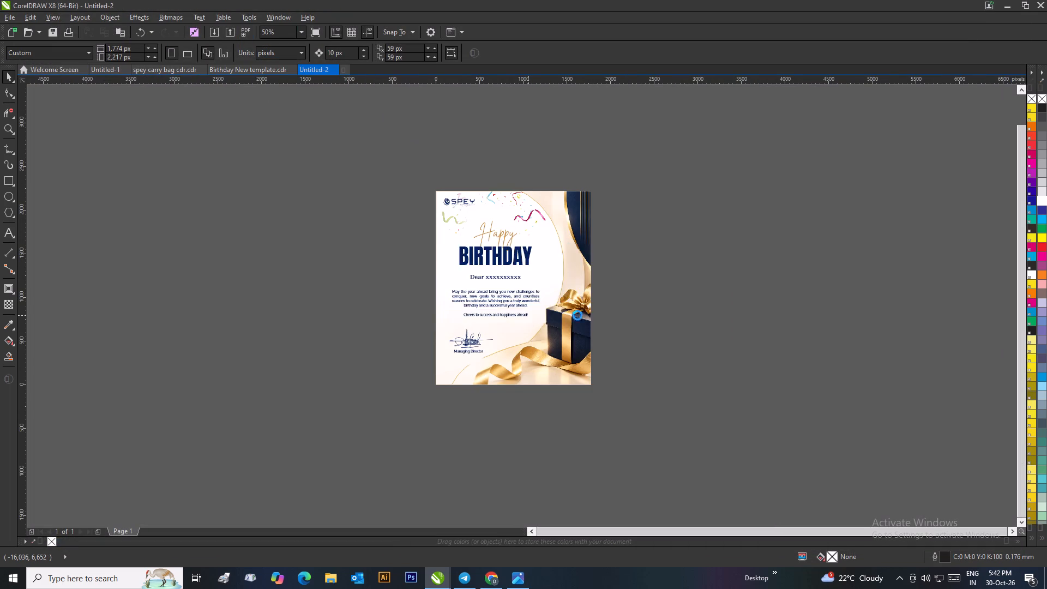
# Switch to the spey carry bag cdr.cdr document and examine the two blue SPEY carry bags up close.
pyautogui.click(176, 66)
pyautogui.scroll(-1, 307, 131)
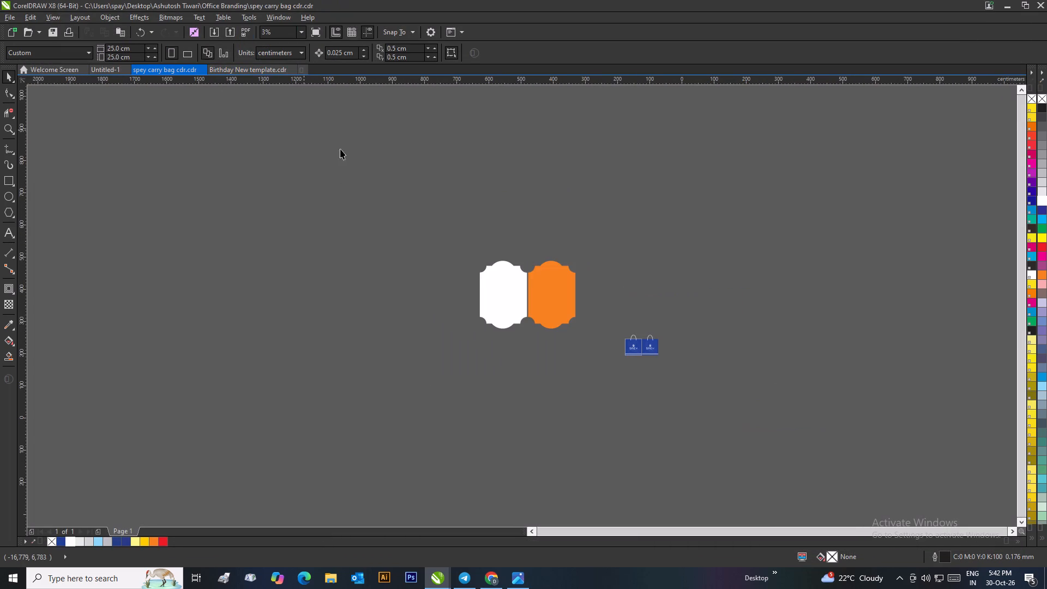
pyautogui.scroll(2, 555, 339)
pyautogui.scroll(-3, 551, 326)
pyautogui.scroll(3, 572, 340)
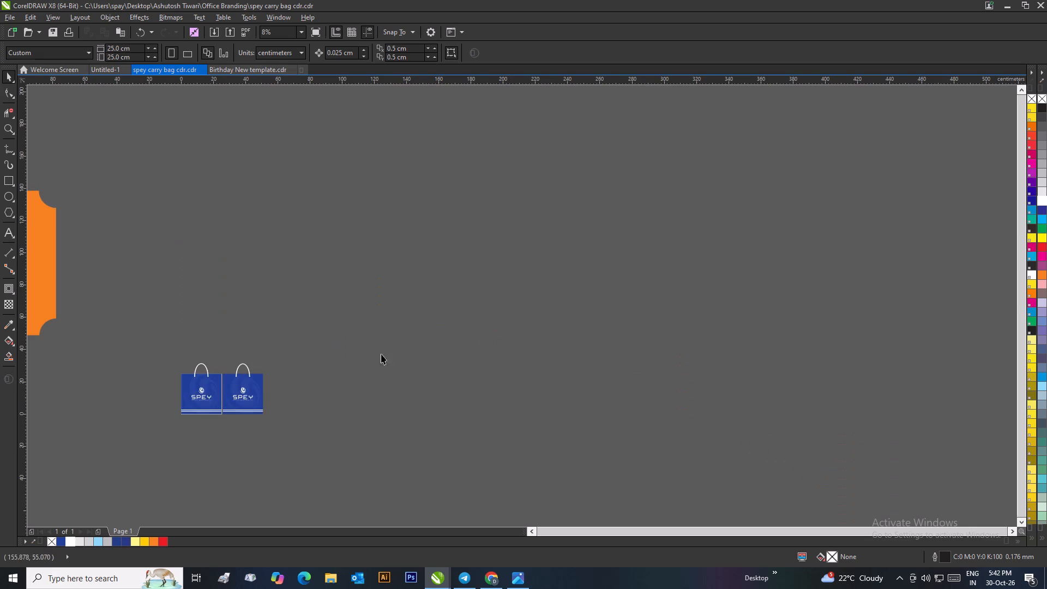
pyautogui.scroll(1, 202, 412)
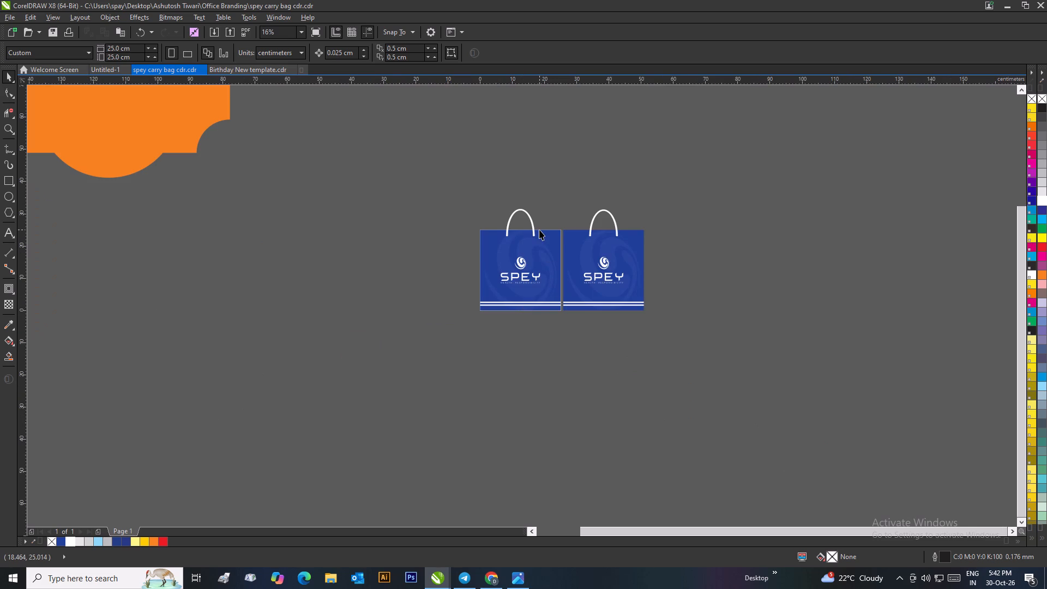
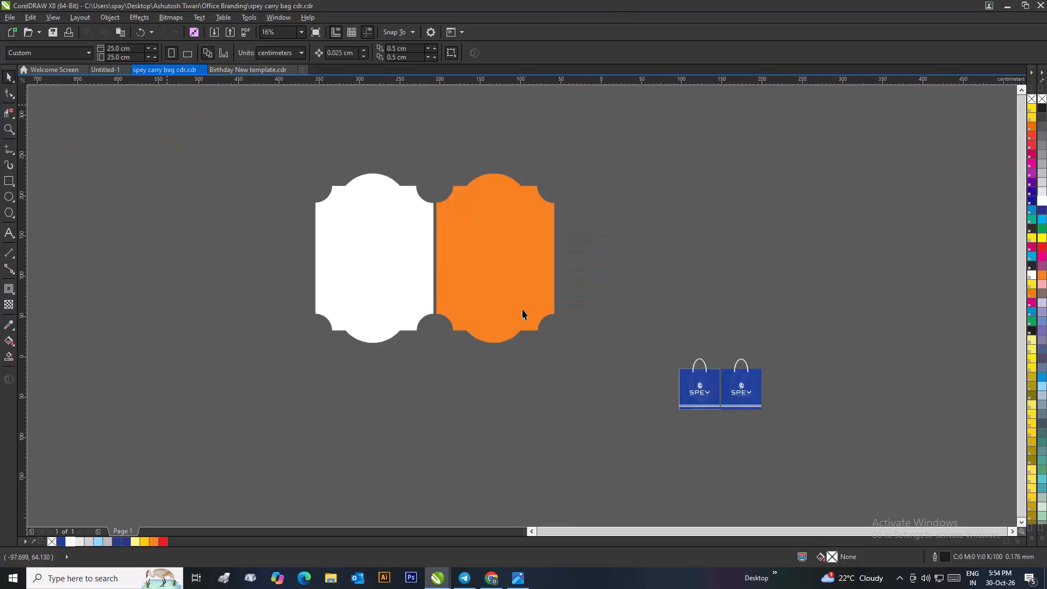
# Move the orange ornamental shape diagonally above the white one so that their notched corners meet.
pyautogui.moveTo(510, 285); pyautogui.dragTo(507, 239)
pyautogui.scroll(3, 501, 245)
pyautogui.moveTo(507, 322); pyautogui.dragTo(465, 182)
pyautogui.moveTo(437, 265); pyautogui.dragTo(425, 261)
pyautogui.scroll(-3, 417, 278)
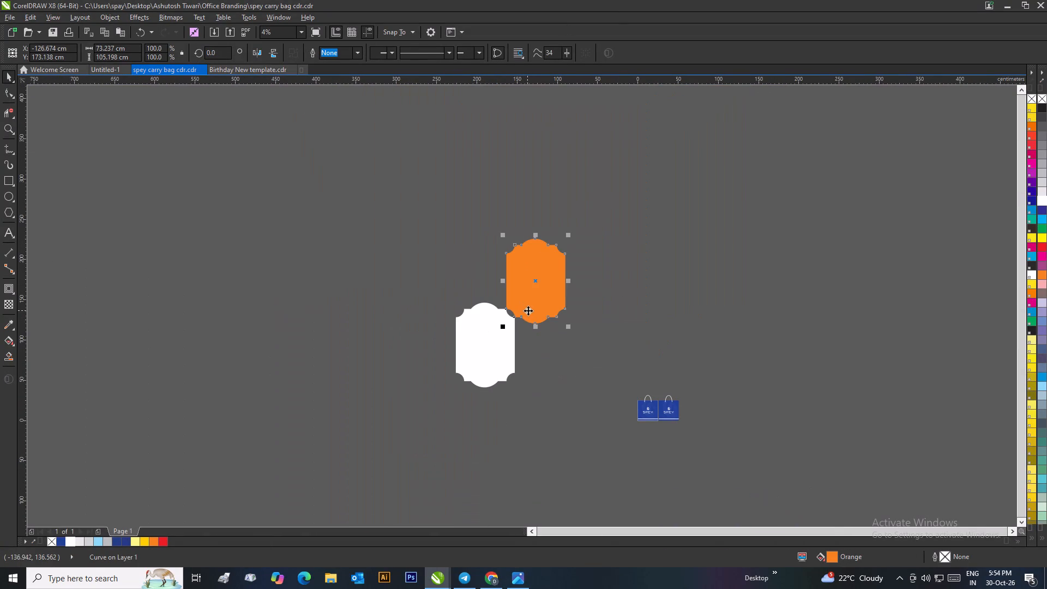
# Fill both ornamental shapes with white.
pyautogui.moveTo(610, 196); pyautogui.dragTo(420, 406)
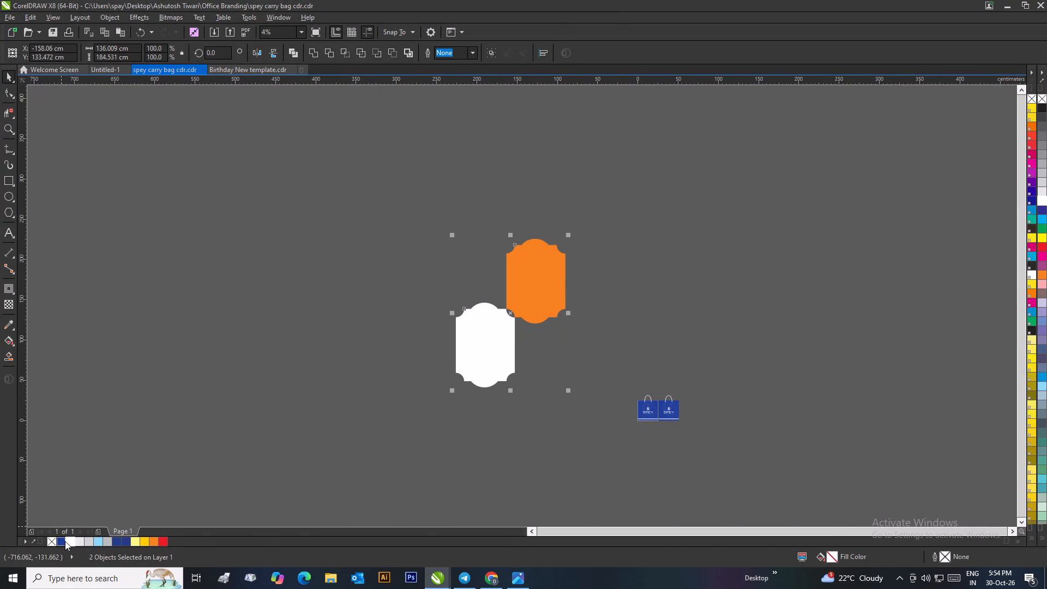
pyautogui.click(68, 542)
pyautogui.click(384, 429)
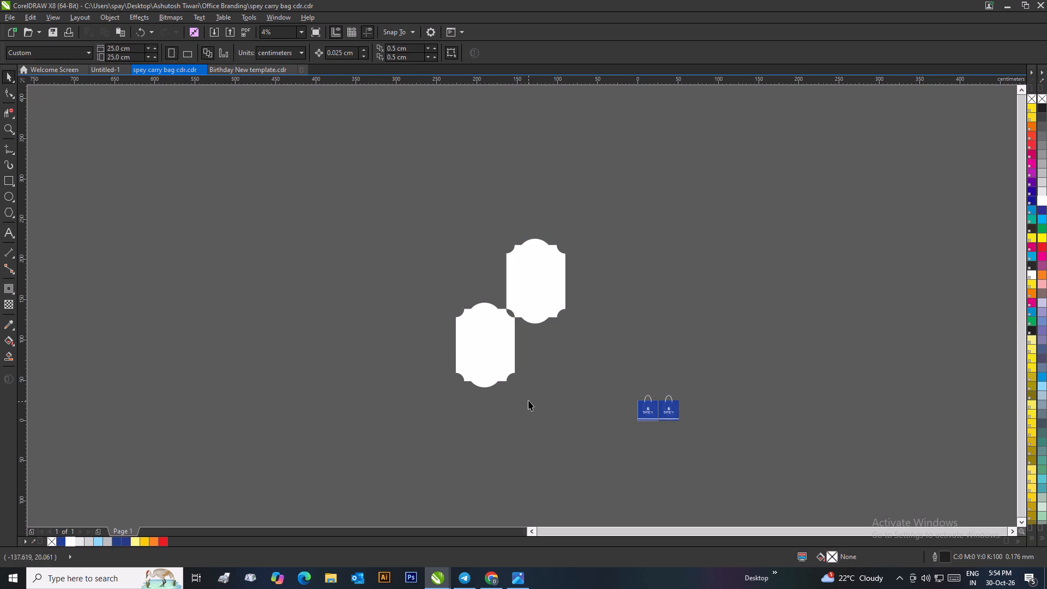
# Shift the upper white shape about 0.2 cm left to align its notched corner with the lower shape's corner.
pyautogui.scroll(3, 511, 323)
pyautogui.scroll(2, 543, 236)
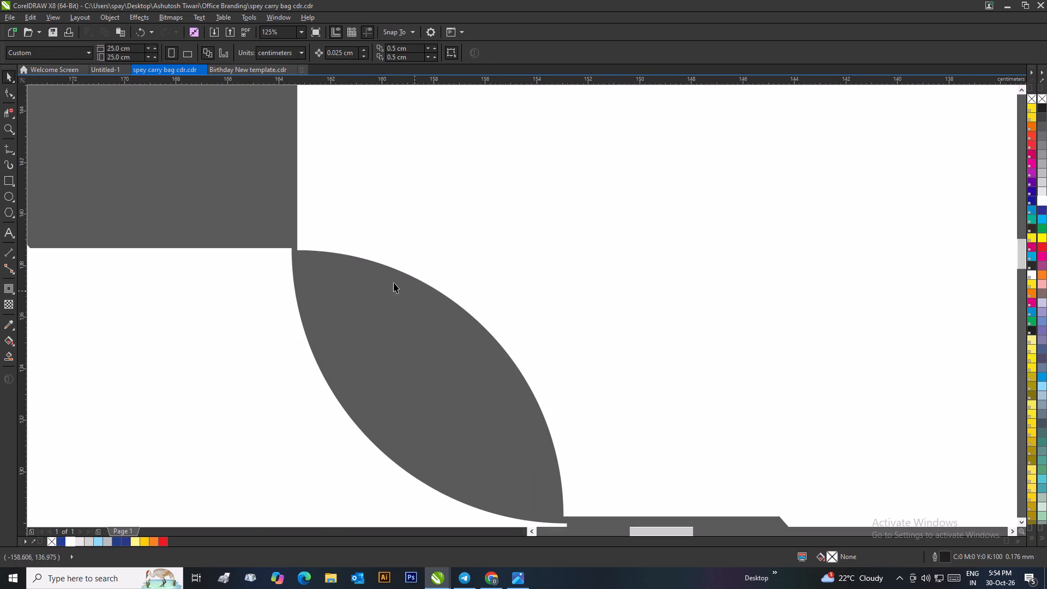
pyautogui.moveTo(365, 253); pyautogui.dragTo(360, 252)
pyautogui.scroll(-3, 367, 260)
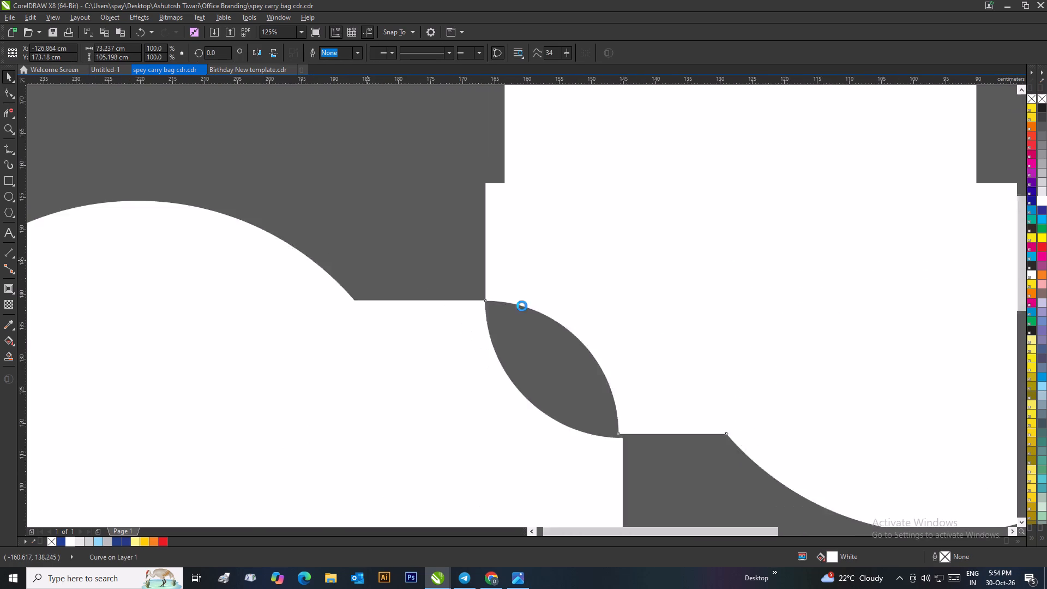
pyautogui.scroll(-2, 522, 306)
pyautogui.click(467, 286)
pyautogui.click(540, 296)
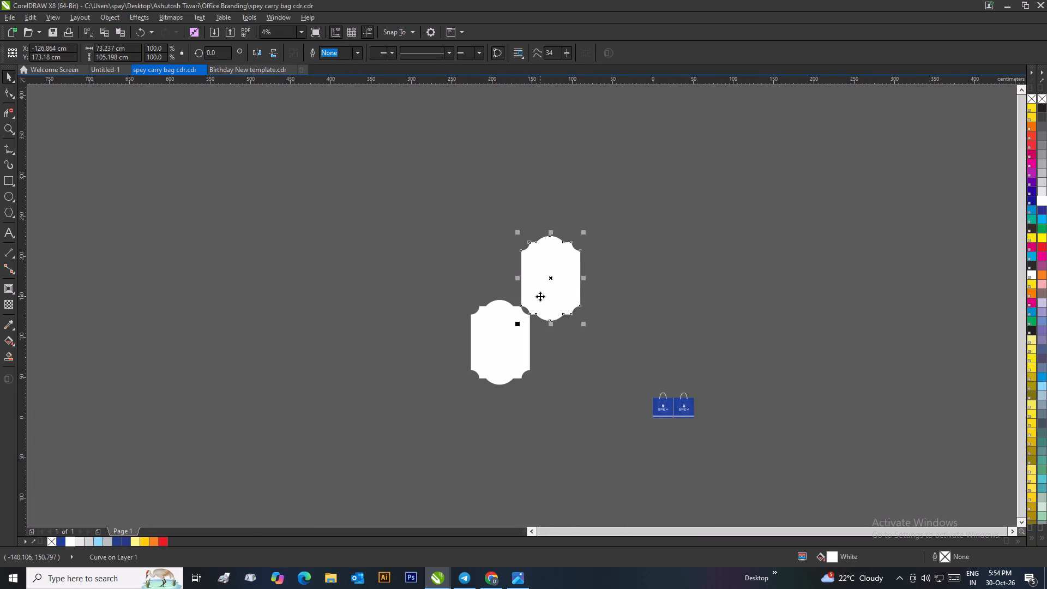
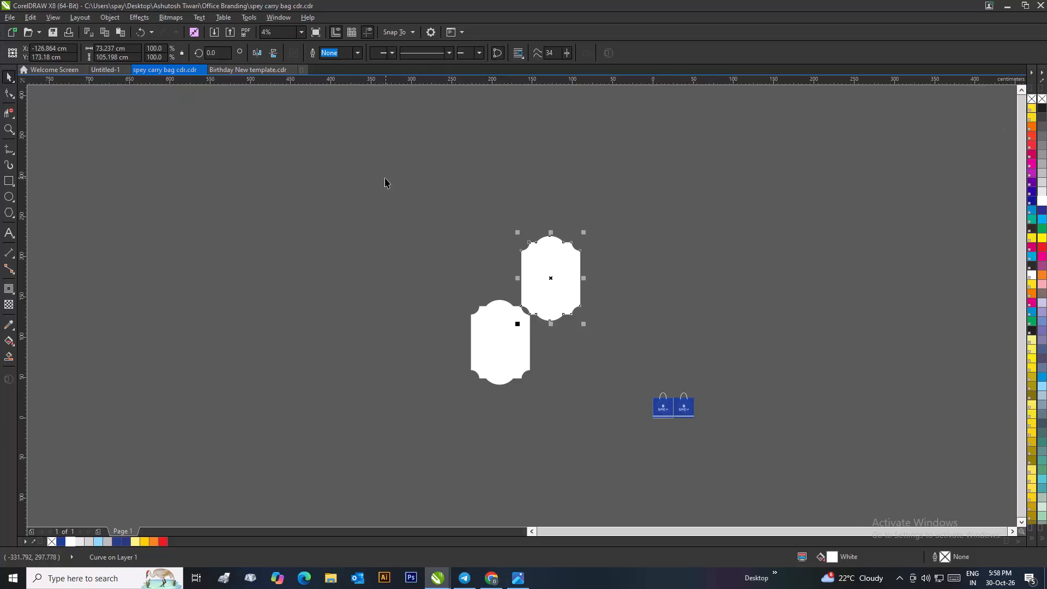
# Close the spey carry bag document without saving its changes.
pyautogui.moveTo(385, 178); pyautogui.dragTo(366, 177)
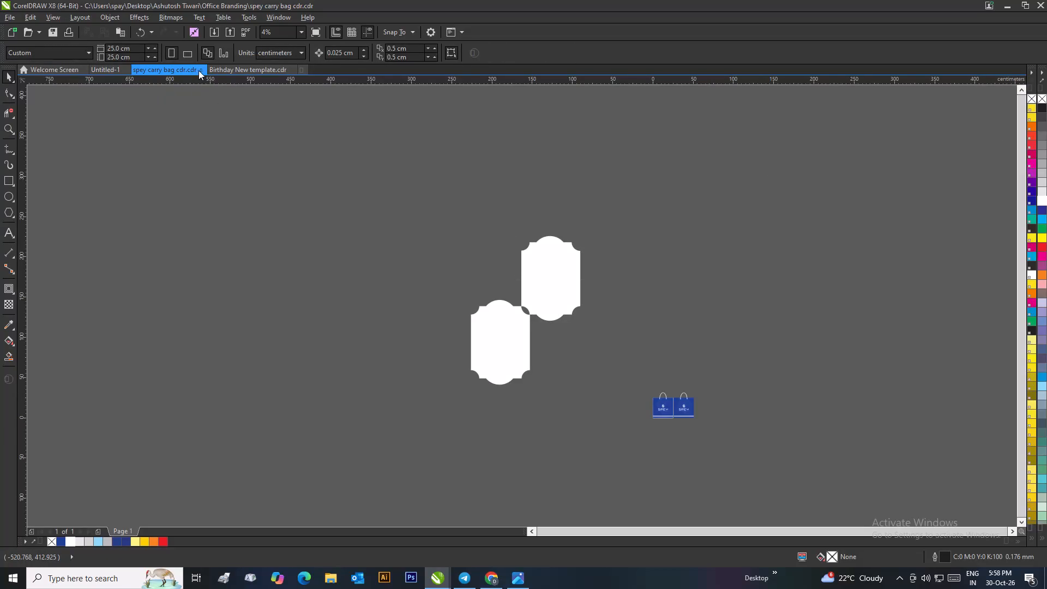
pyautogui.click(202, 71)
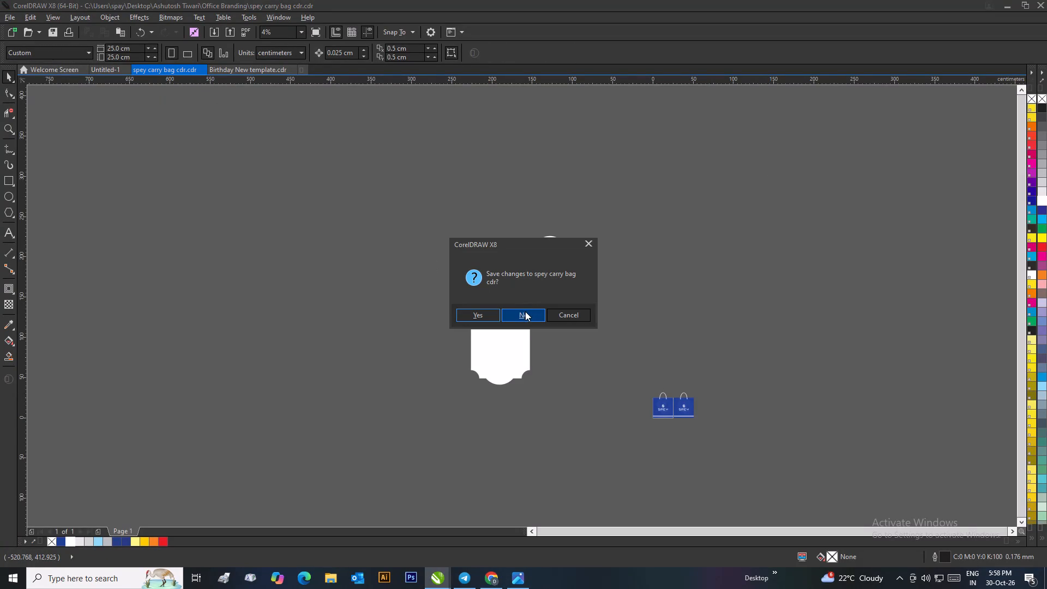
pyautogui.click(525, 311)
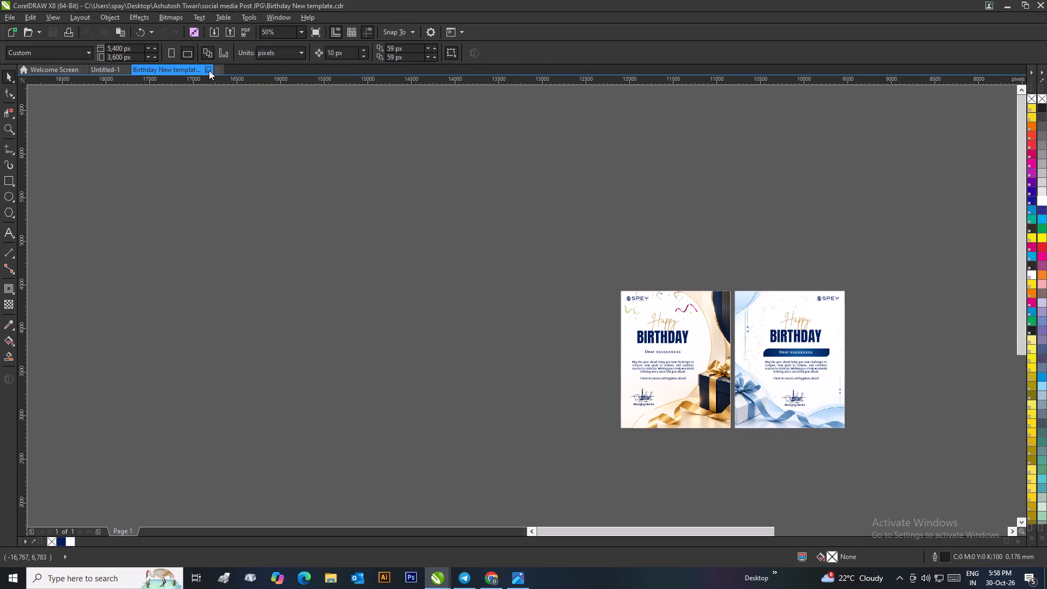
# Close the Birthday New template document and the Untitled-1 document, discarding any unsaved changes to Untitled-1.
pyautogui.click(209, 70)
pyautogui.click(121, 69)
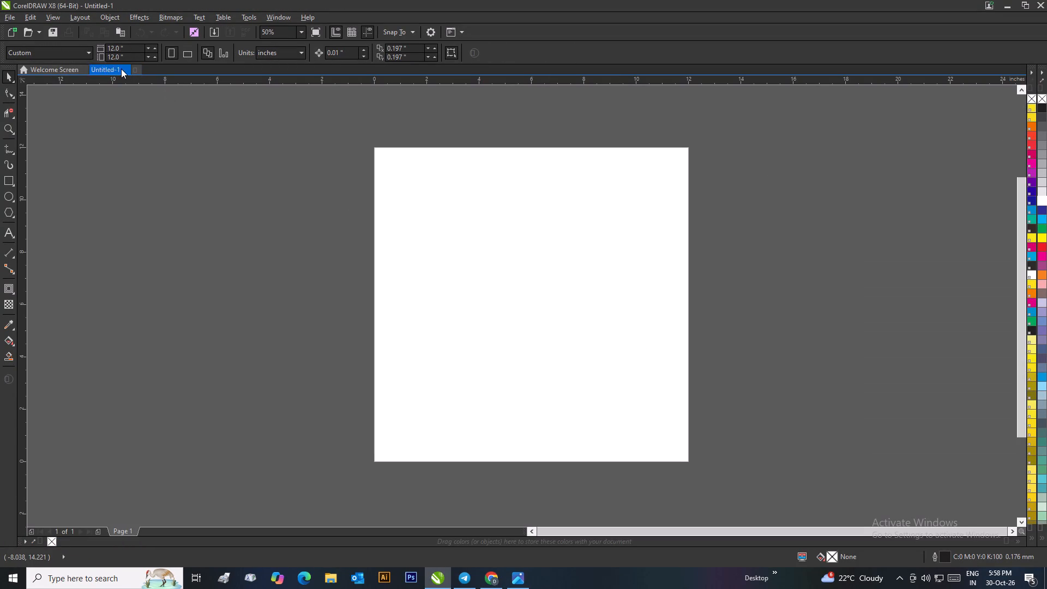
pyautogui.click(124, 70)
pyautogui.click(522, 315)
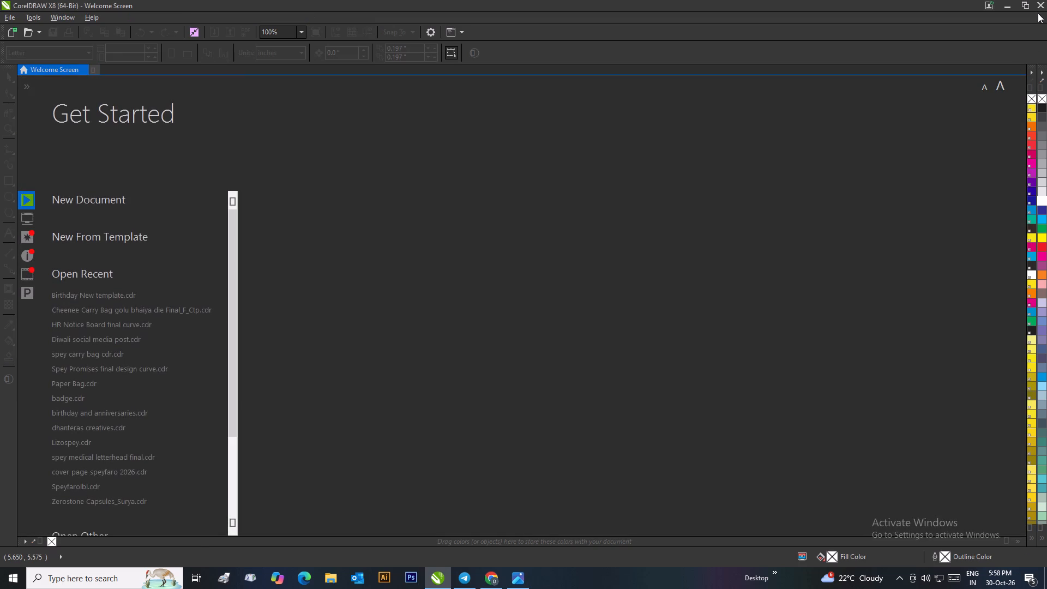